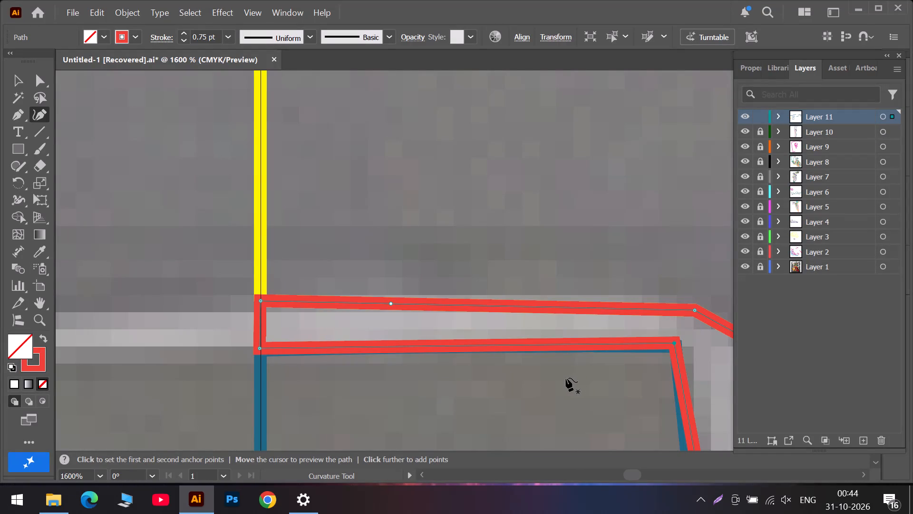
# Adjust the red ledge outline's lower anchor points and curve its bottom edge with the Curvature tool to match the blue wall outline.
pyautogui.keyDown('alt'); pyautogui.scroll(-2, 563, 377); pyautogui.keyUp('alt')
pyautogui.scroll(-6, 570, 382)
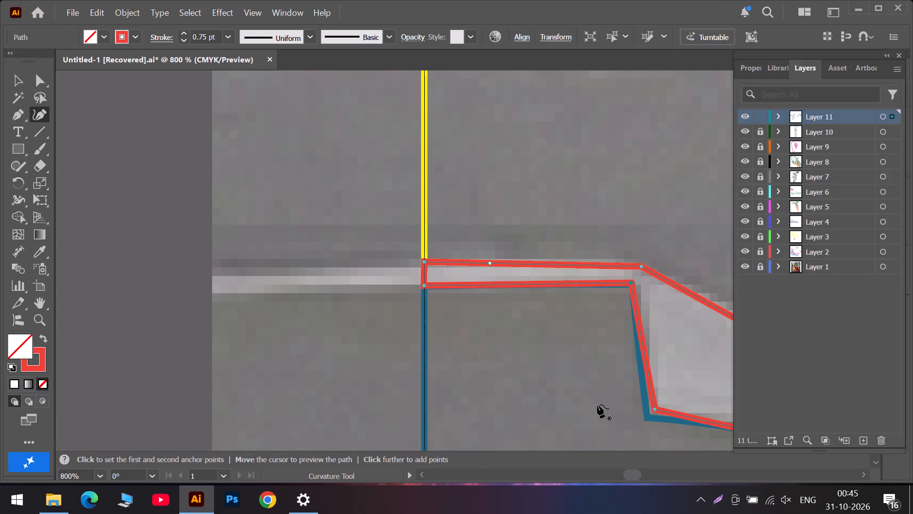
pyautogui.scroll(-1, 608, 399)
pyautogui.keyDown('alt'); pyautogui.scroll(1, 640, 400); pyautogui.keyUp('alt')
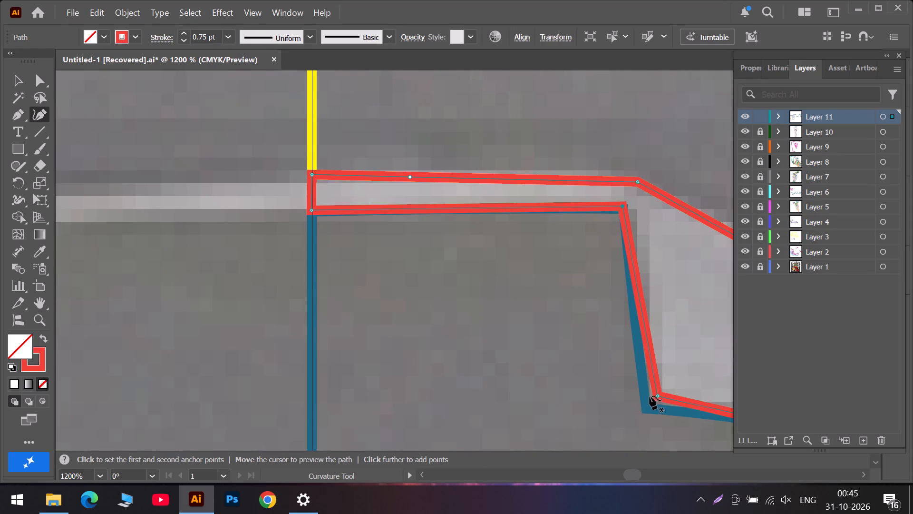
pyautogui.moveTo(655, 395); pyautogui.dragTo(646, 405)
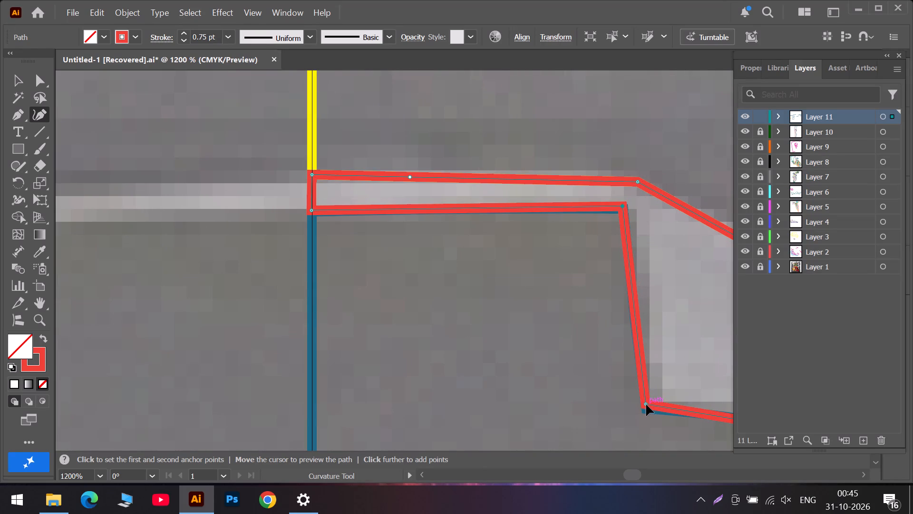
pyautogui.moveTo(646, 405); pyautogui.dragTo(647, 408)
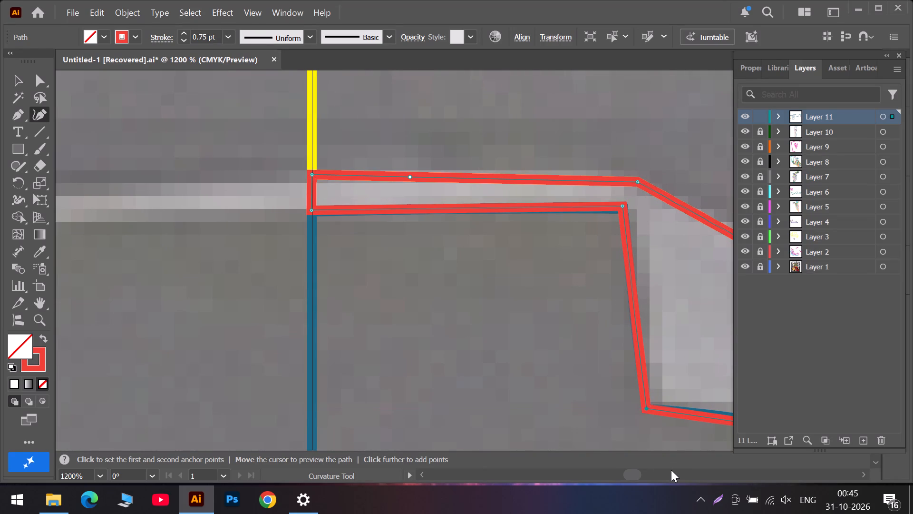
pyautogui.click(669, 477)
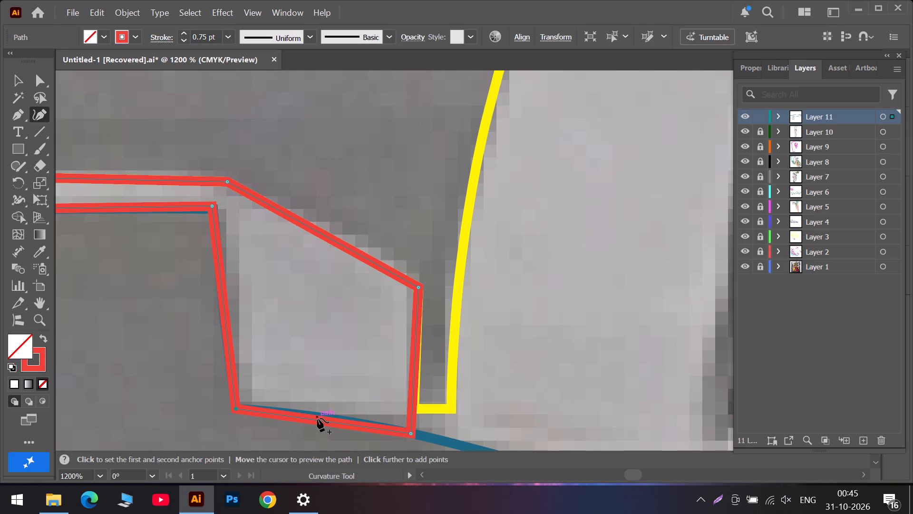
pyautogui.moveTo(317, 418); pyautogui.dragTo(323, 418)
pyautogui.click(411, 432)
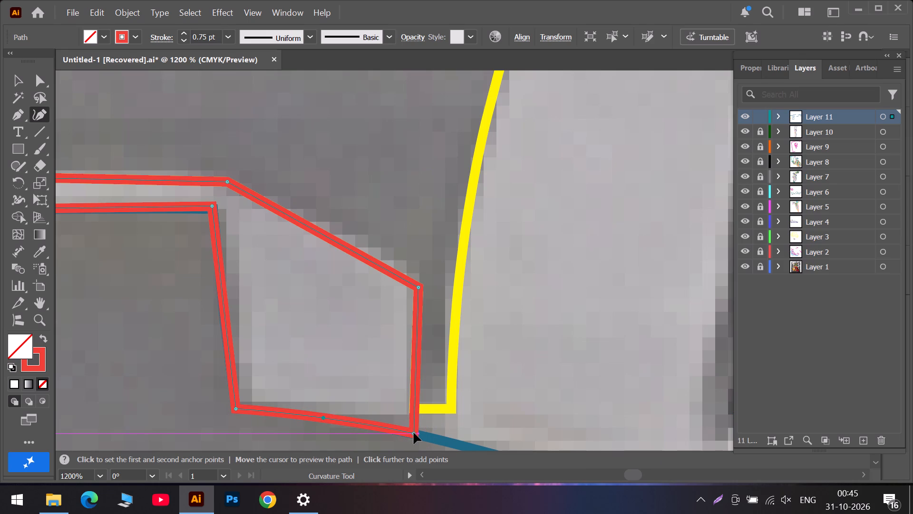
pyautogui.click(213, 207)
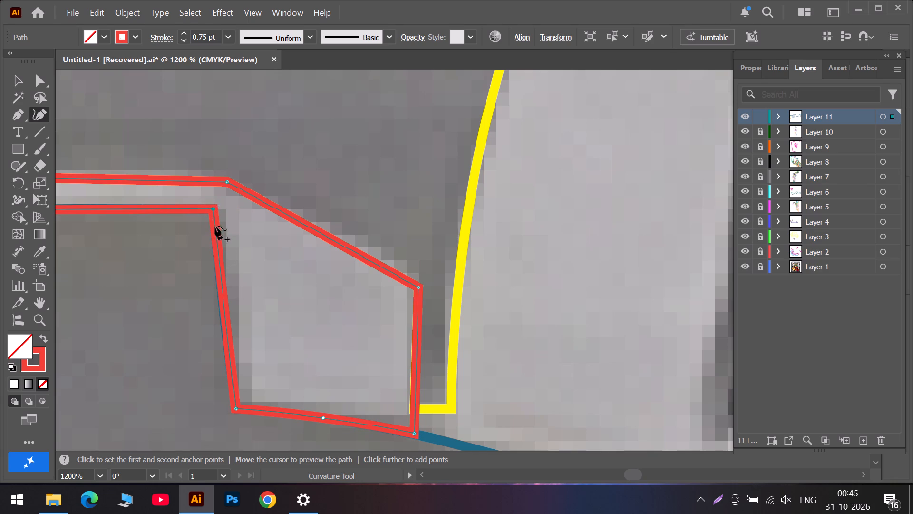
# Examine the traced buildings and windows around the red ledge to find the next edge to trace.
pyautogui.keyDown('alt'); pyautogui.scroll(-1, 222, 267); pyautogui.keyUp('alt')
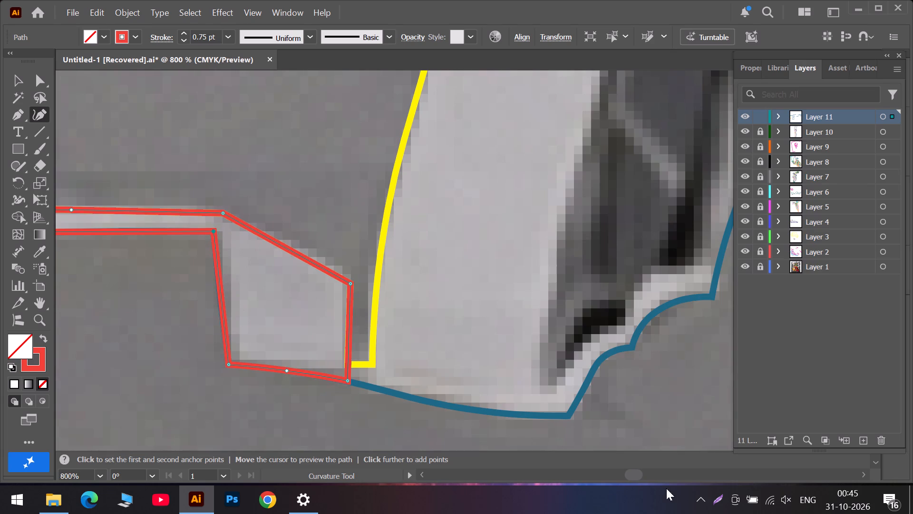
pyautogui.click(614, 479)
pyautogui.keyDown('alt'); pyautogui.scroll(-3, 573, 339); pyautogui.keyUp('alt')
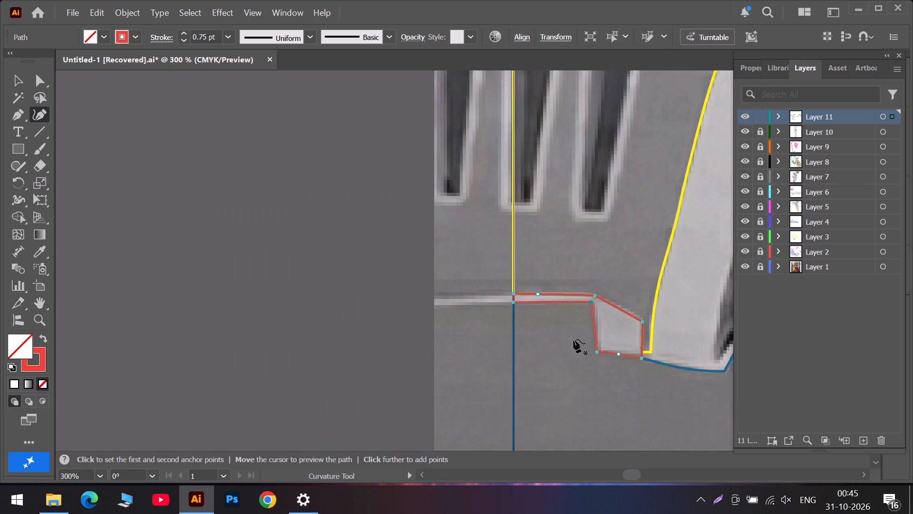
pyautogui.keyDown('alt'); pyautogui.scroll(-2, 573, 339); pyautogui.keyUp('alt')
pyautogui.scroll(12, 573, 335)
pyautogui.keyDown('alt'); pyautogui.scroll(-1, 572, 327); pyautogui.keyUp('alt')
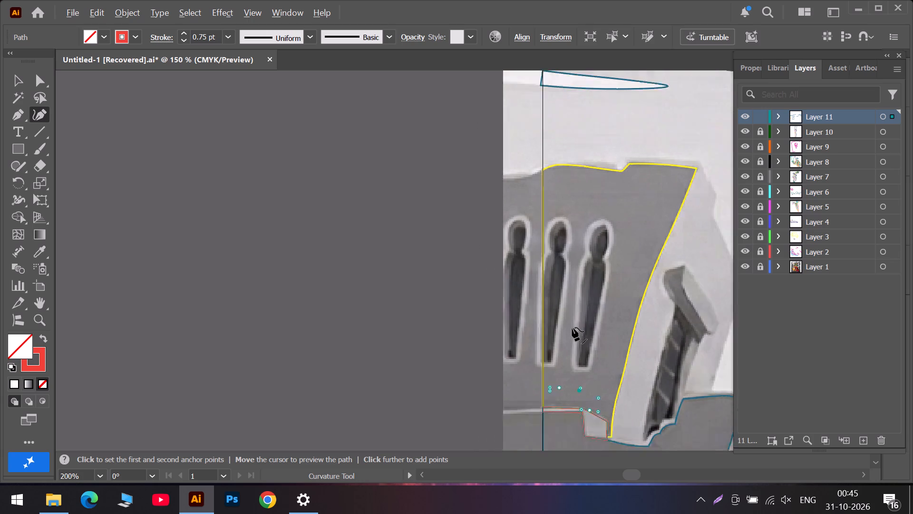
pyautogui.keyDown('alt'); pyautogui.scroll(-1, 572, 327); pyautogui.keyUp('alt')
pyautogui.doubleClick(672, 473)
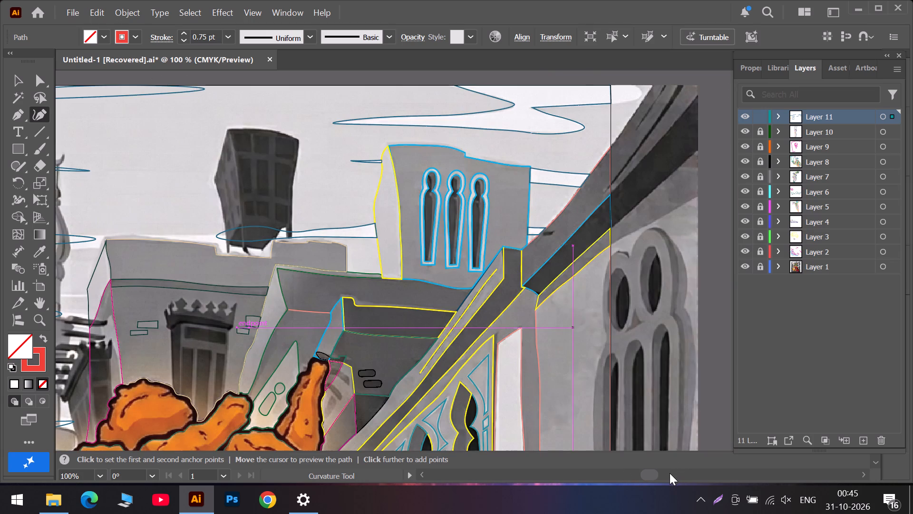
pyautogui.scroll(-13, 479, 402)
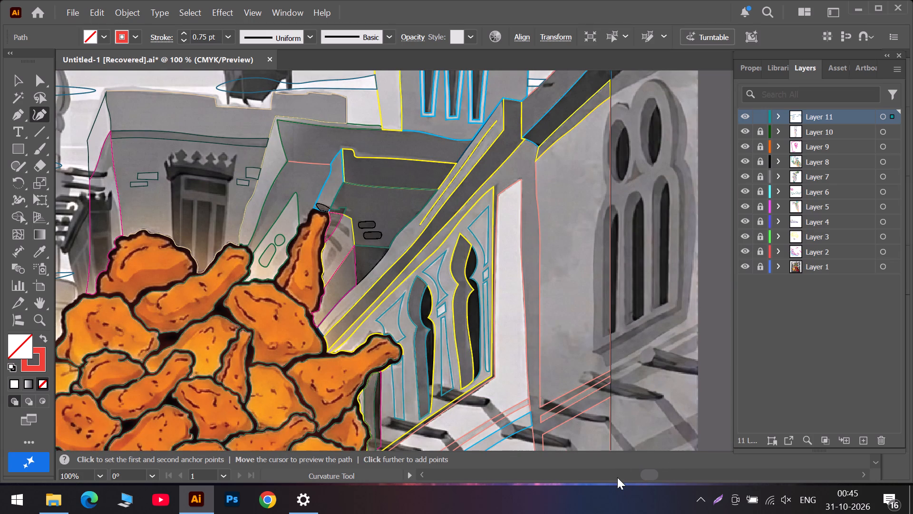
pyautogui.click(618, 474)
pyautogui.click(618, 474)
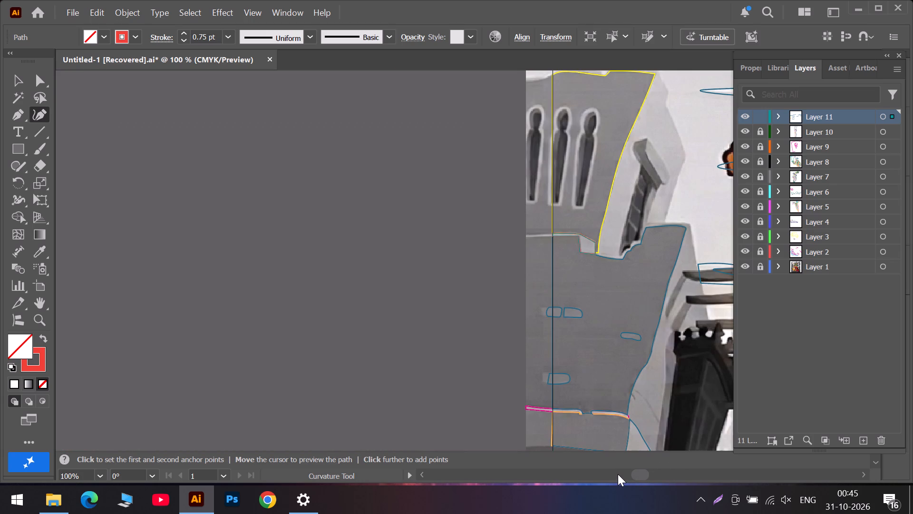
pyautogui.scroll(5, 586, 151)
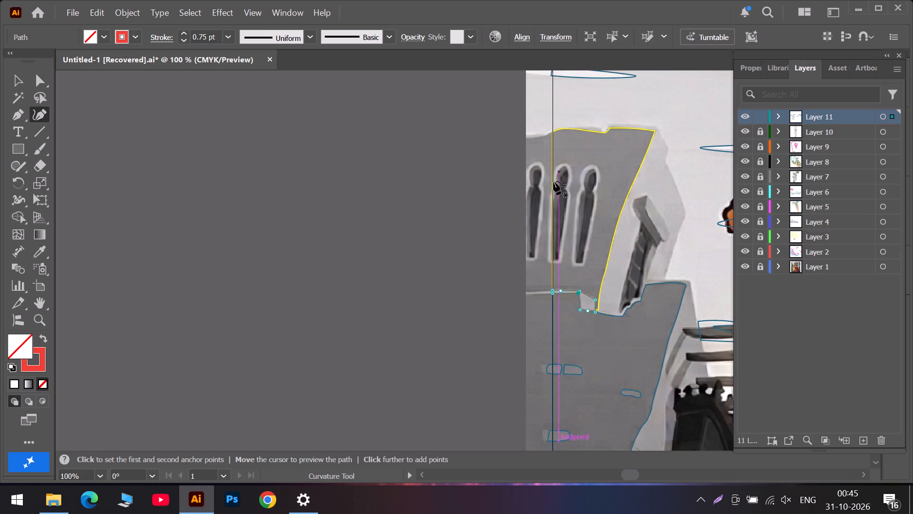
pyautogui.keyDown('alt'); pyautogui.scroll(3, 553, 182); pyautogui.keyUp('alt')
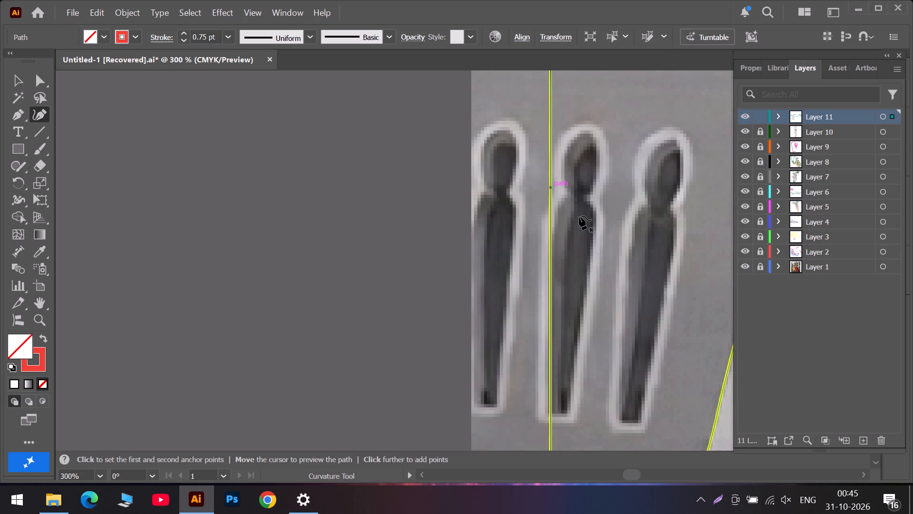
pyautogui.scroll(-20, 579, 217)
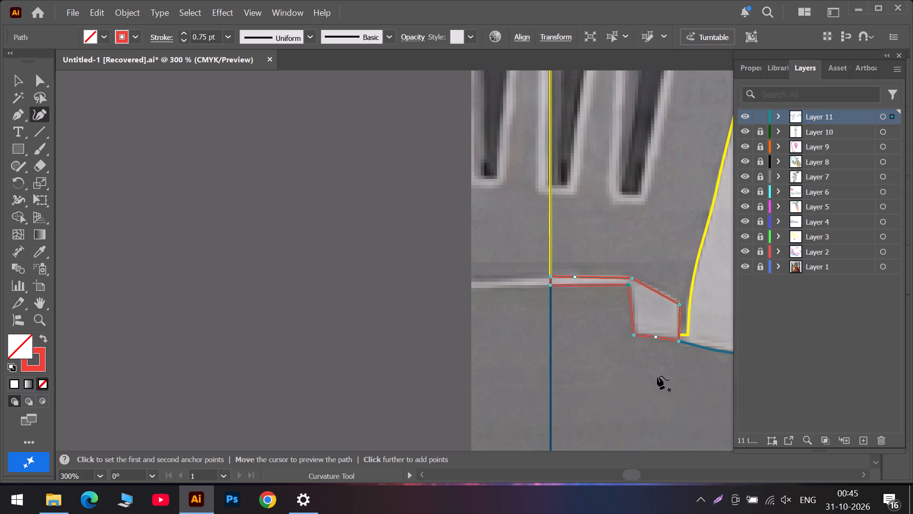
# Trace a red Curvature path from the yellow outline's bottom corner along the tower base and up the broken stepped edge to the wall top.
pyautogui.click(659, 473)
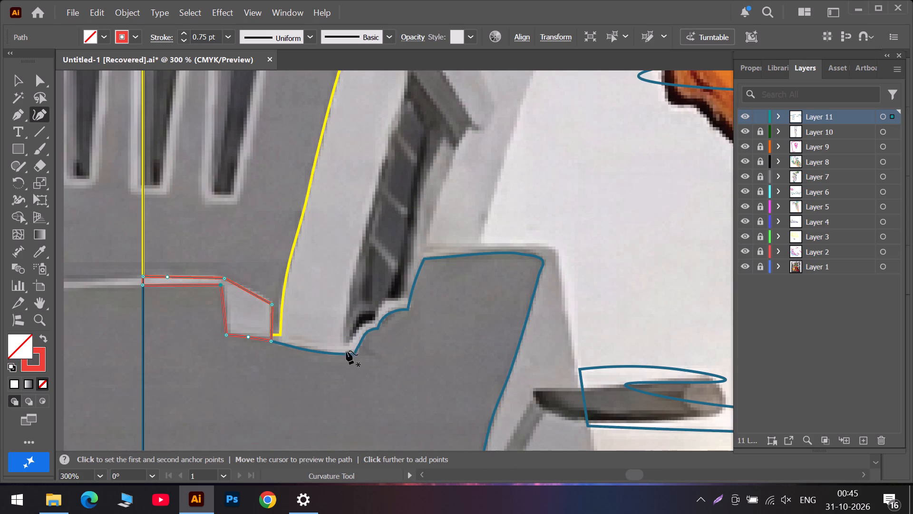
pyautogui.click(285, 337)
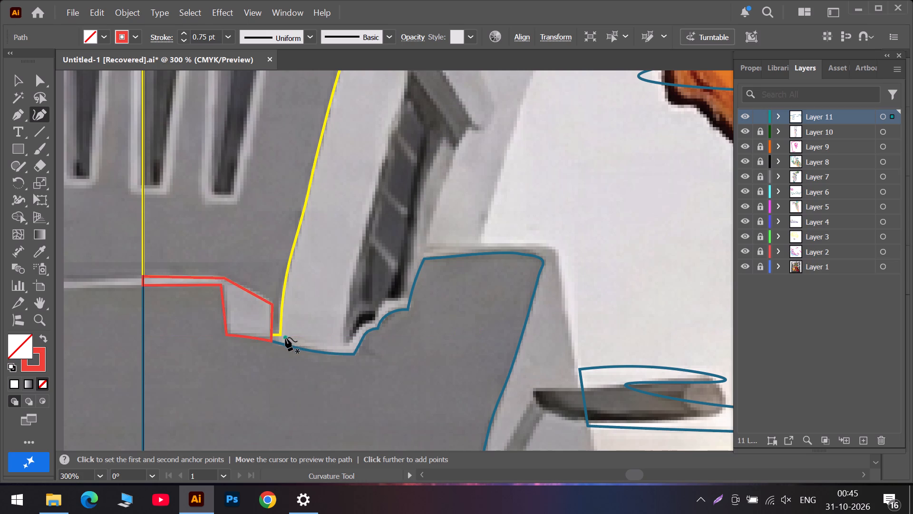
pyautogui.click(301, 340)
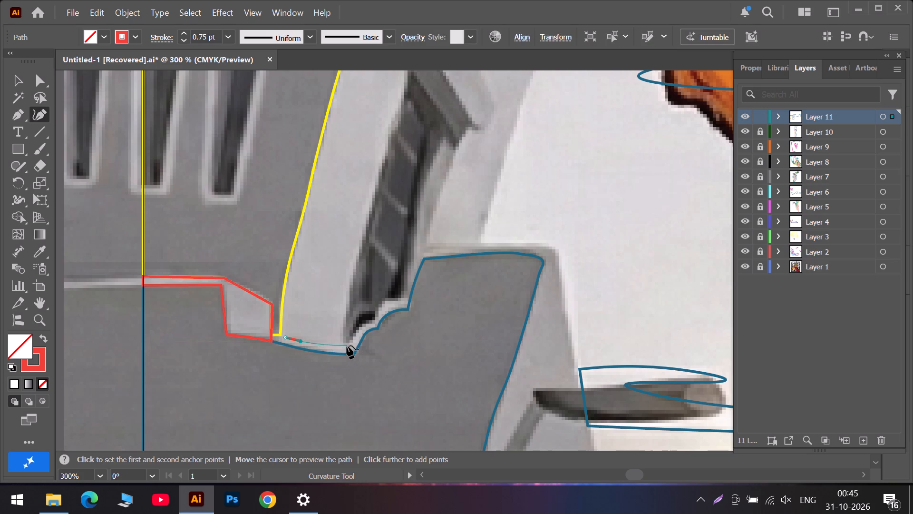
pyautogui.click(347, 346)
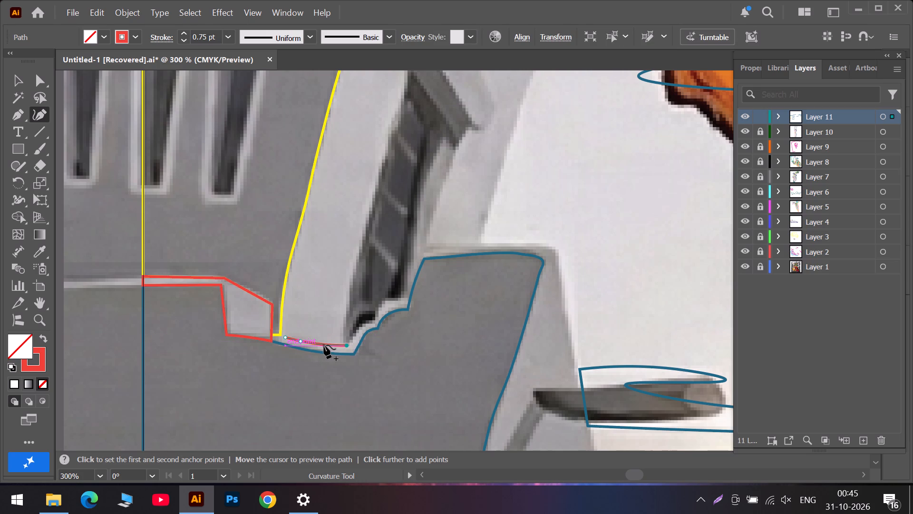
pyautogui.click(324, 345)
pyautogui.doubleClick(346, 345)
pyautogui.click(353, 332)
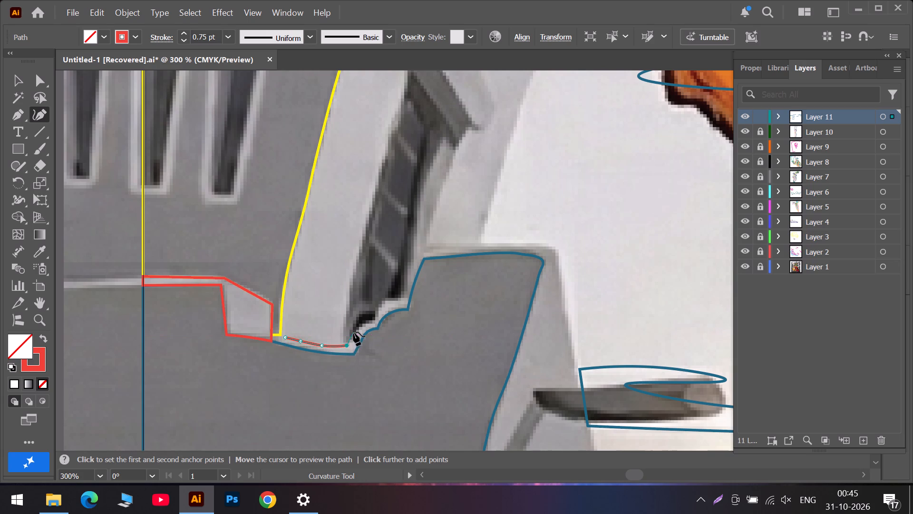
pyautogui.doubleClick(375, 321)
pyautogui.click(379, 308)
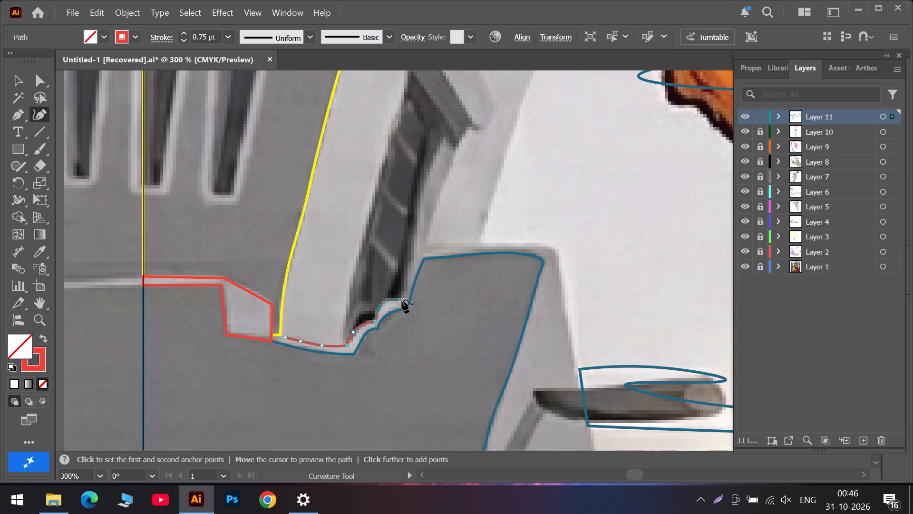
pyautogui.doubleClick(399, 299)
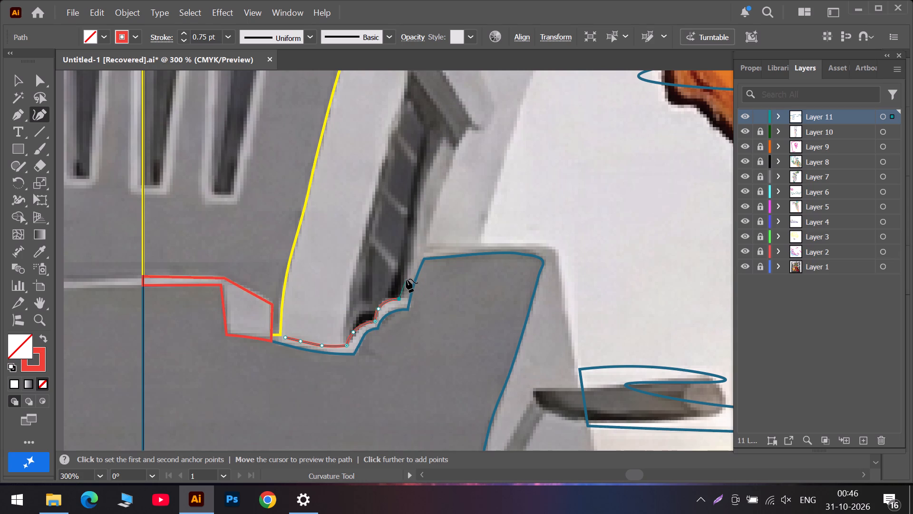
pyautogui.click(406, 279)
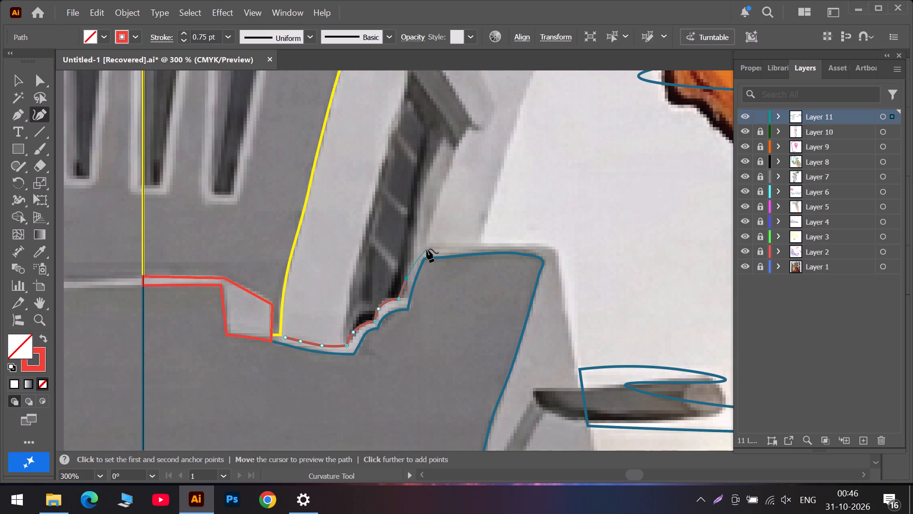
pyautogui.click(427, 249)
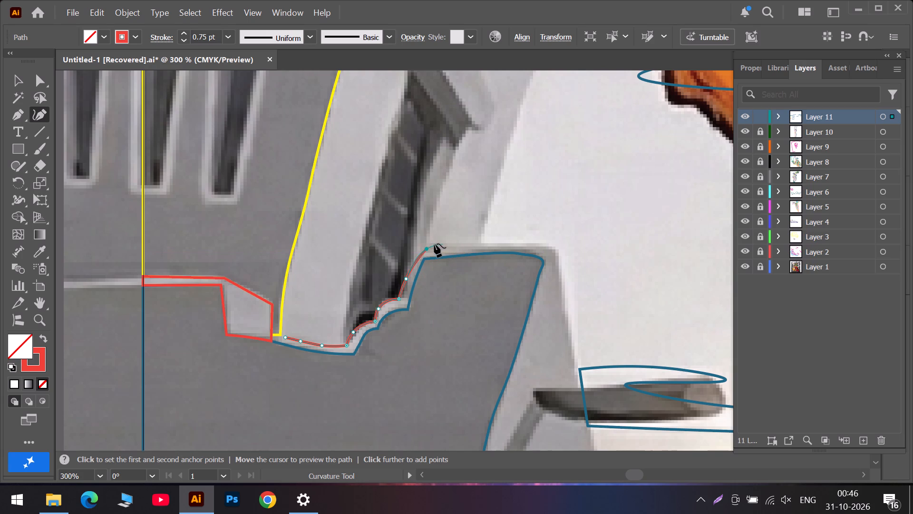
pyautogui.doubleClick(426, 249)
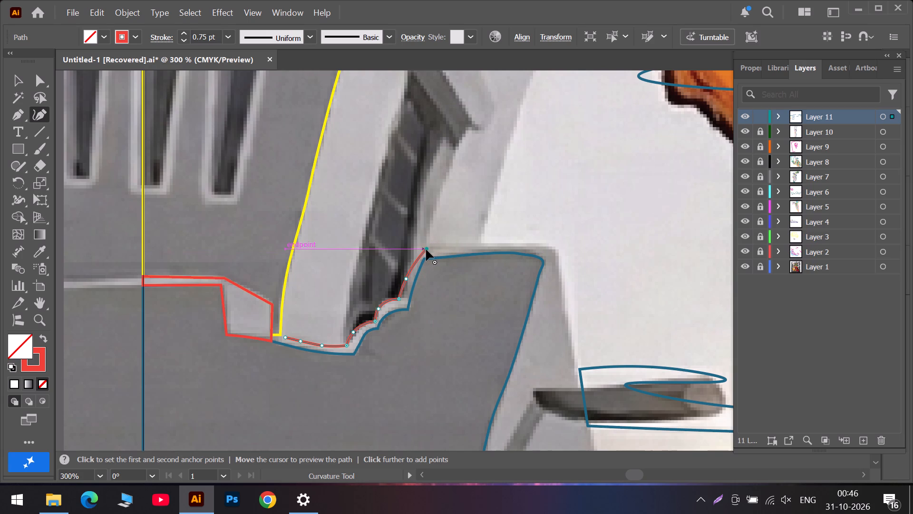
# Extend the red path across the wall's top edge, around its outer corner and partway down the side.
pyautogui.click(502, 245)
pyautogui.click(555, 250)
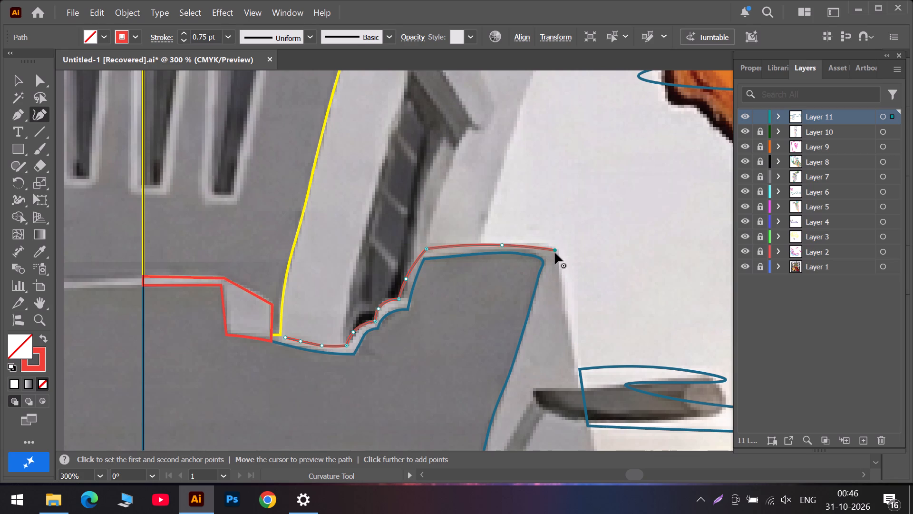
pyautogui.click(556, 250)
pyautogui.click(549, 248)
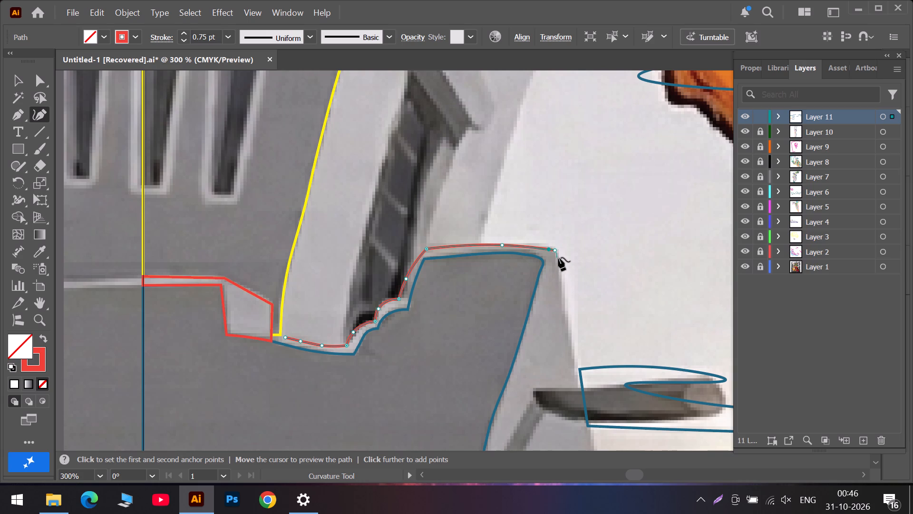
pyautogui.click(558, 258)
pyautogui.click(566, 312)
# Refine the red path at the wall's outer top corner: delete the extra anchor, make the corner sharp and reshape the top edge.
pyautogui.moveTo(558, 258); pyautogui.dragTo(558, 274)
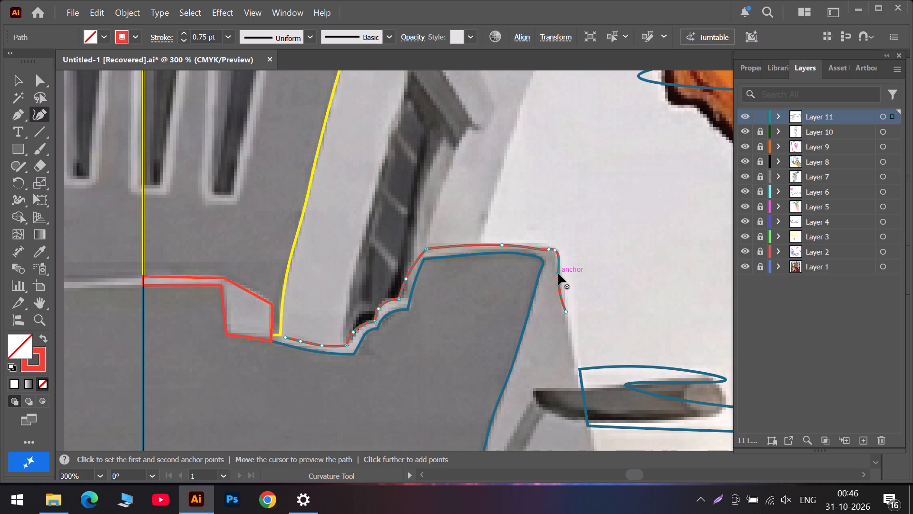
pyautogui.press('Delete')
pyautogui.doubleClick(555, 249)
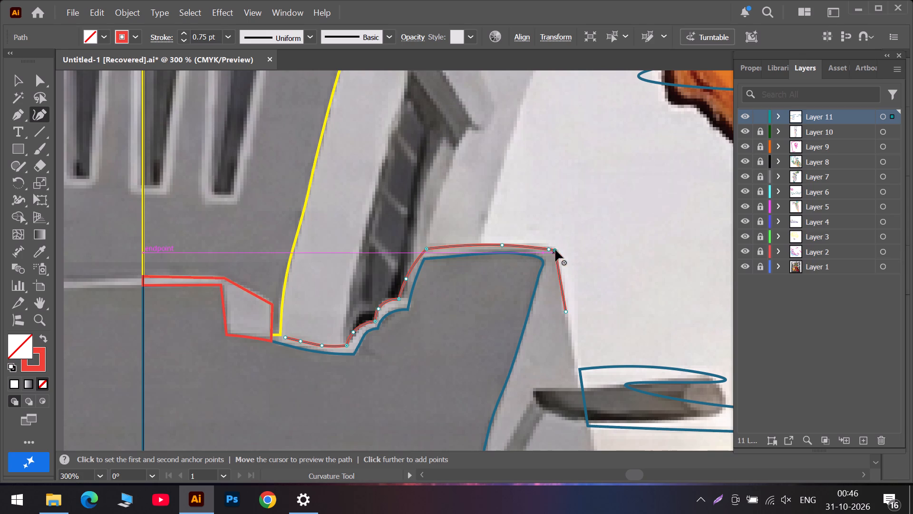
pyautogui.moveTo(550, 249); pyautogui.dragTo(542, 246)
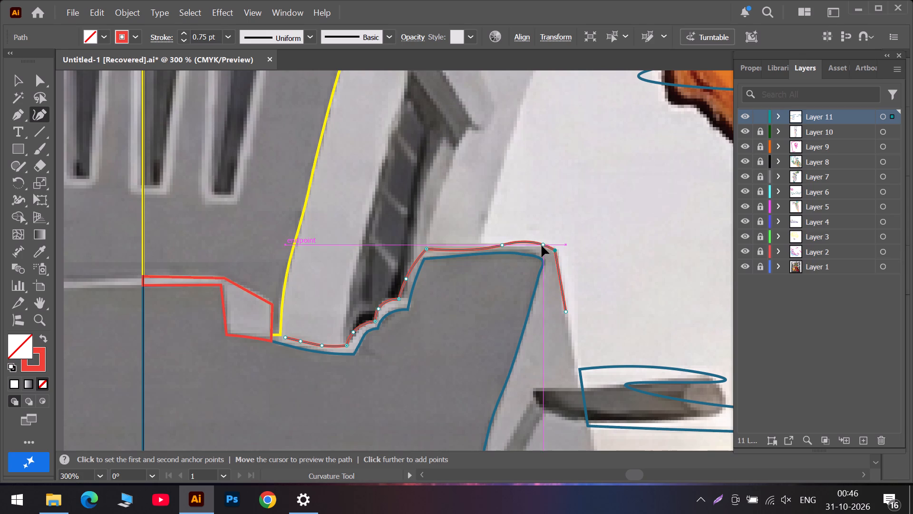
pyautogui.moveTo(542, 246); pyautogui.dragTo(539, 248)
# Extend the red path down the wall's outer side to the third protruding beam and adjust its anchors to follow the edge.
pyautogui.scroll(-5, 582, 353)
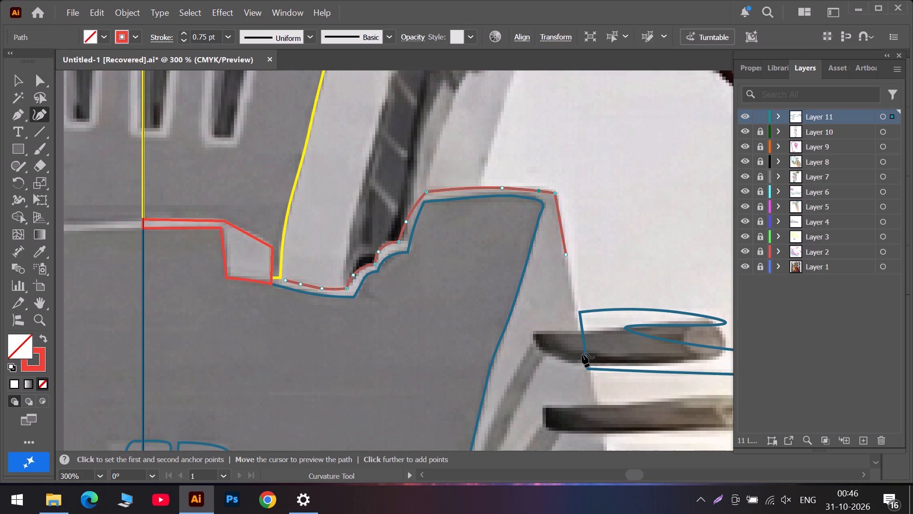
pyautogui.scroll(-4, 588, 366)
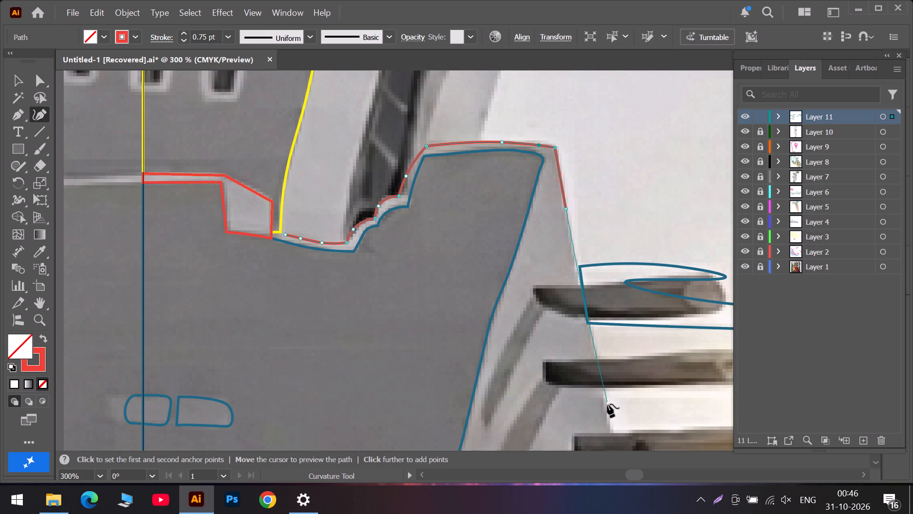
pyautogui.click(612, 435)
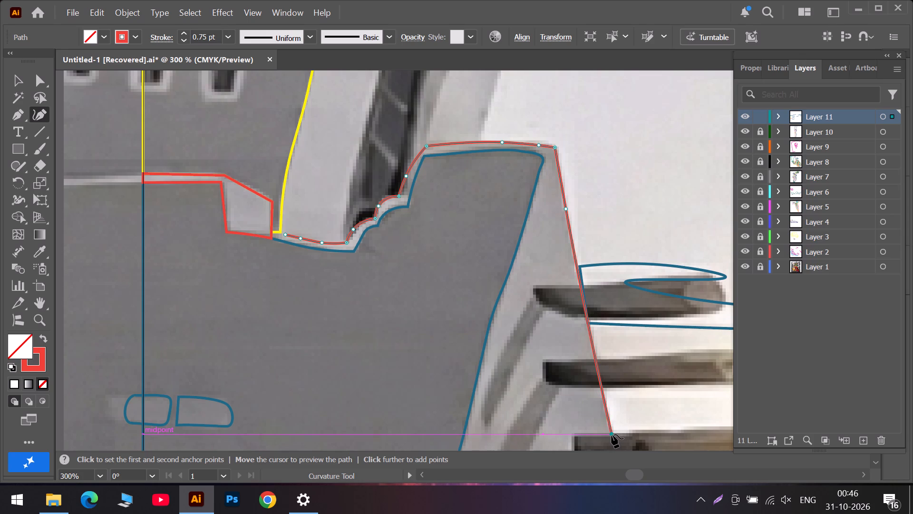
pyautogui.scroll(-6, 612, 435)
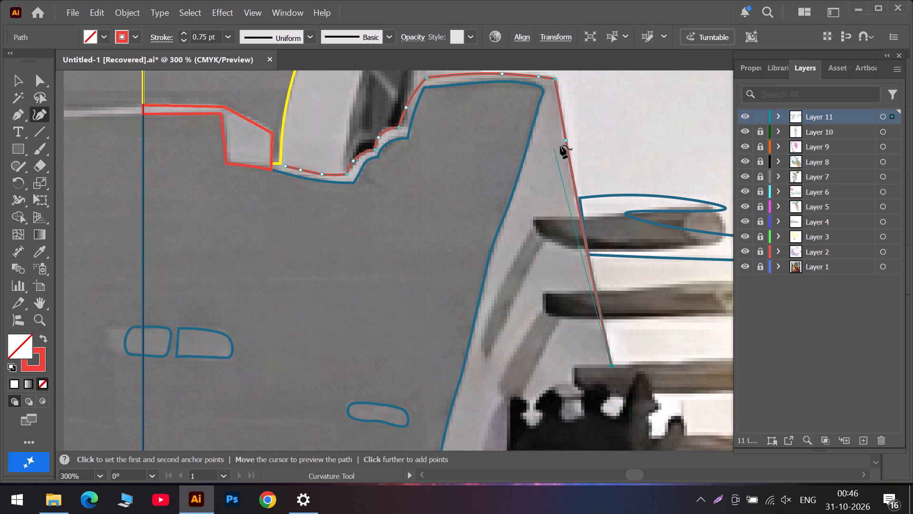
pyautogui.moveTo(565, 141); pyautogui.dragTo(565, 145)
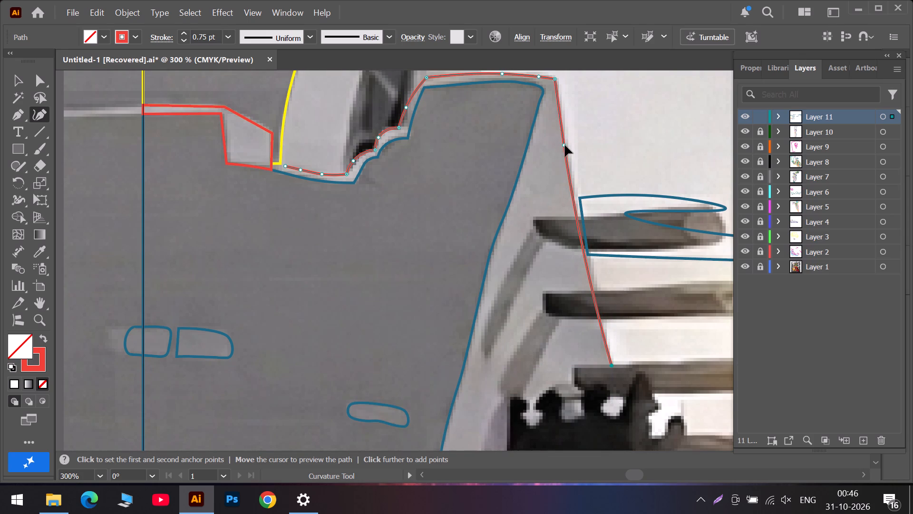
pyautogui.moveTo(565, 145); pyautogui.dragTo(565, 147)
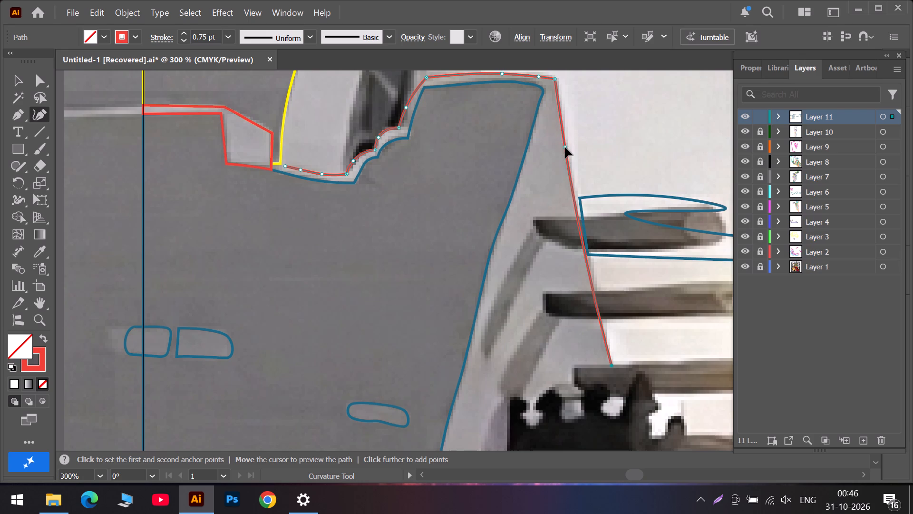
pyautogui.moveTo(565, 147); pyautogui.dragTo(566, 156)
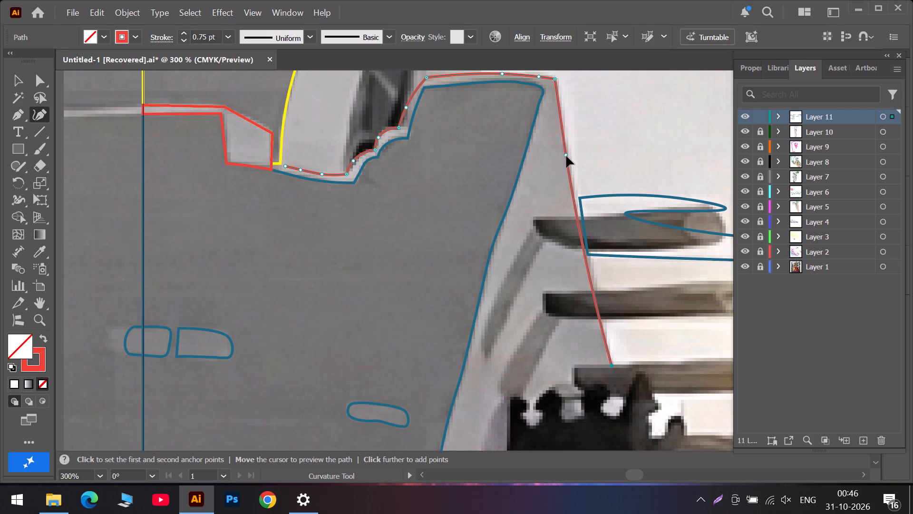
pyautogui.moveTo(566, 156); pyautogui.dragTo(568, 164)
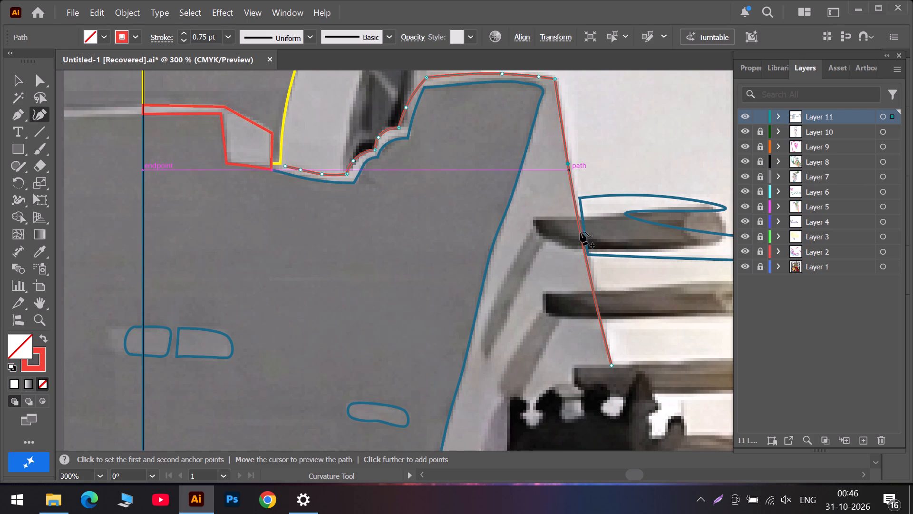
pyautogui.moveTo(586, 263); pyautogui.dragTo(596, 283)
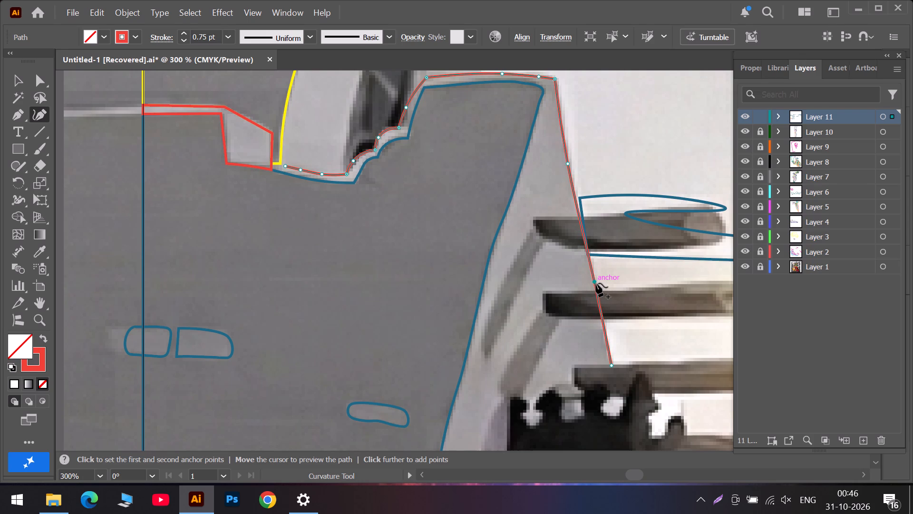
pyautogui.moveTo(596, 283); pyautogui.dragTo(596, 284)
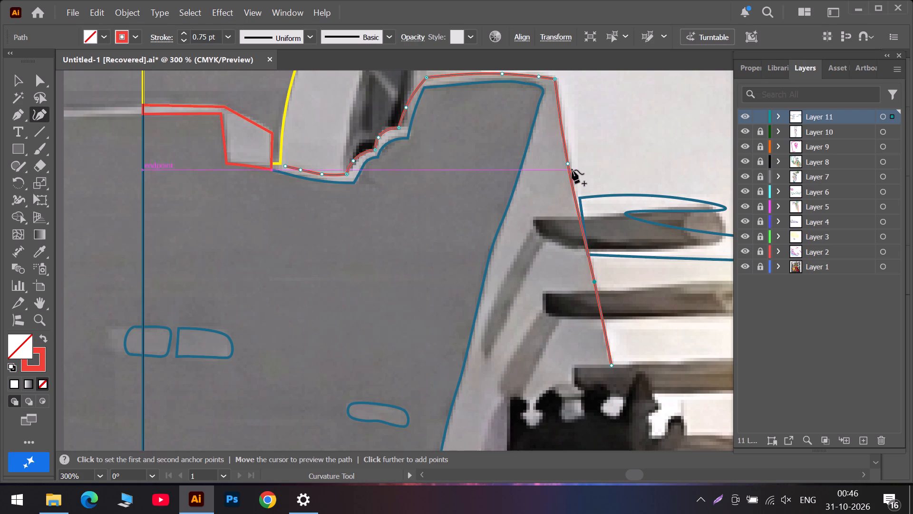
pyautogui.moveTo(569, 166); pyautogui.dragTo(574, 174)
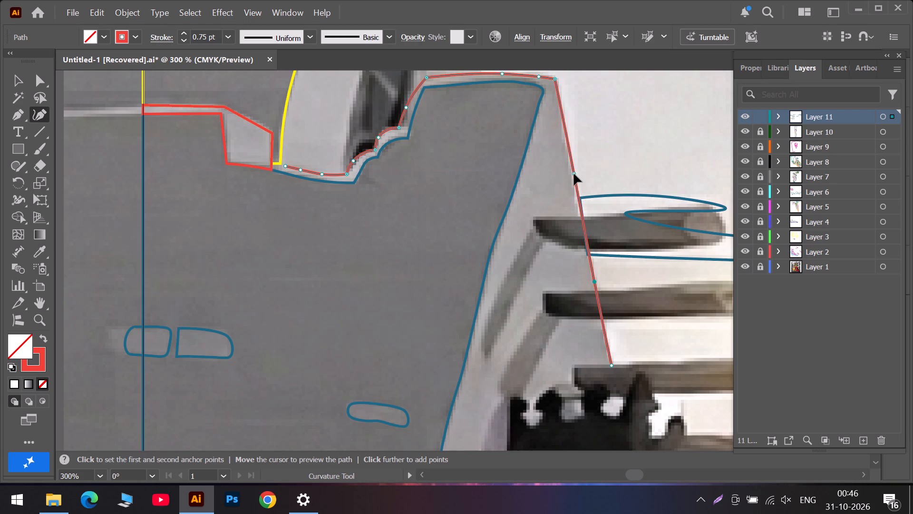
pyautogui.moveTo(574, 174); pyautogui.dragTo(573, 186)
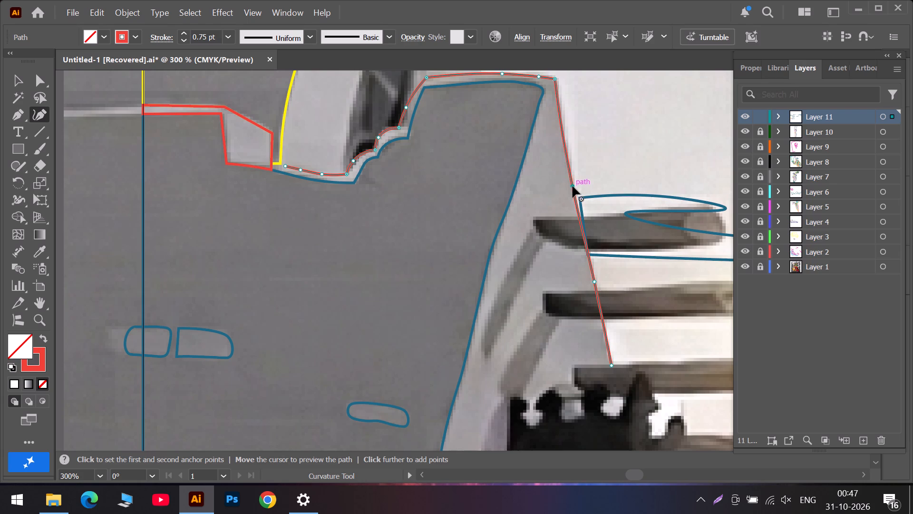
# Continue the red path with a corner at the dark hanging balcony's outer edge, past the balcony's base, down to the flame cloud.
pyautogui.scroll(-7, 573, 201)
pyautogui.scroll(-7, 621, 291)
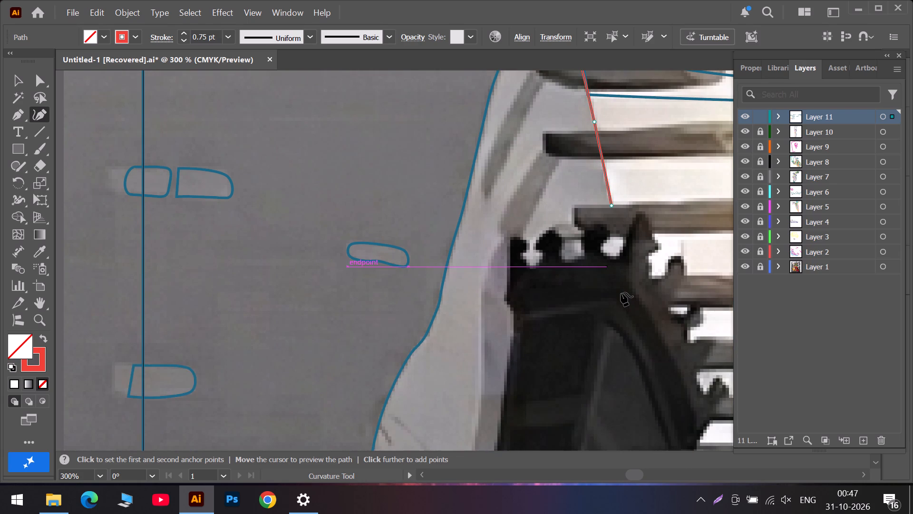
pyautogui.keyDown('alt'); pyautogui.scroll(-2, 621, 293); pyautogui.keyUp('alt')
pyautogui.scroll(-6, 623, 295)
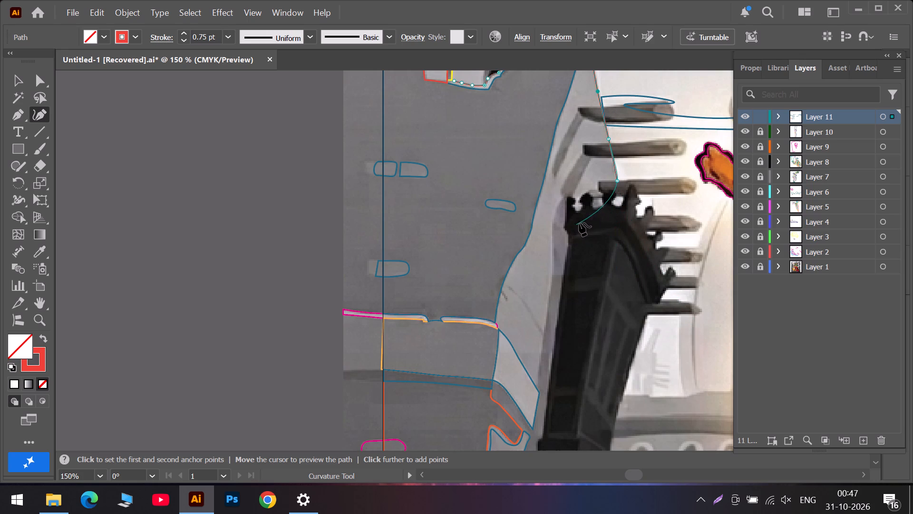
pyautogui.scroll(-7, 625, 265)
pyautogui.keyDown('alt'); pyautogui.scroll(-3, 670, 298); pyautogui.keyUp('alt')
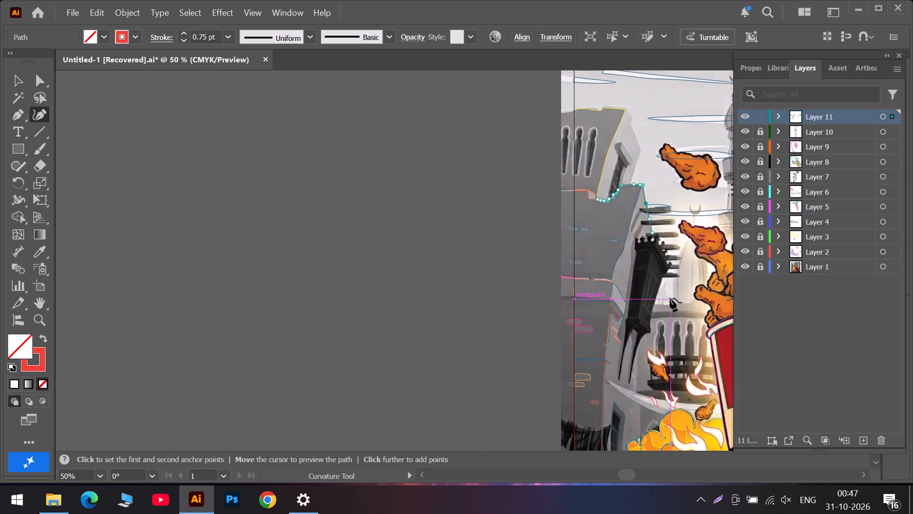
pyautogui.scroll(-5, 670, 298)
pyautogui.click(653, 473)
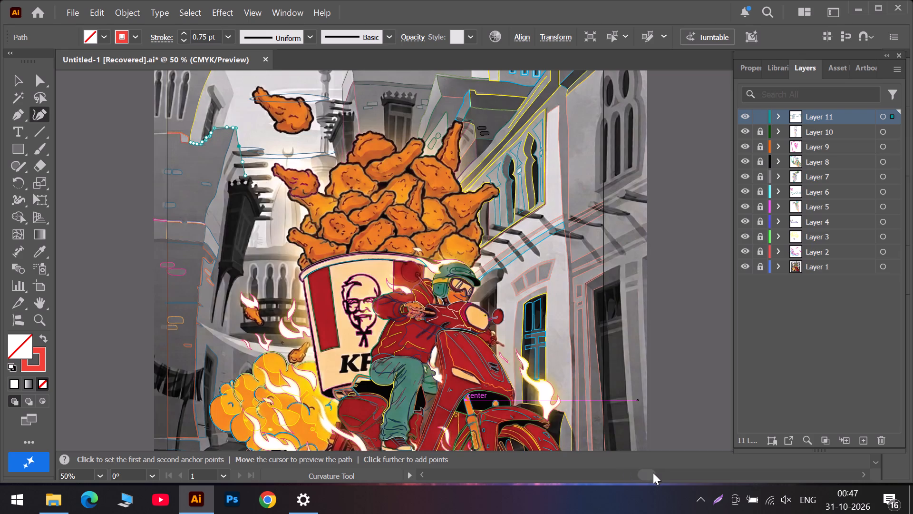
pyautogui.doubleClick(257, 213)
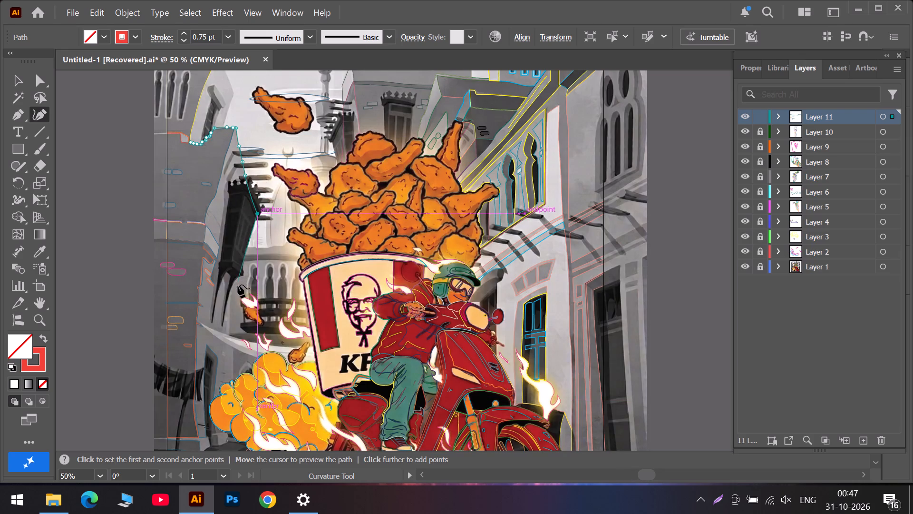
pyautogui.click(233, 269)
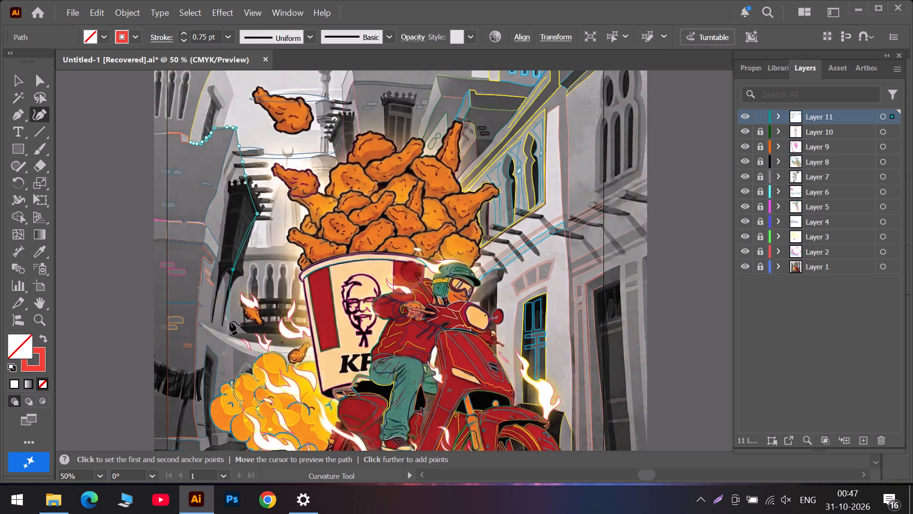
pyautogui.keyDown('alt'); pyautogui.scroll(4, 232, 322); pyautogui.keyUp('alt')
pyautogui.keyDown('alt'); pyautogui.scroll(-2, 232, 322); pyautogui.keyUp('alt')
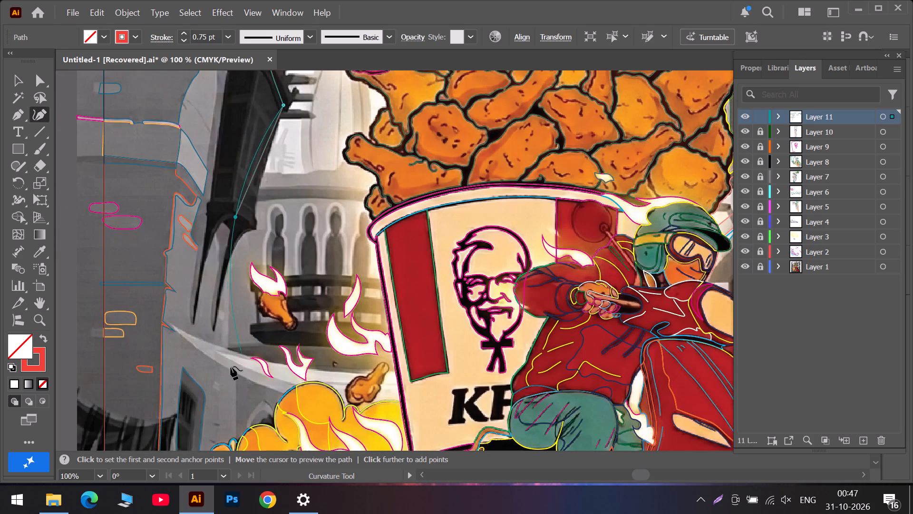
pyautogui.click(238, 432)
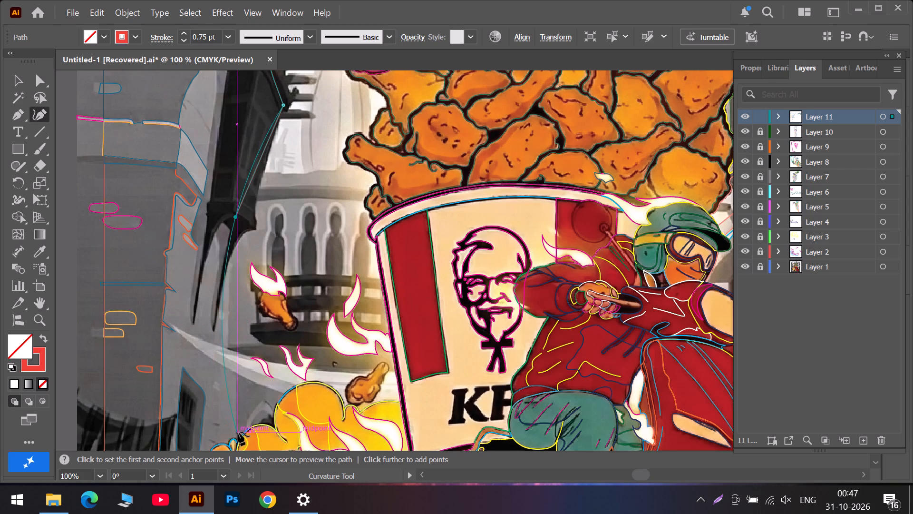
# Reshape the new stretch by moving the anchor below the balcony, seating the end anchor on the flame cloud and adding an anchor between them.
pyautogui.moveTo(237, 219); pyautogui.dragTo(238, 223)
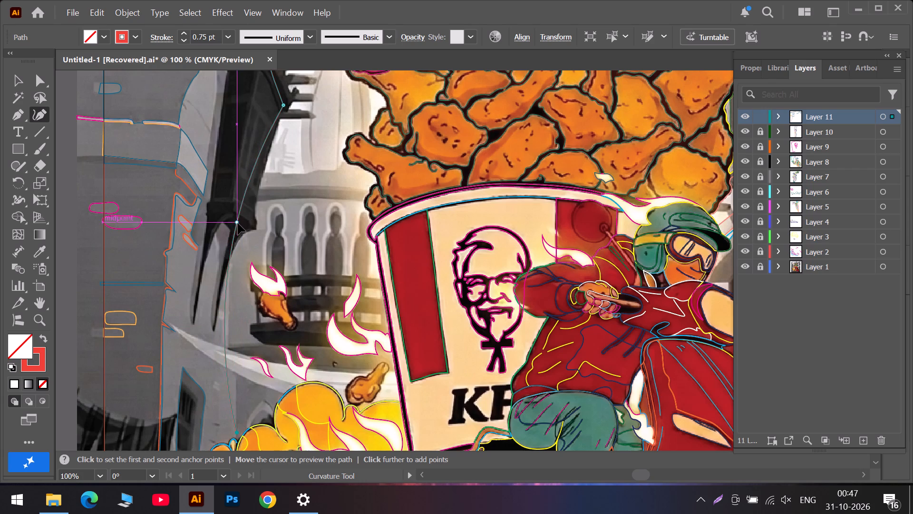
pyautogui.moveTo(238, 223); pyautogui.dragTo(244, 255)
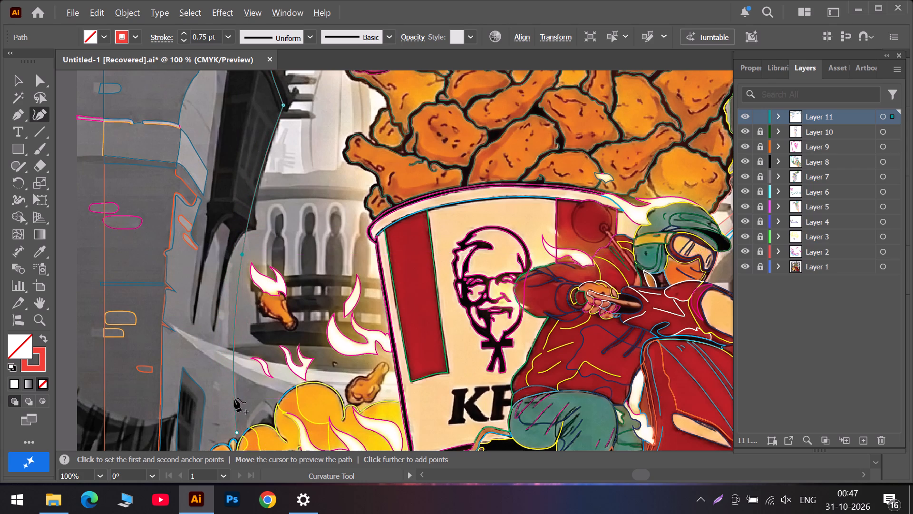
pyautogui.keyDown('alt'); pyautogui.scroll(4, 234, 399); pyautogui.keyUp('alt')
pyautogui.scroll(-19, 234, 399)
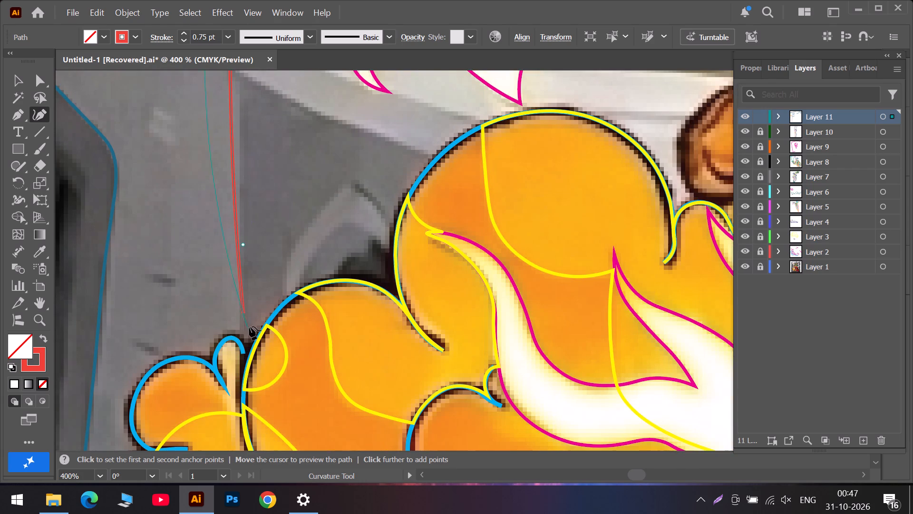
pyautogui.moveTo(243, 312); pyautogui.dragTo(245, 356)
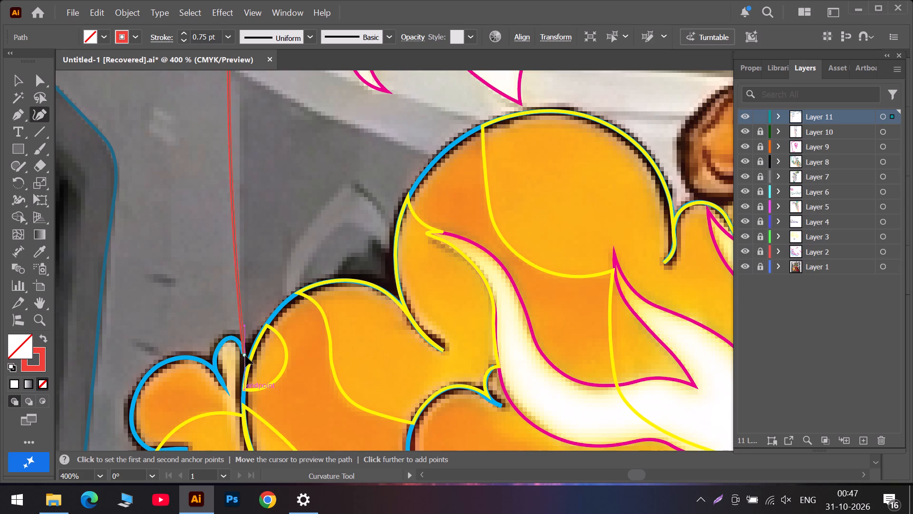
pyautogui.moveTo(245, 356); pyautogui.dragTo(246, 354)
pyautogui.moveTo(246, 354); pyautogui.dragTo(241, 346)
pyautogui.keyDown('alt'); pyautogui.scroll(-4, 241, 346); pyautogui.keyUp('alt')
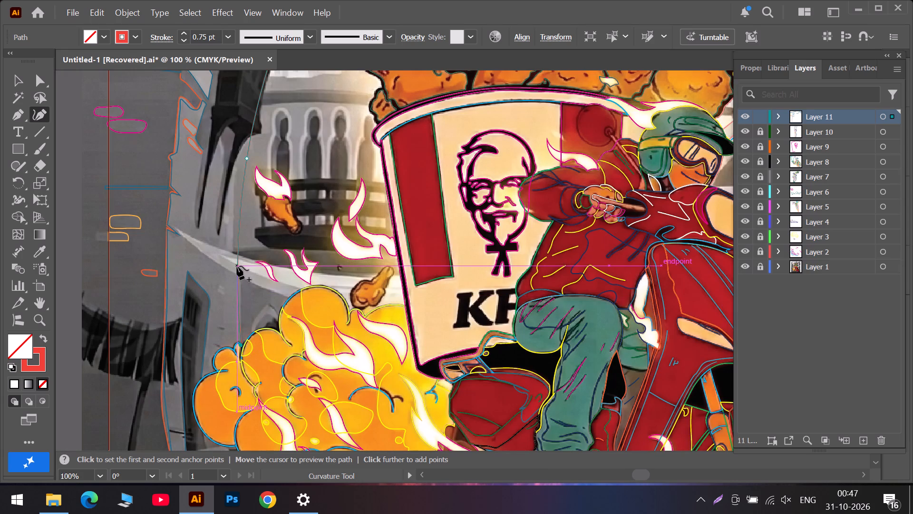
pyautogui.moveTo(237, 266); pyautogui.dragTo(240, 292)
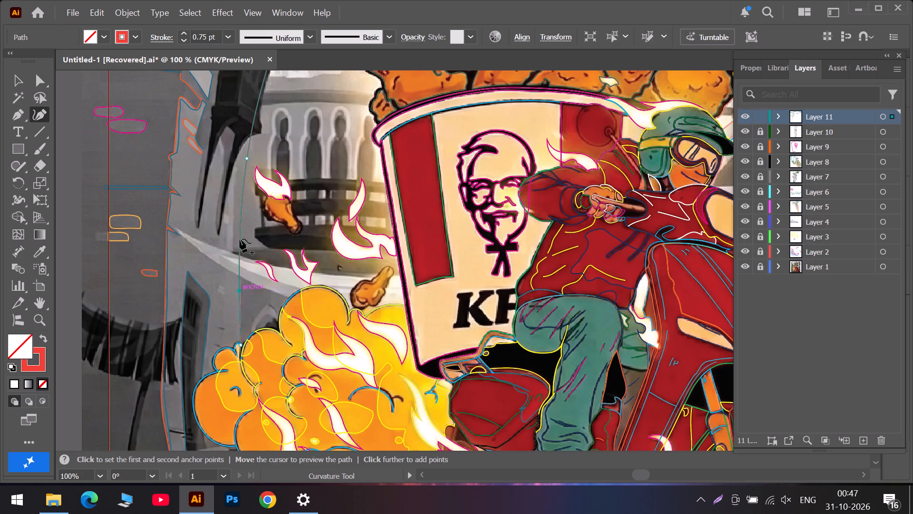
# Continue the red path with a corner where the wall meets the flame cloud, and curve it around the small topmost puff to another corner.
pyautogui.scroll(12, 243, 147)
pyautogui.scroll(6, 289, 164)
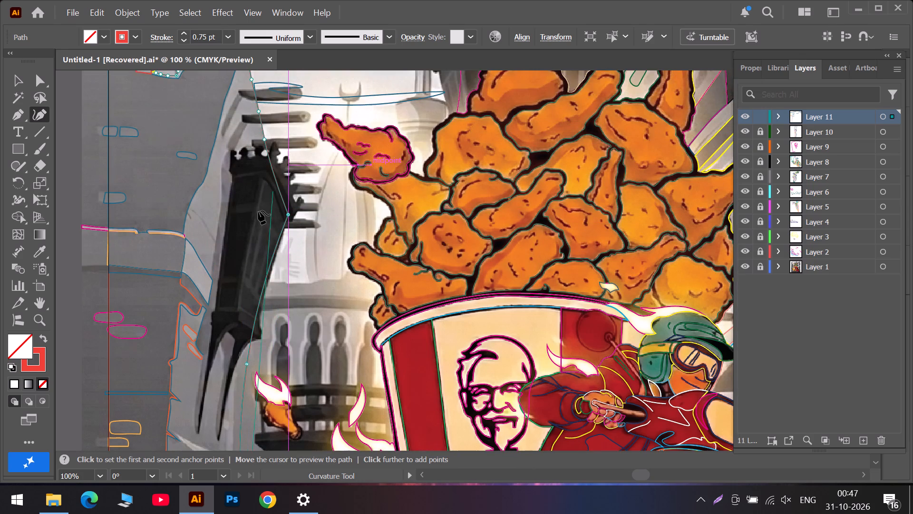
pyautogui.keyDown('alt'); pyautogui.scroll(-2, 254, 216); pyautogui.keyUp('alt')
pyautogui.scroll(-6, 227, 272)
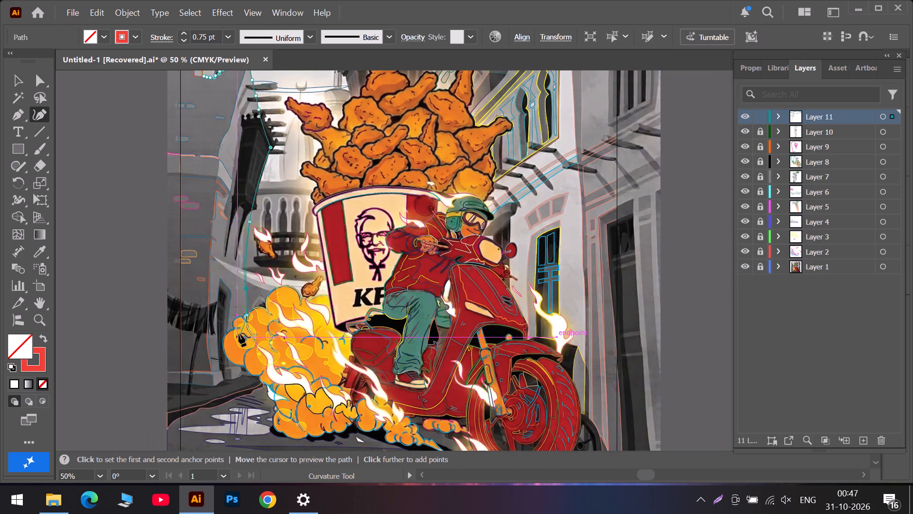
pyautogui.keyDown('alt'); pyautogui.scroll(3, 236, 308); pyautogui.keyUp('alt')
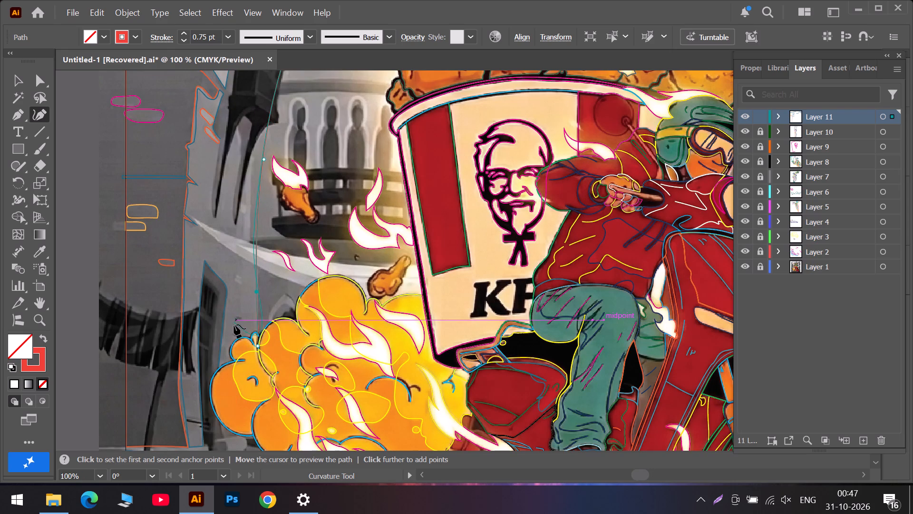
pyautogui.doubleClick(259, 335)
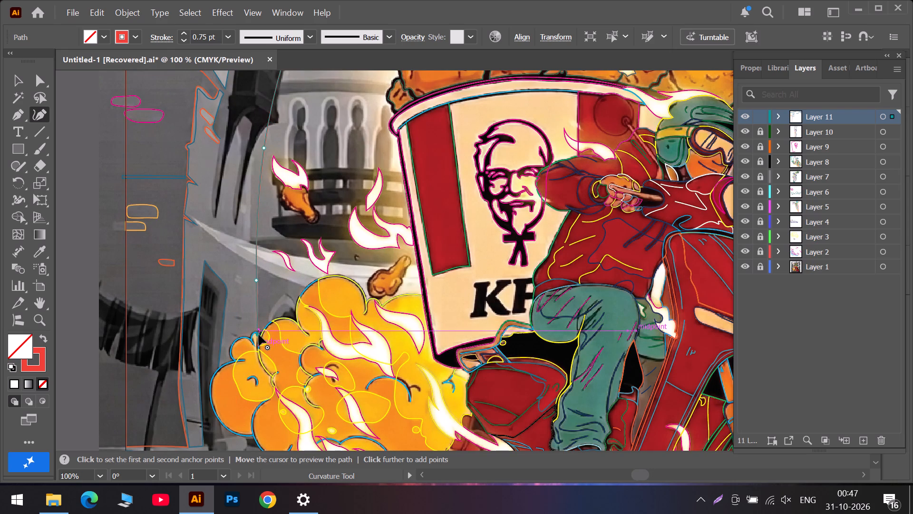
pyautogui.click(253, 326)
pyautogui.click(240, 334)
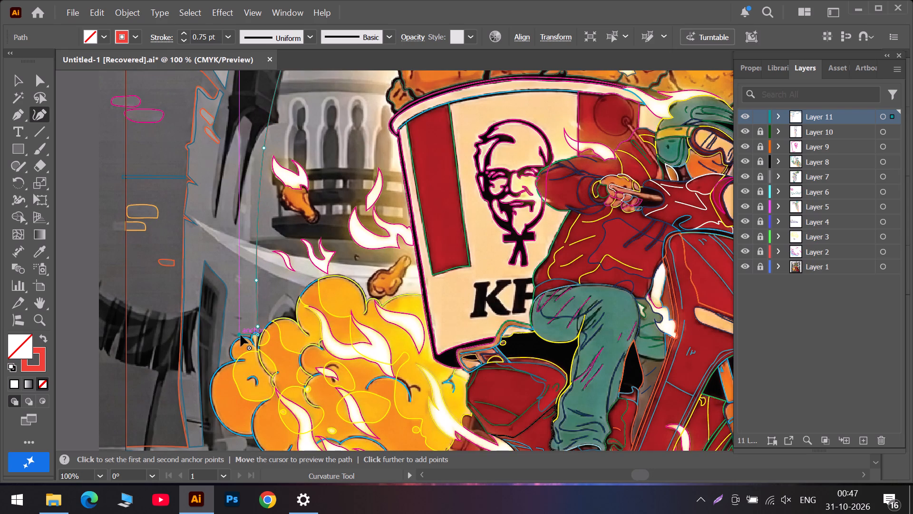
pyautogui.keyDown('alt'); pyautogui.scroll(3, 245, 334); pyautogui.keyUp('alt')
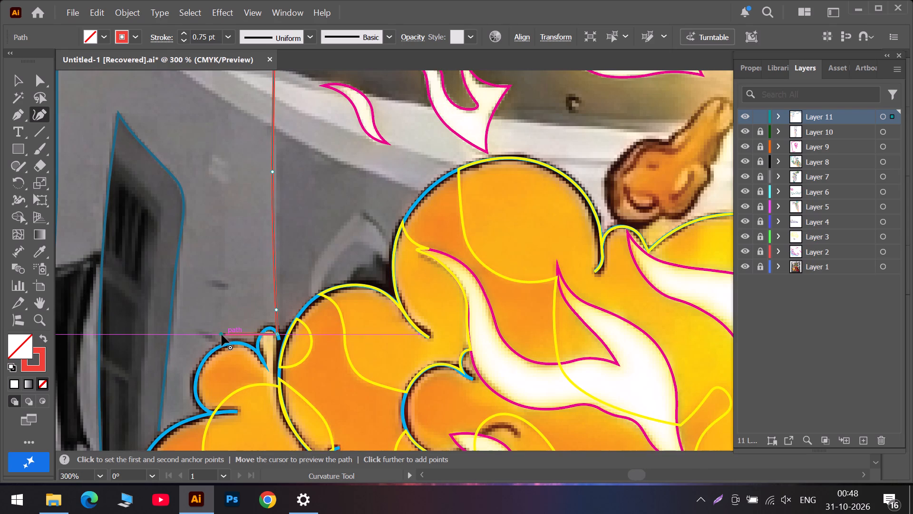
pyautogui.moveTo(220, 335); pyautogui.dragTo(265, 317)
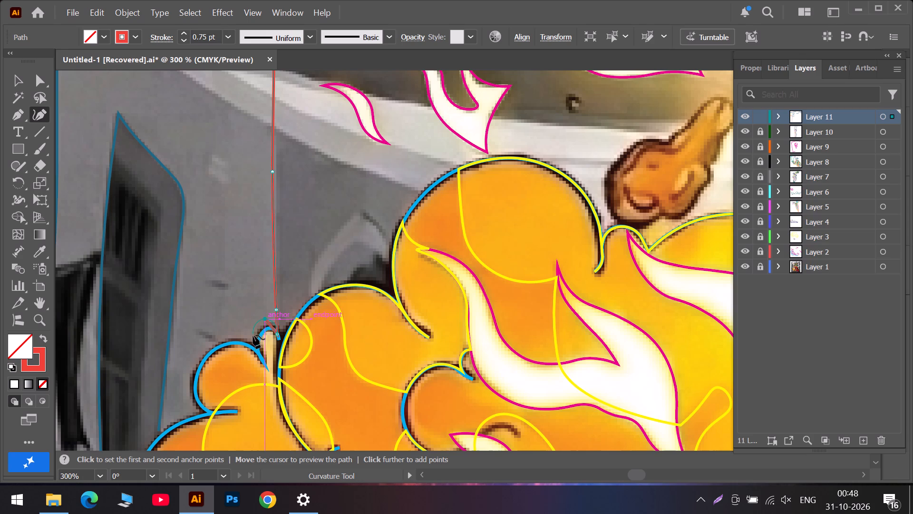
pyautogui.doubleClick(251, 336)
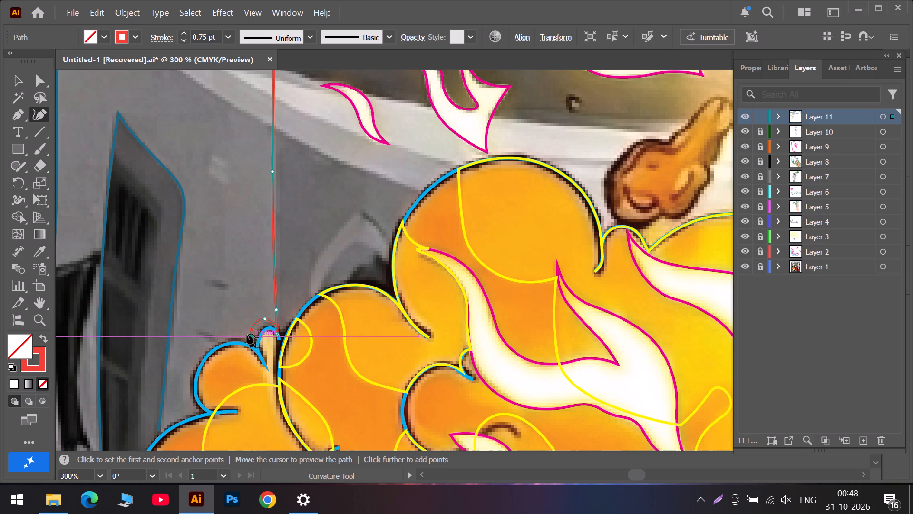
# Curve the red path around the next small flame puff to a corner where it meets the large outer puff.
pyautogui.click(217, 332)
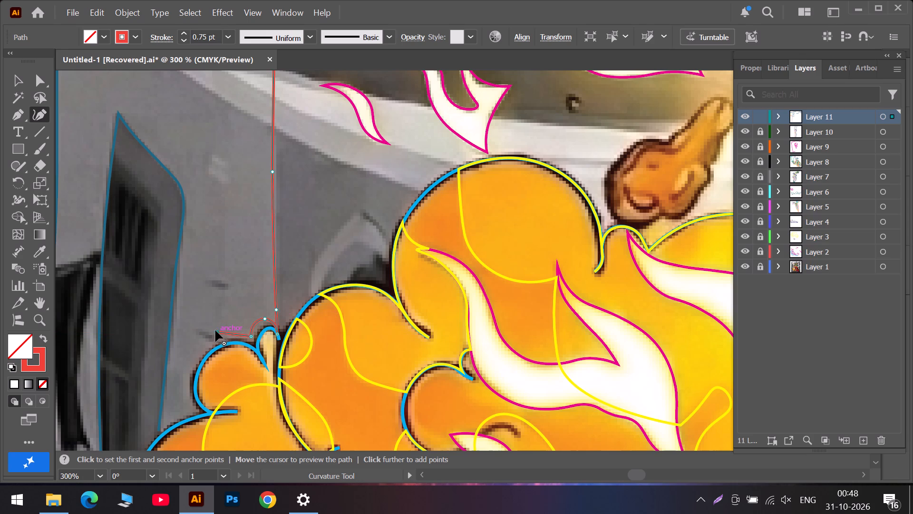
pyautogui.scroll(-7, 215, 330)
pyautogui.click(179, 316)
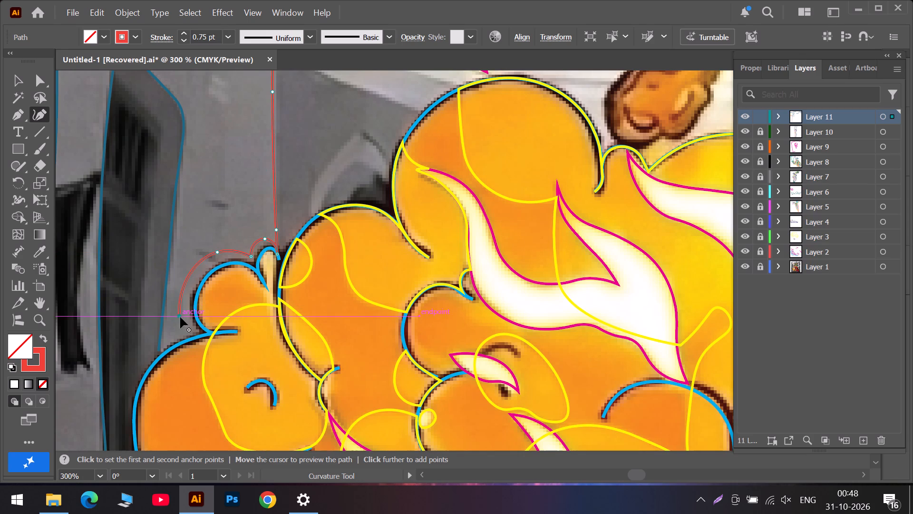
pyautogui.doubleClick(196, 330)
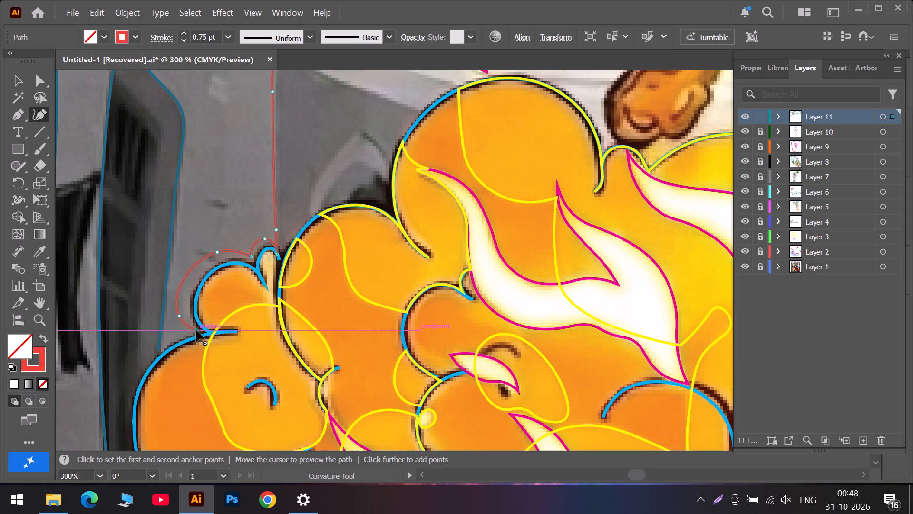
# Trace the red path around the large outer flame puff down to a corner anchor at its underside.
pyautogui.scroll(-5, 158, 341)
pyautogui.click(134, 321)
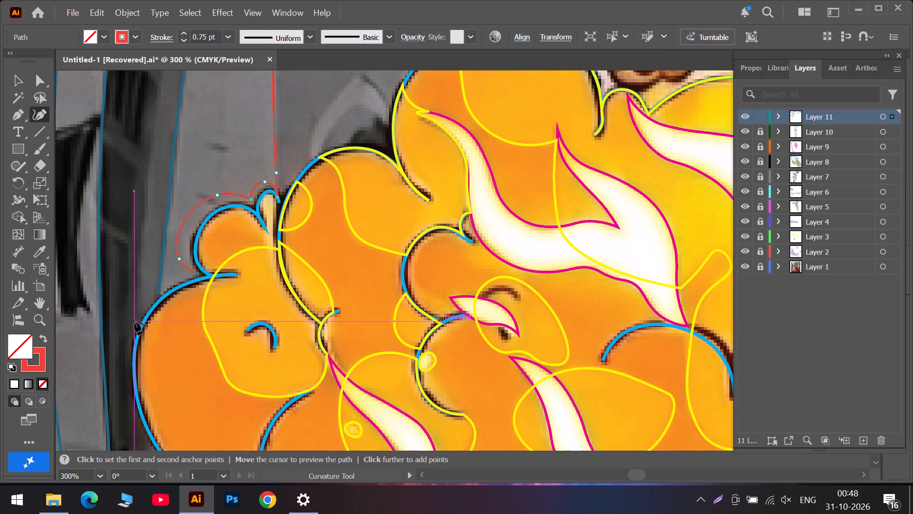
pyautogui.scroll(-6, 133, 347)
pyautogui.click(155, 386)
pyautogui.scroll(-6, 155, 387)
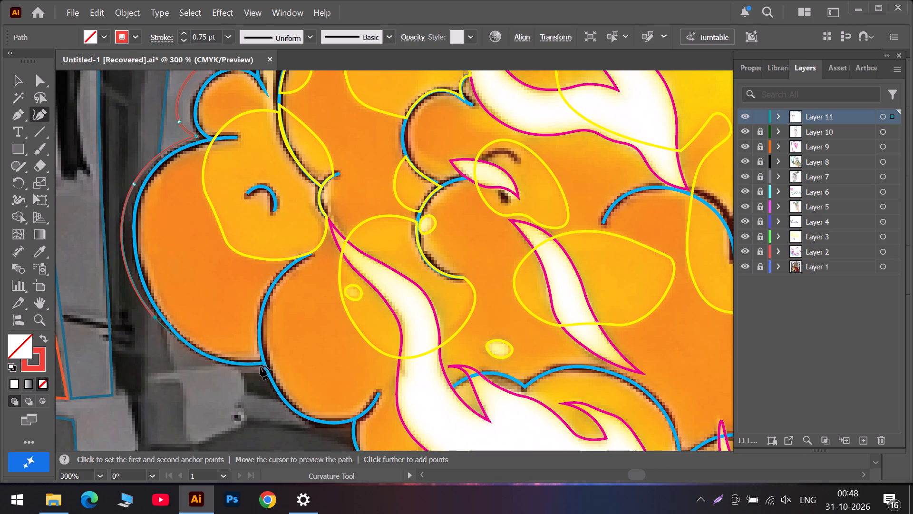
pyautogui.doubleClick(216, 365)
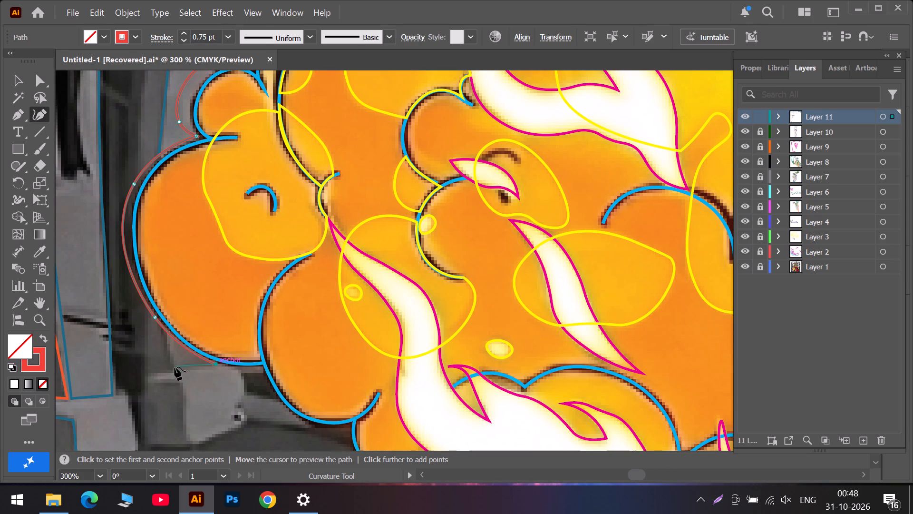
# Add a corner at the wall's base beside the flames and run the red path up the dark doorway's near side to its pointed top.
pyautogui.doubleClick(174, 370)
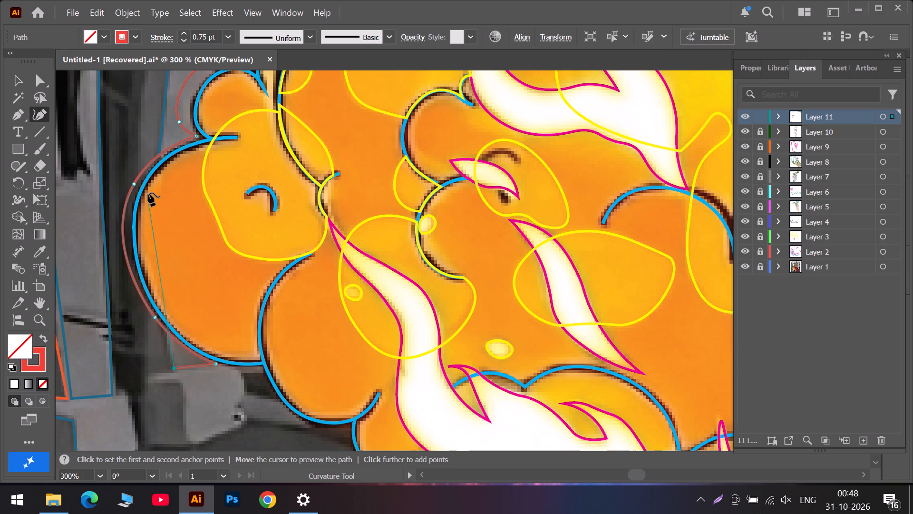
pyautogui.scroll(6, 148, 191)
pyautogui.scroll(4, 167, 134)
pyautogui.click(176, 167)
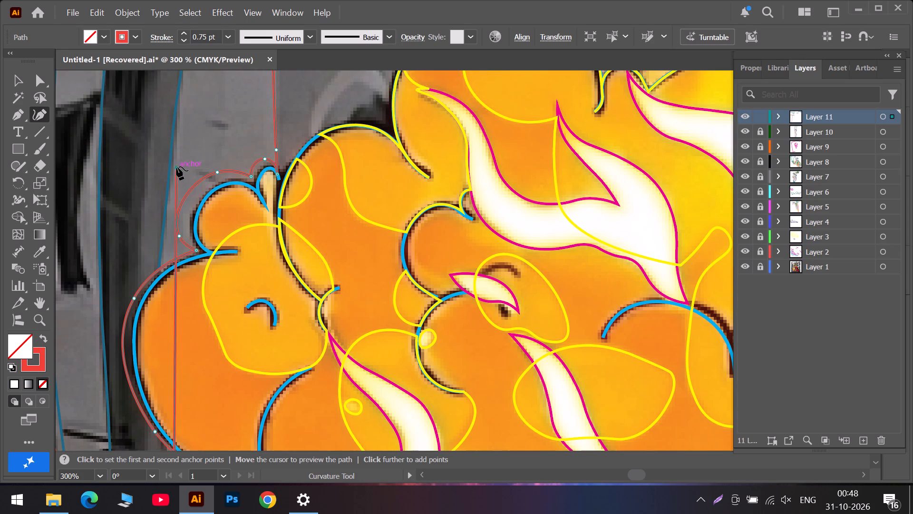
pyautogui.scroll(6, 191, 103)
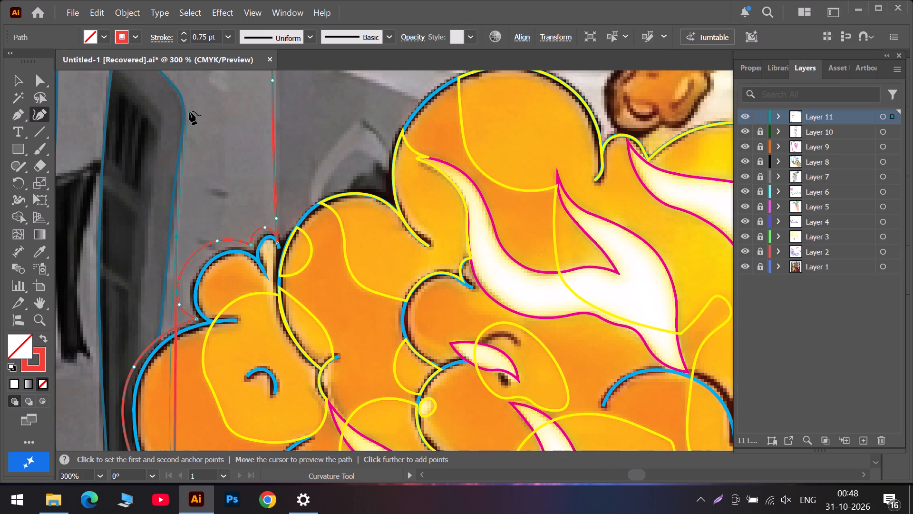
pyautogui.click(189, 112)
pyautogui.scroll(6, 187, 107)
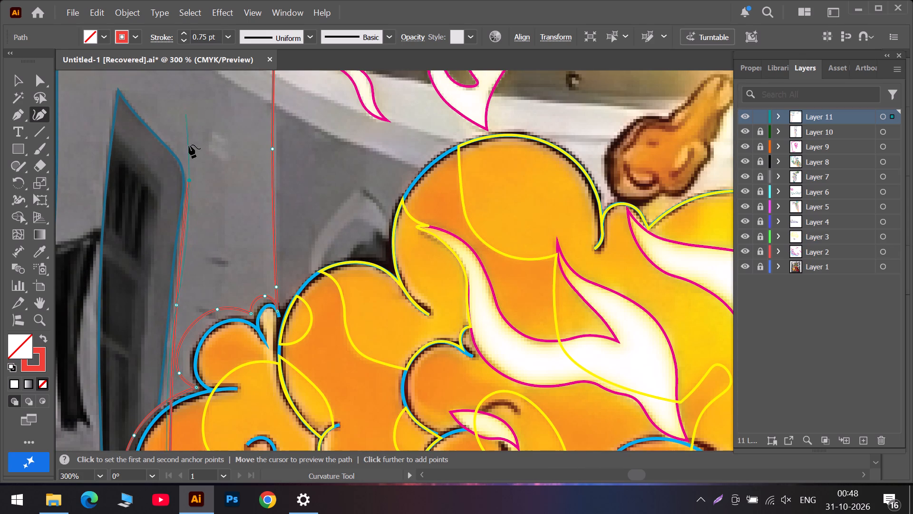
pyautogui.doubleClick(189, 180)
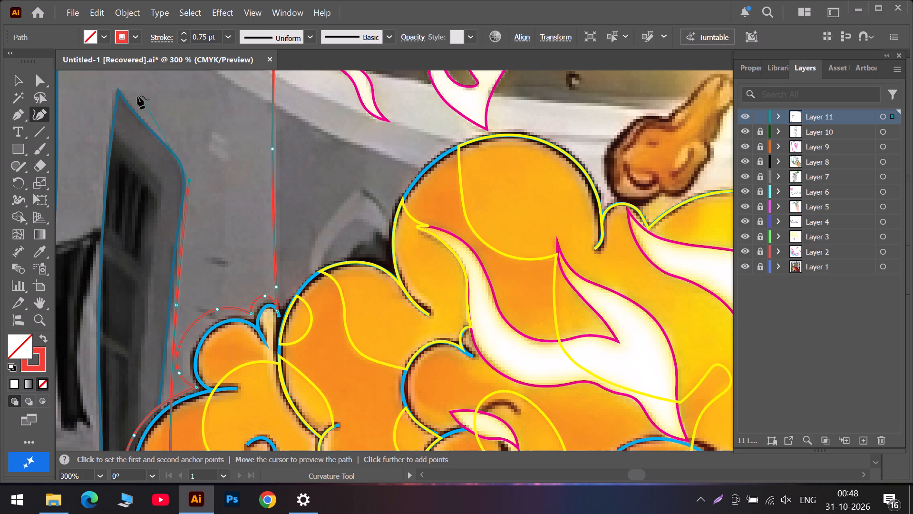
pyautogui.doubleClick(117, 86)
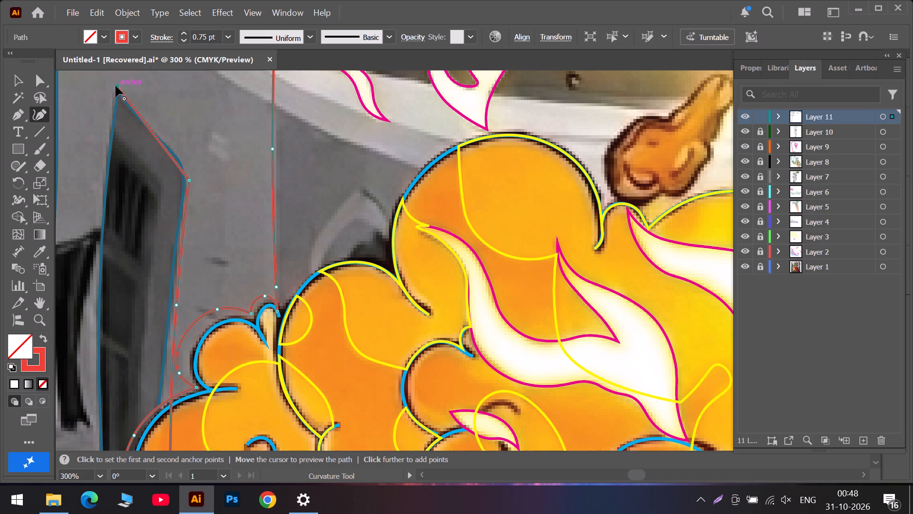
# Trace the red path down the doorway's far side to the wall's base, and set corner anchors at both ends of the narrow strip's bottom edge.
pyautogui.click(99, 236)
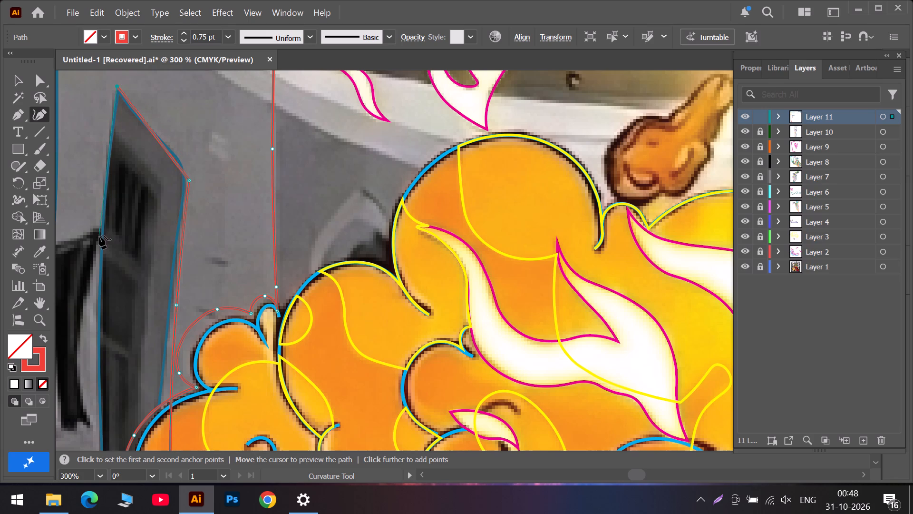
pyautogui.scroll(-8, 99, 237)
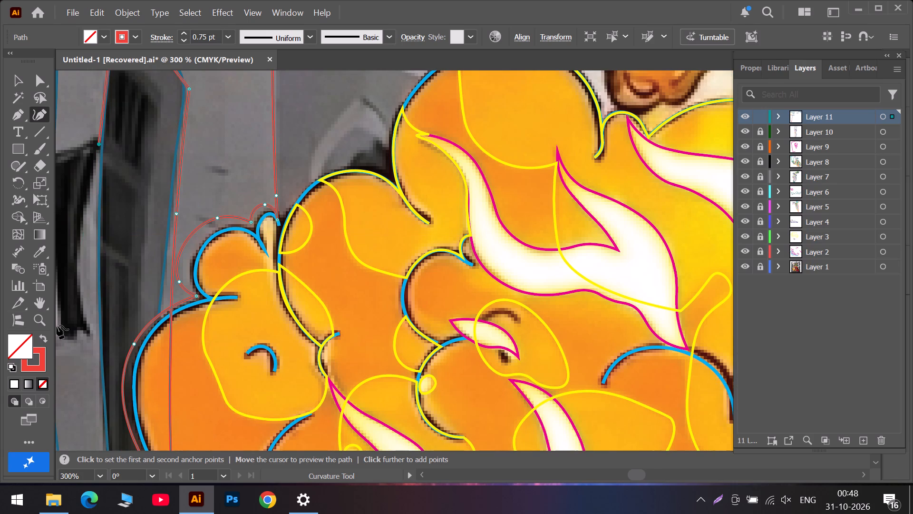
pyautogui.scroll(-6, 16, 316)
pyautogui.click(98, 381)
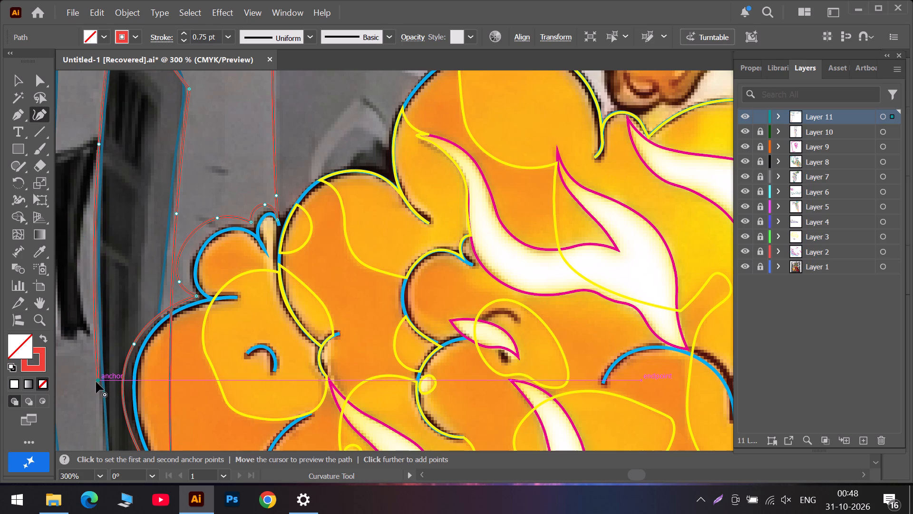
pyautogui.scroll(-13, 95, 379)
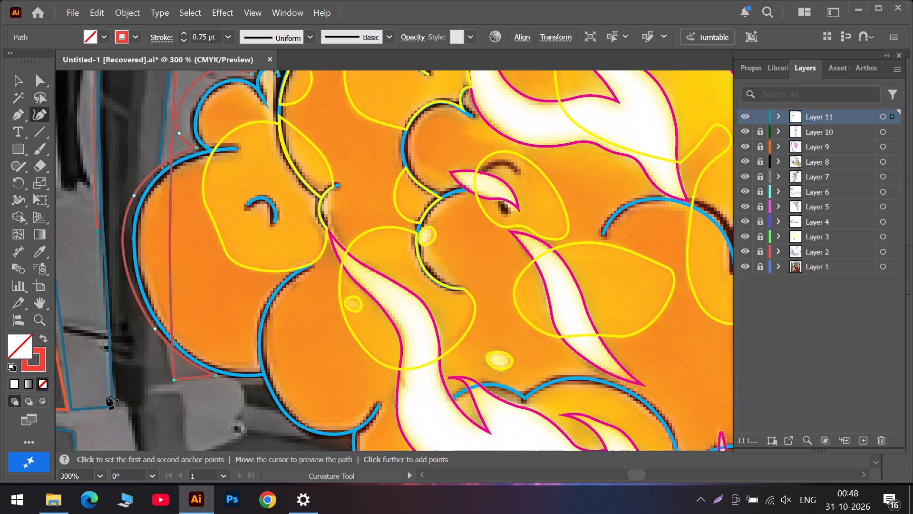
pyautogui.doubleClick(106, 398)
pyautogui.doubleClick(74, 400)
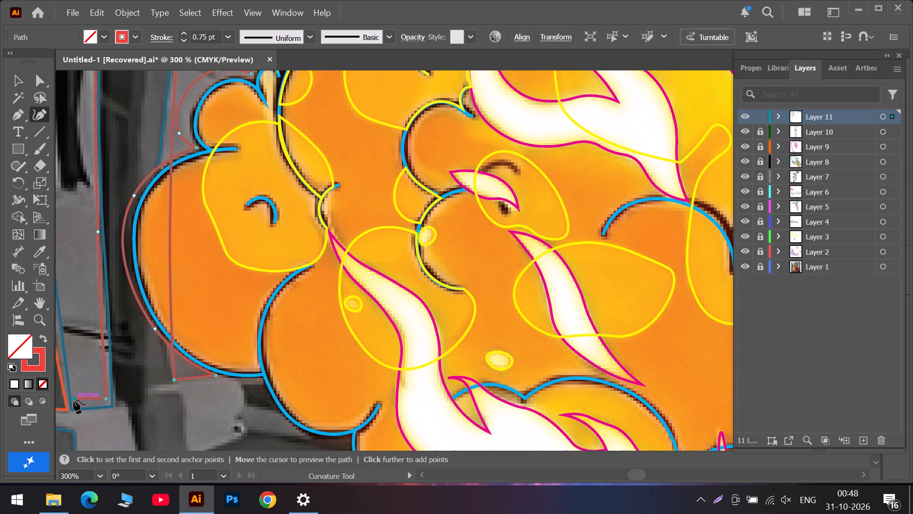
# Run the red path up the lighter wall strip beside the dark tower to a corner anchor under the lowest notch in the tower's edge.
pyautogui.click(64, 314)
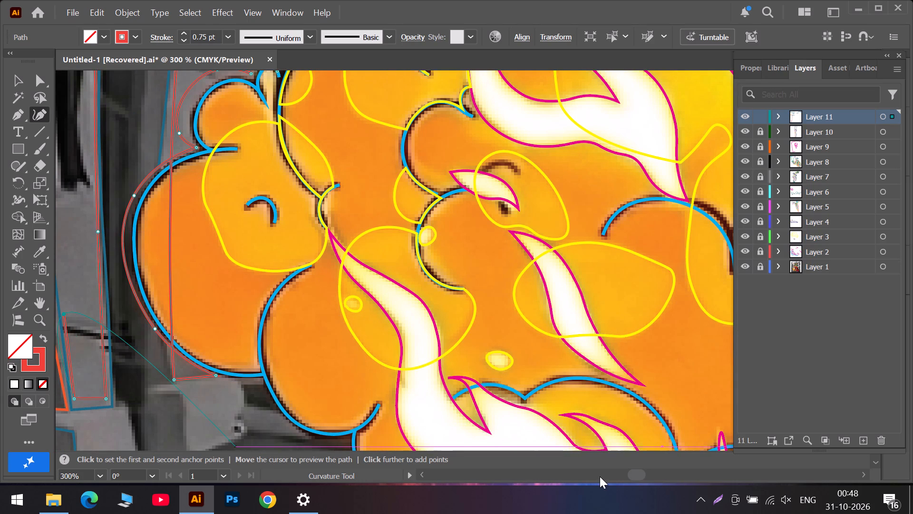
pyautogui.click(600, 476)
pyautogui.scroll(5, 490, 315)
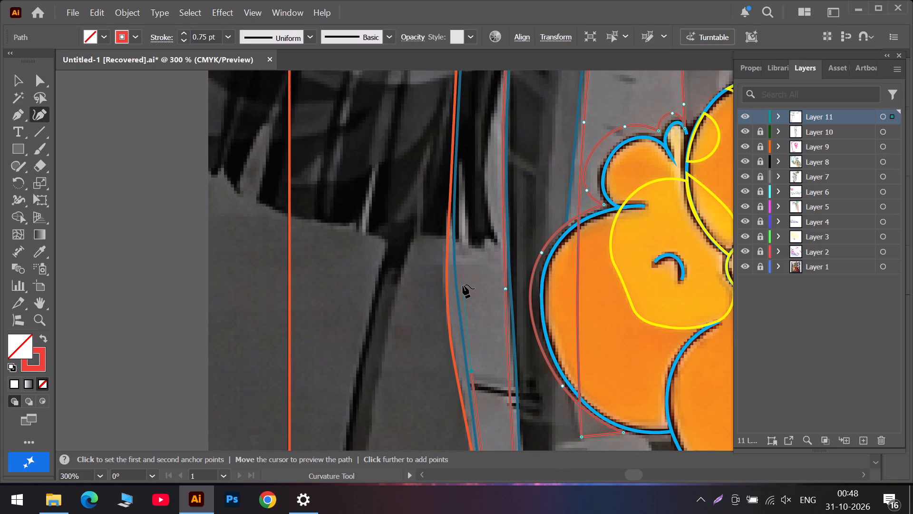
pyautogui.keyDown('alt'); pyautogui.scroll(-4, 459, 282); pyautogui.keyUp('alt')
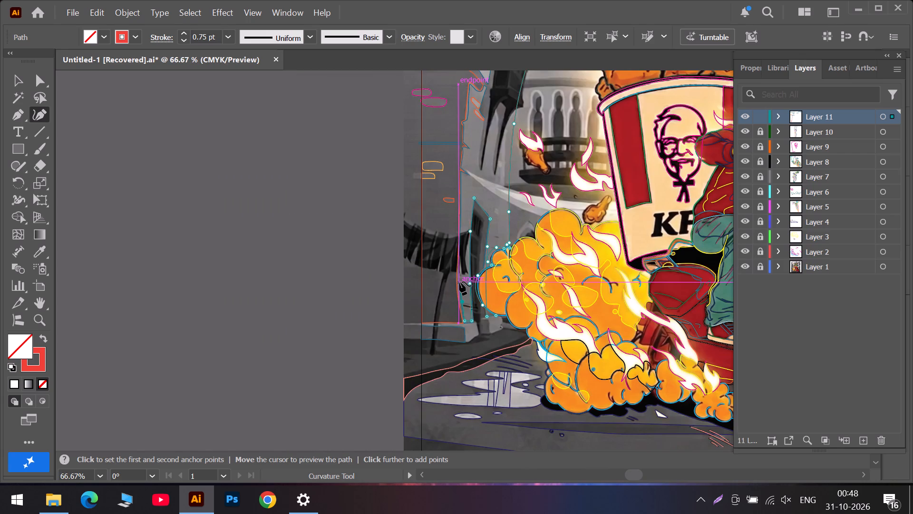
pyautogui.keyDown('alt'); pyautogui.scroll(2, 459, 282); pyautogui.keyUp('alt')
pyautogui.keyDown('alt'); pyautogui.scroll(-2, 459, 282); pyautogui.keyUp('alt')
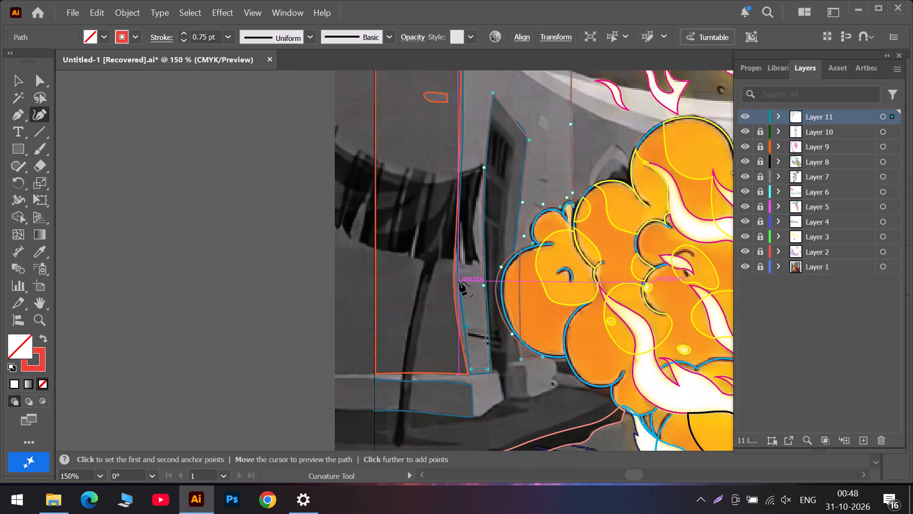
pyautogui.scroll(10, 457, 284)
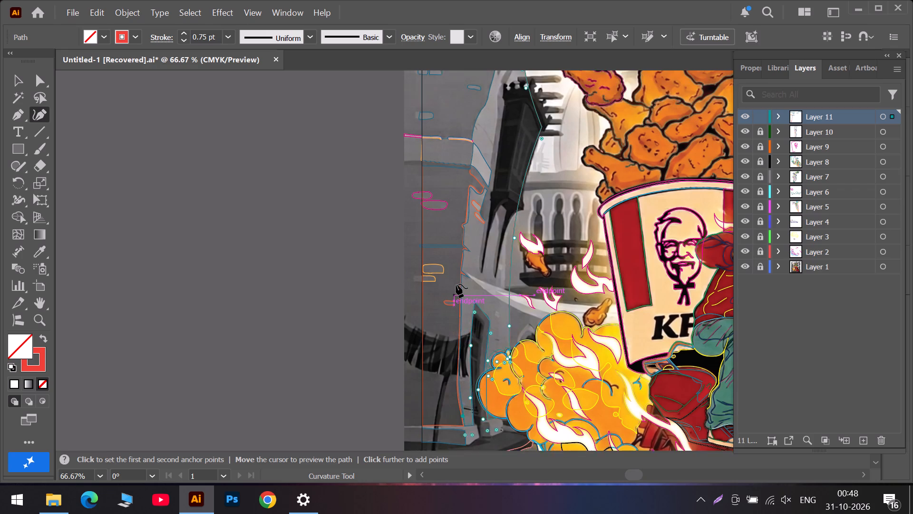
pyautogui.scroll(6, 456, 284)
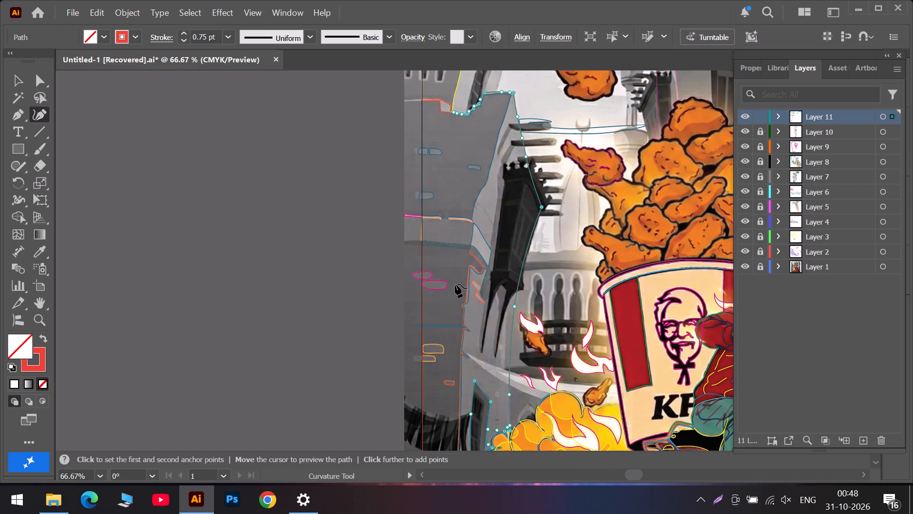
pyautogui.scroll(3, 480, 272)
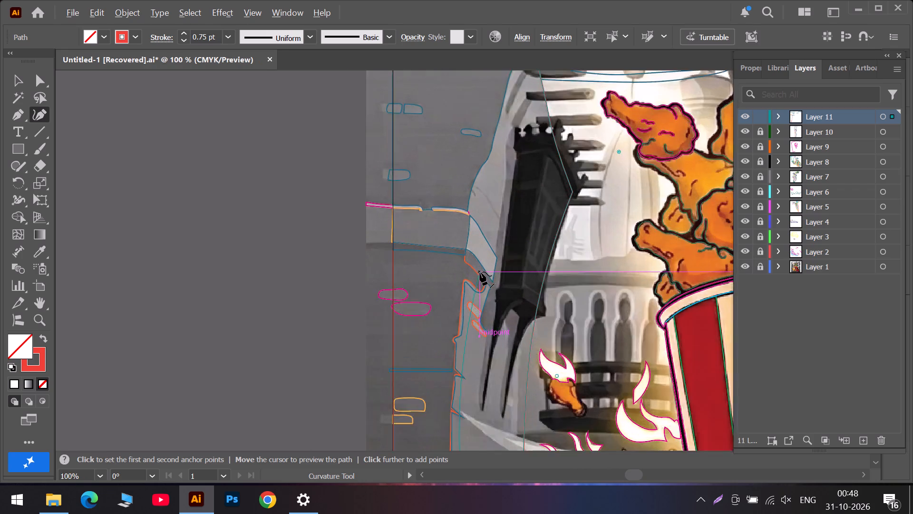
pyautogui.scroll(-14, 456, 388)
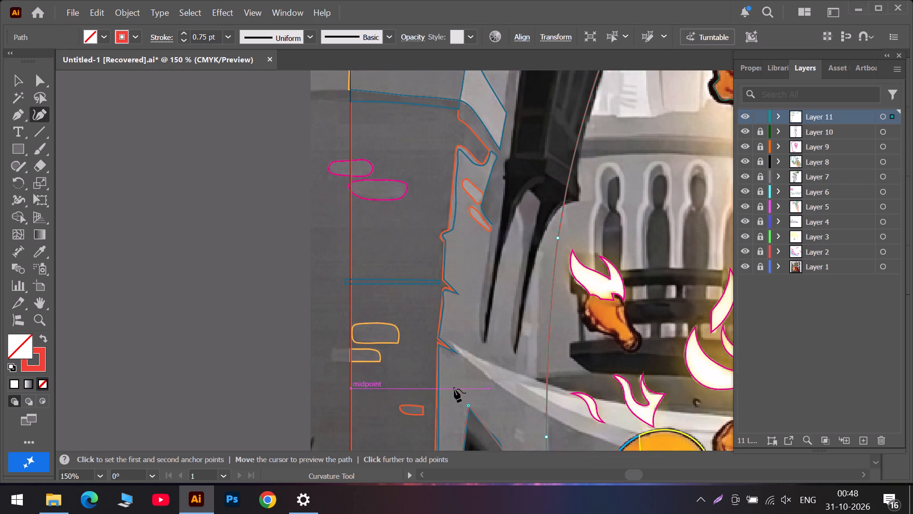
pyautogui.scroll(-18, 454, 389)
pyautogui.scroll(-6, 440, 421)
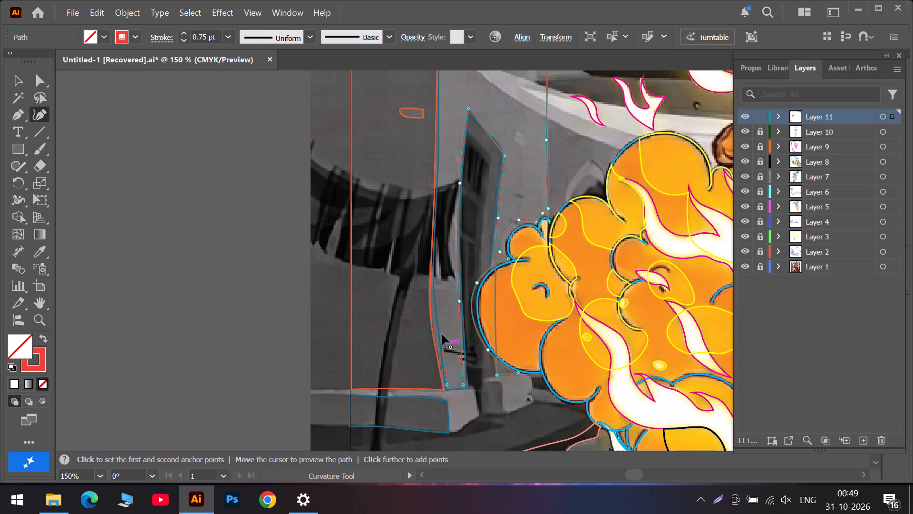
pyautogui.click(440, 238)
pyautogui.scroll(6, 431, 204)
pyautogui.click(447, 151)
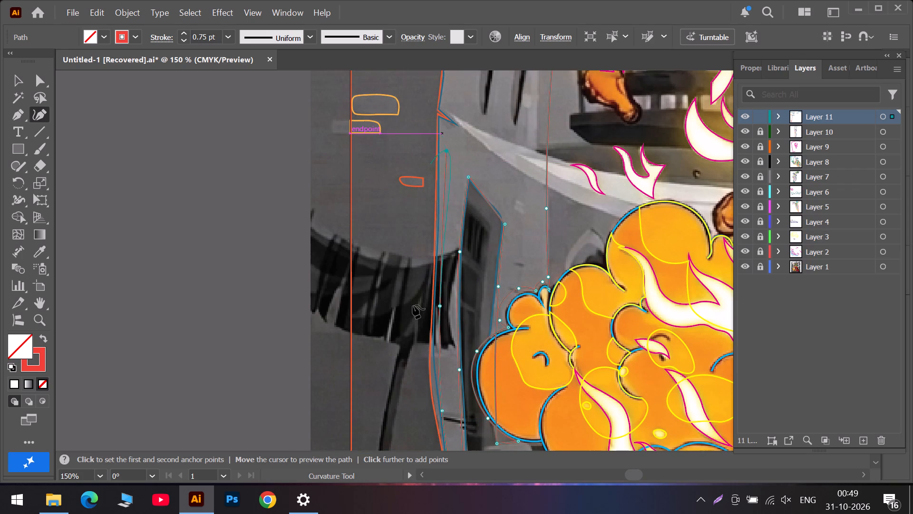
pyautogui.doubleClick(443, 119)
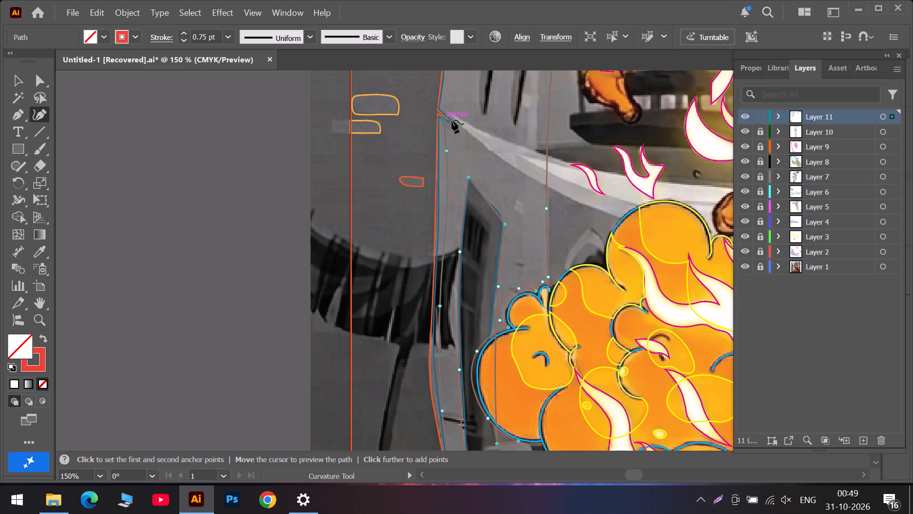
# Trace the red path around the lowest pointed notch, adjusting its tip anchor and setting a corner at its upper start.
pyautogui.click(456, 130)
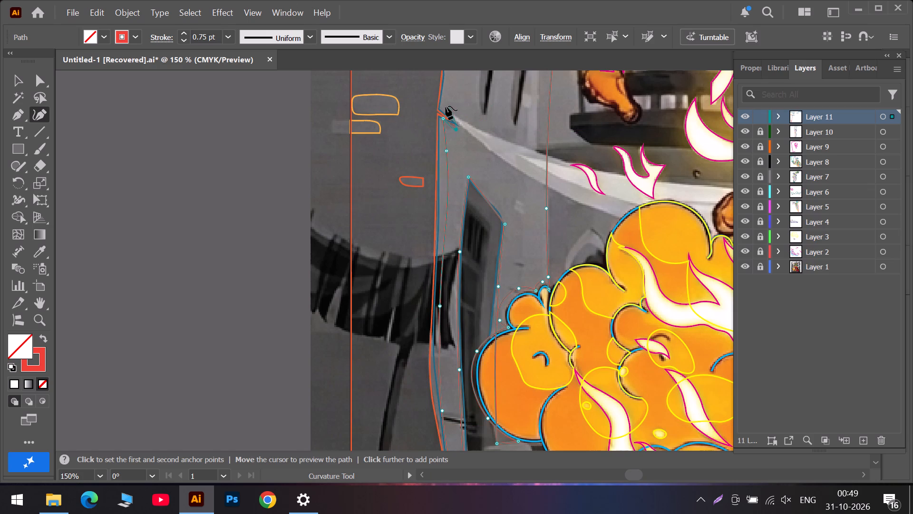
pyautogui.click(442, 109)
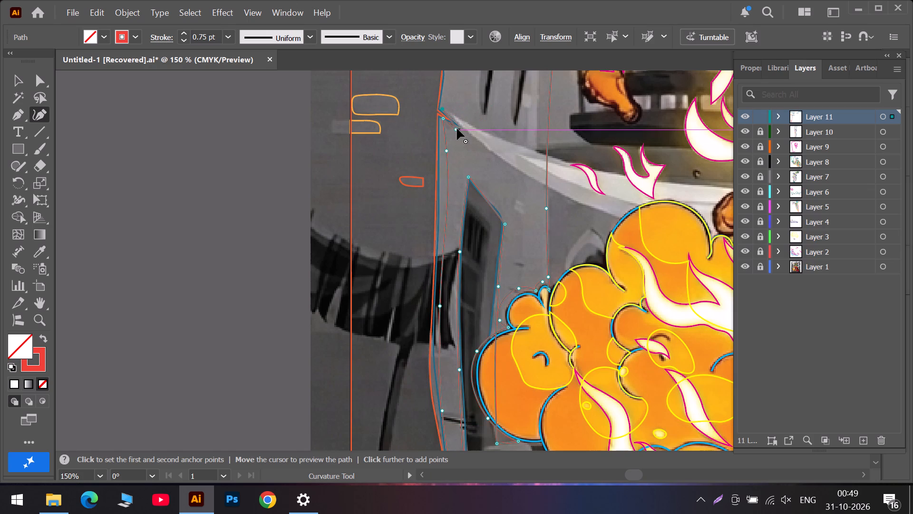
pyautogui.moveTo(456, 128); pyautogui.dragTo(462, 127)
pyautogui.click(462, 127)
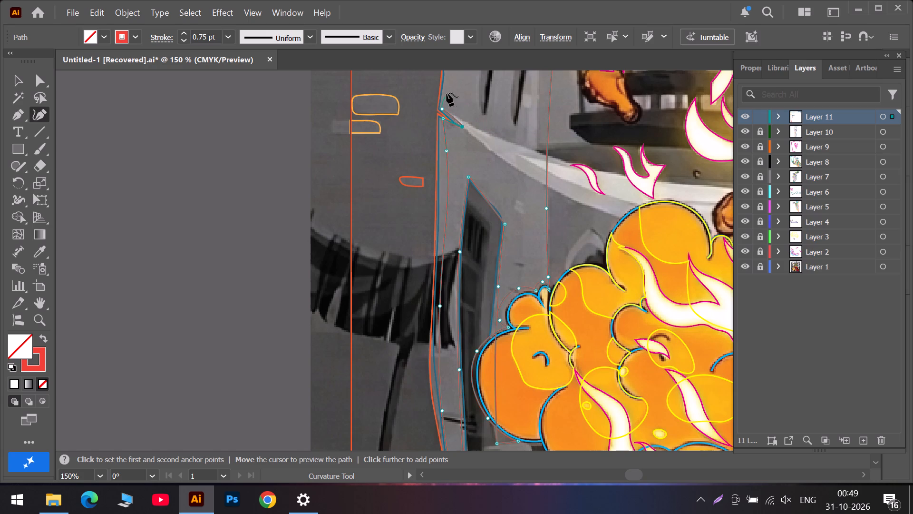
pyautogui.doubleClick(443, 109)
# Trace the next pointed notch with corner anchors at its base, tip and top, and continue to the small bump above it.
pyautogui.scroll(5, 452, 86)
pyautogui.doubleClick(447, 124)
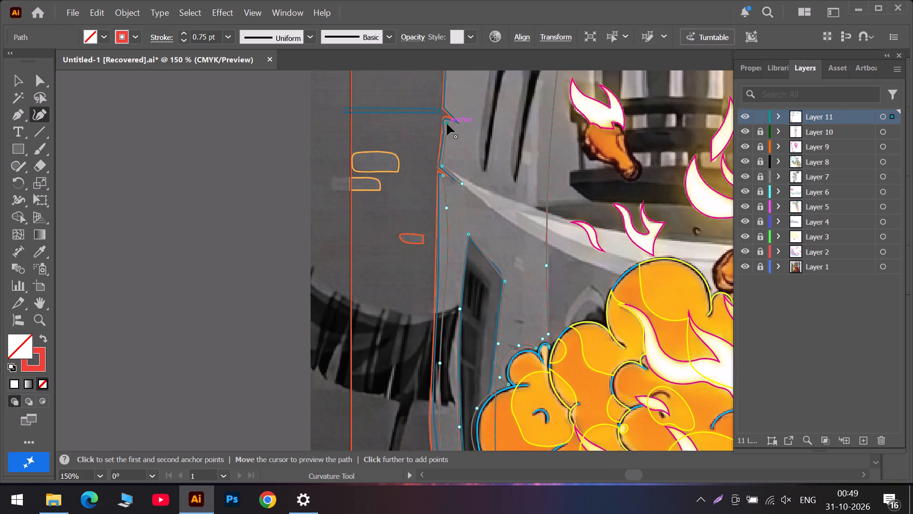
pyautogui.doubleClick(464, 130)
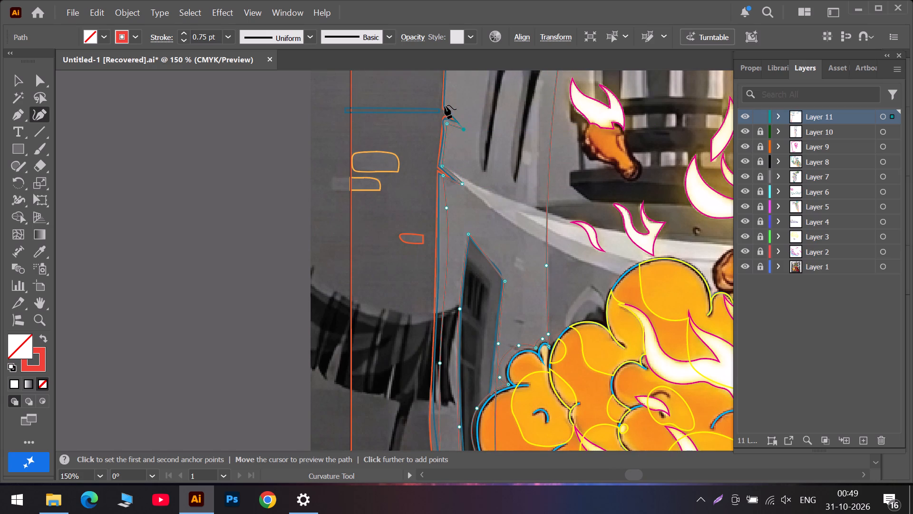
pyautogui.doubleClick(445, 105)
pyautogui.scroll(12, 448, 79)
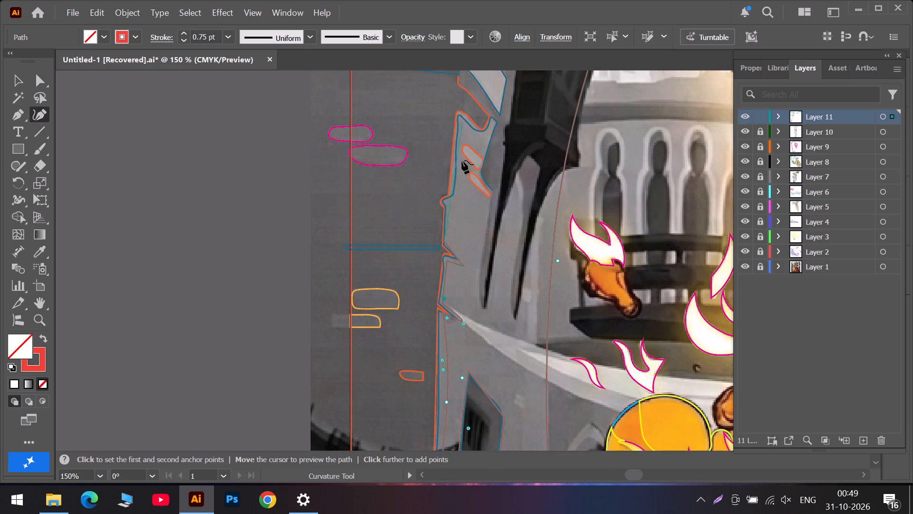
pyautogui.click(448, 203)
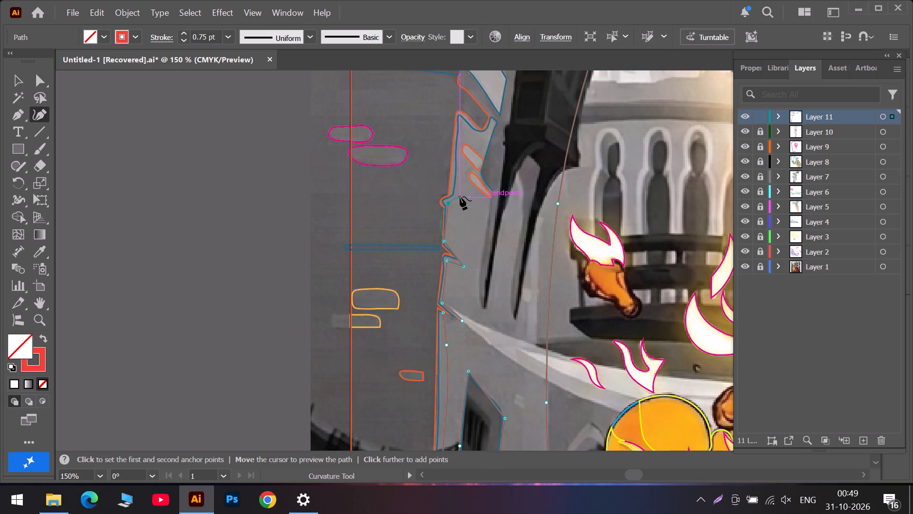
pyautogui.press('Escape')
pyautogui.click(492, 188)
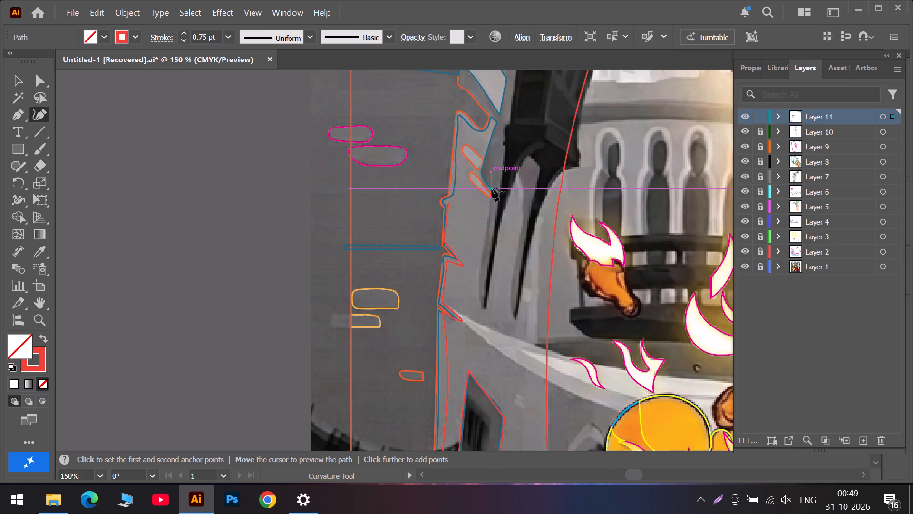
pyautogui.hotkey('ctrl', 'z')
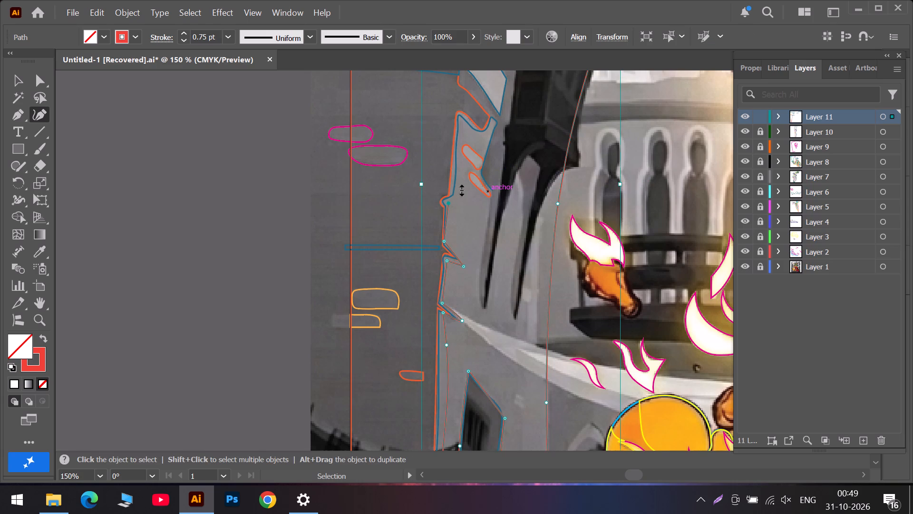
# Delete the blue outline along the tower's jagged edge from Layer 10, unlocking the layer for the deletion and relocking it.
pyautogui.click(15, 82)
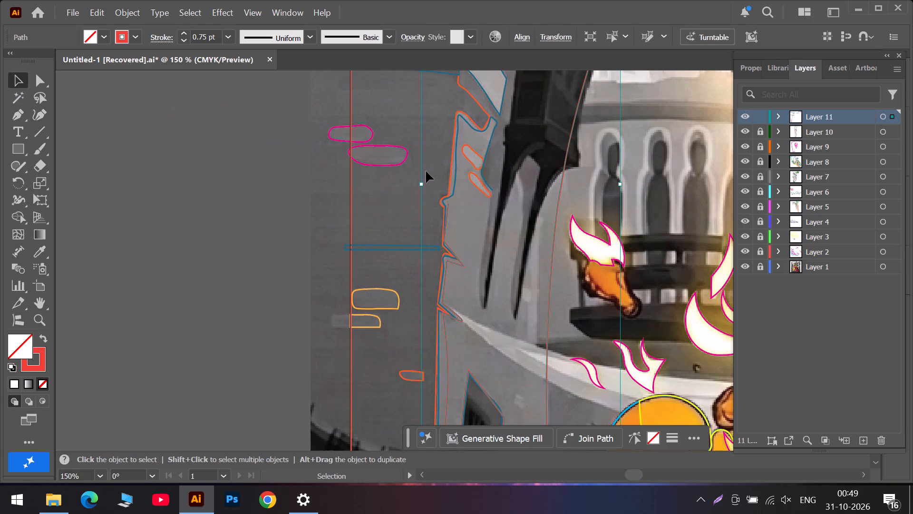
pyautogui.click(484, 178)
pyautogui.click(481, 174)
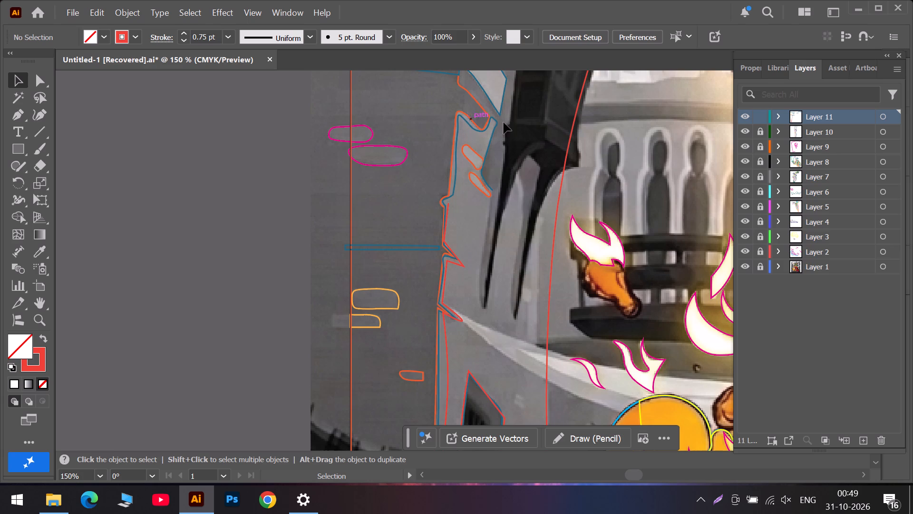
pyautogui.click(758, 134)
pyautogui.click(468, 124)
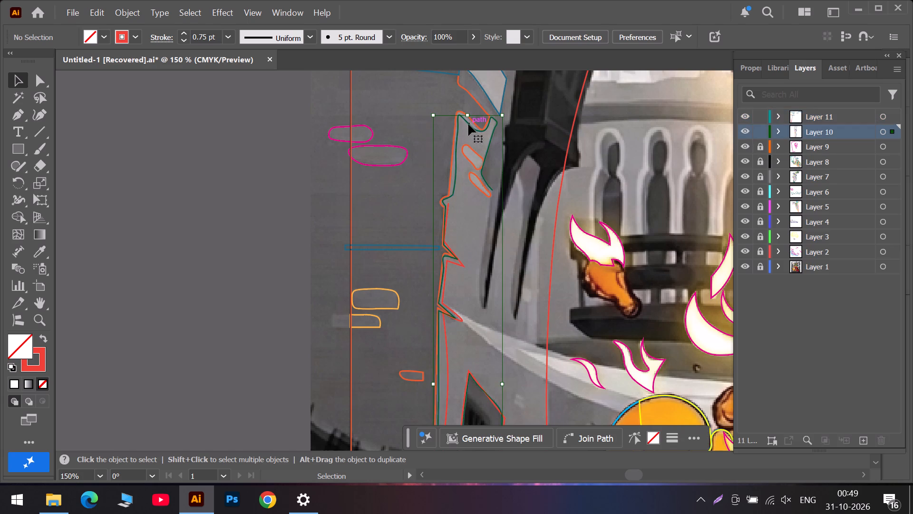
pyautogui.press('Delete')
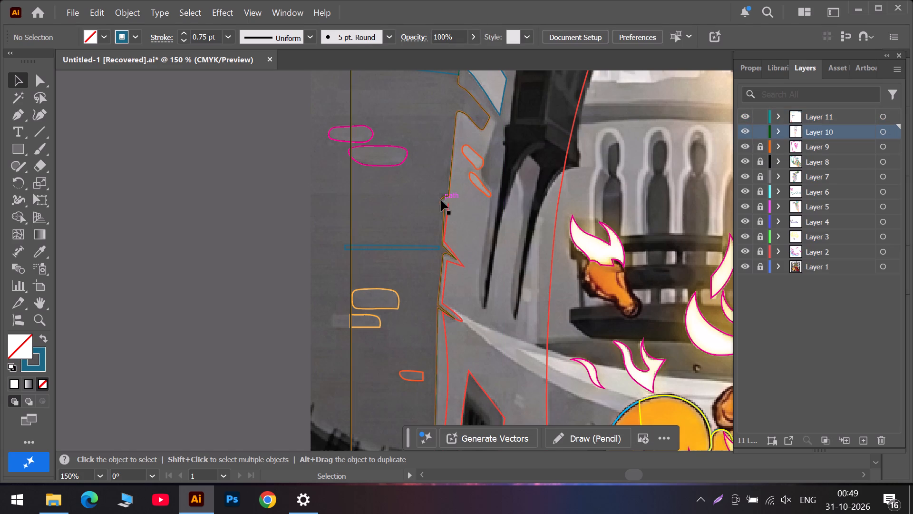
pyautogui.click(449, 205)
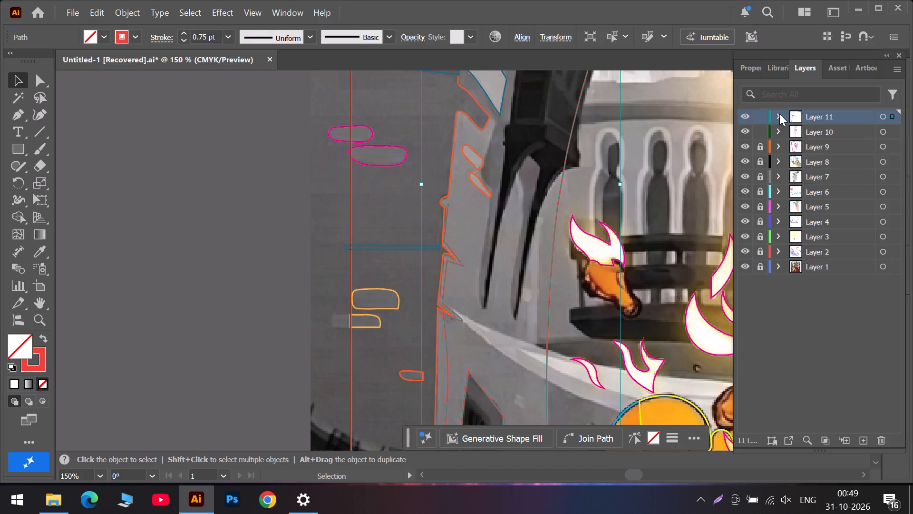
pyautogui.click(764, 136)
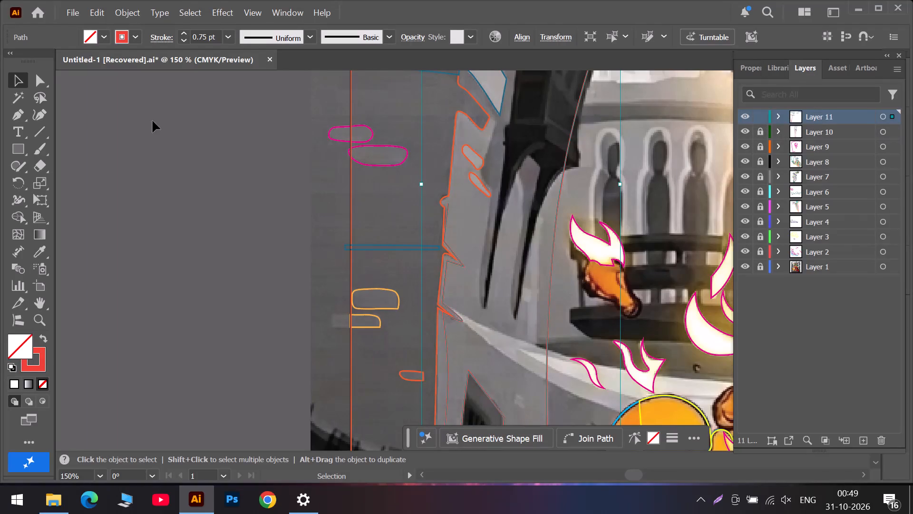
# Continue the red path on Layer 11 with the Curvature tool from the small bump up to the peak of the jagged edge.
pyautogui.click(40, 116)
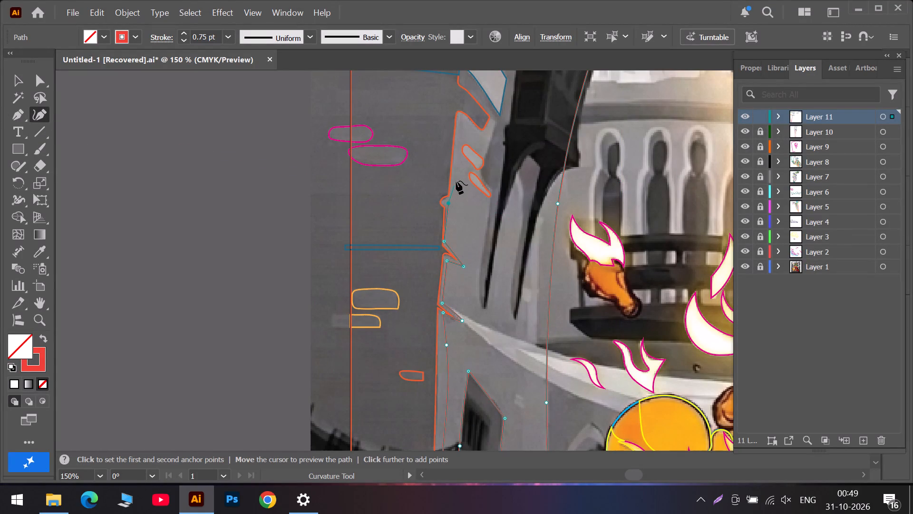
pyautogui.click(454, 172)
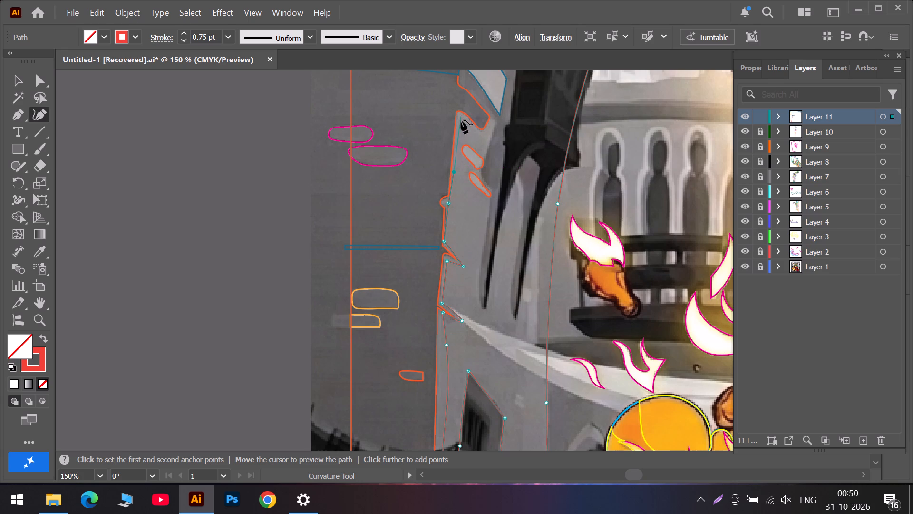
pyautogui.click(461, 120)
# Continue the red path from the jagged edge's peak around the orange-outlined notch to just below the blue panel, with a corner at its upper end.
pyautogui.scroll(6, 492, 170)
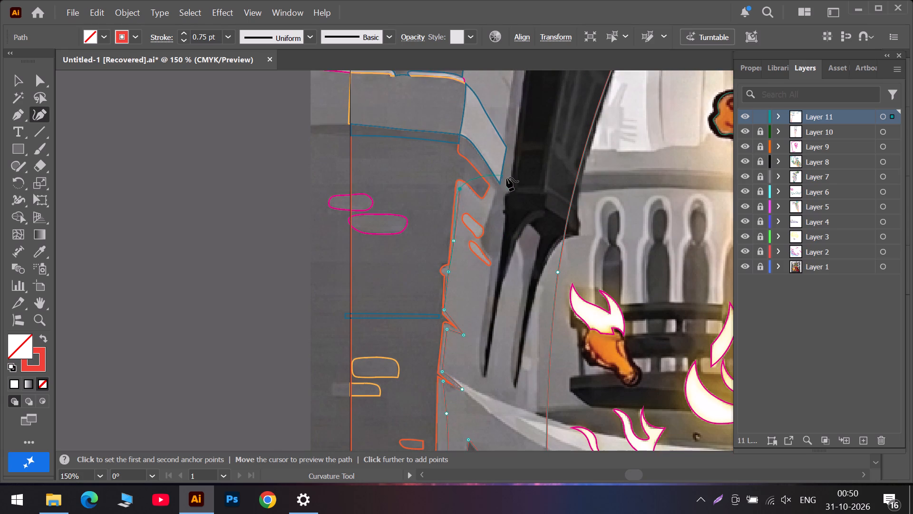
pyautogui.scroll(17, 507, 180)
pyautogui.scroll(6, 518, 188)
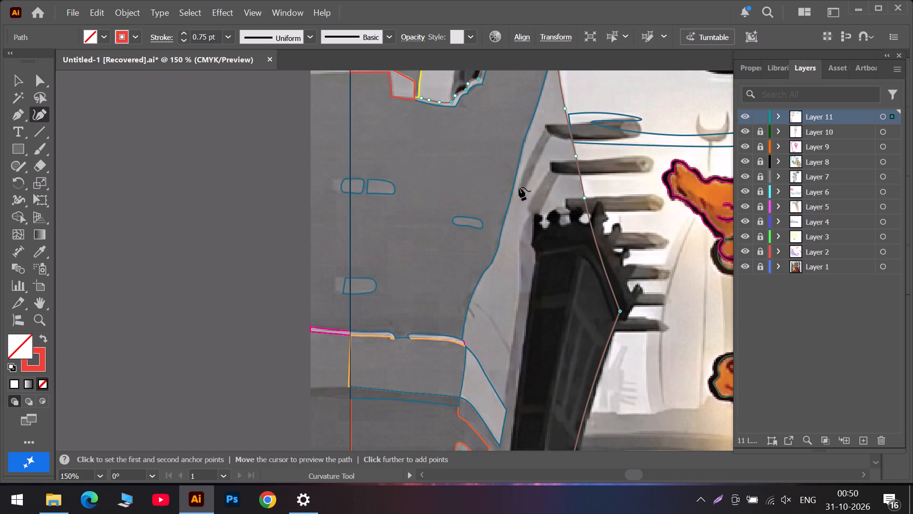
pyautogui.scroll(6, 519, 187)
pyautogui.scroll(-13, 521, 187)
pyautogui.scroll(-15, 527, 195)
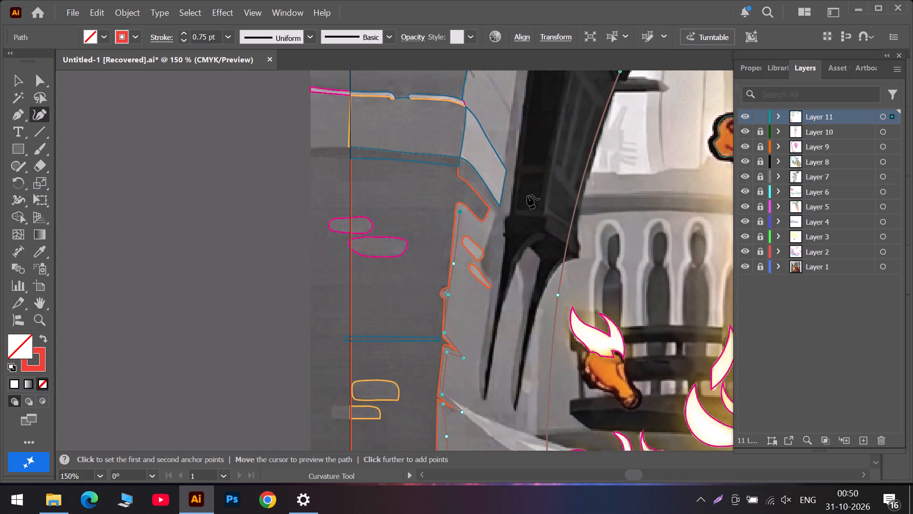
pyautogui.scroll(-4, 527, 196)
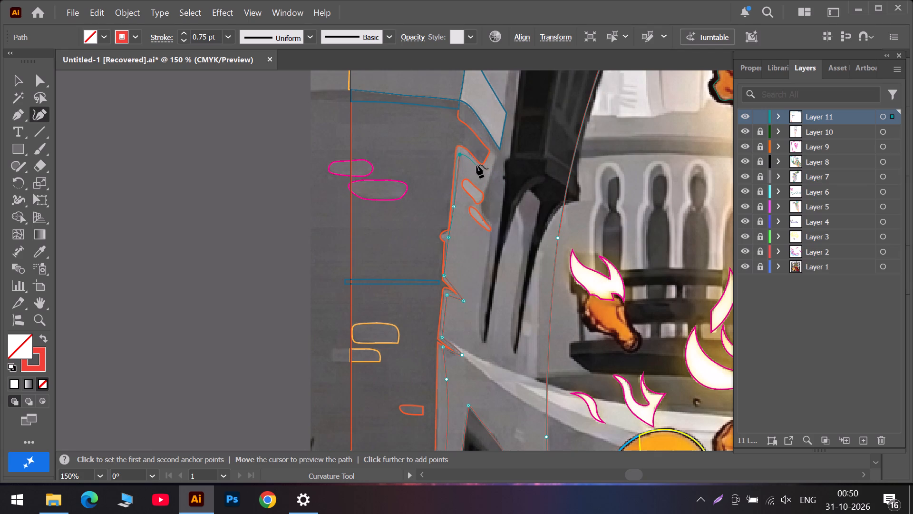
pyautogui.click(476, 165)
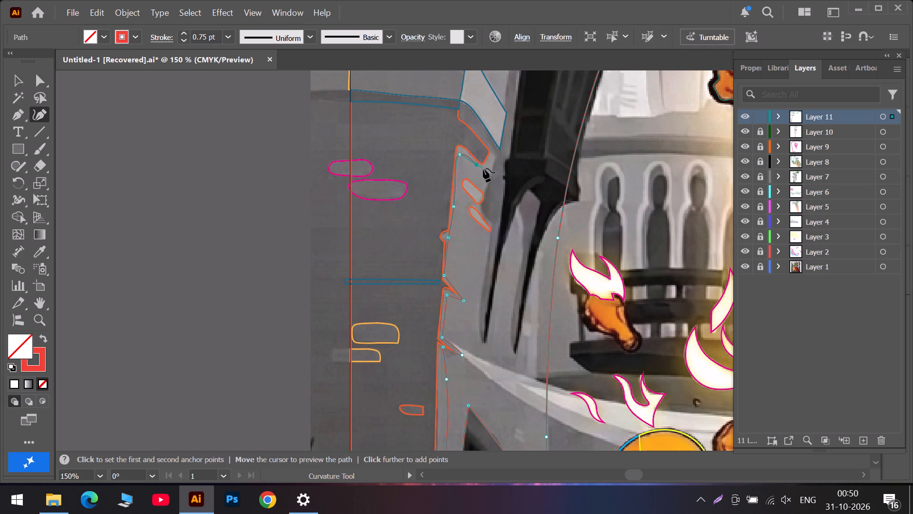
pyautogui.click(483, 167)
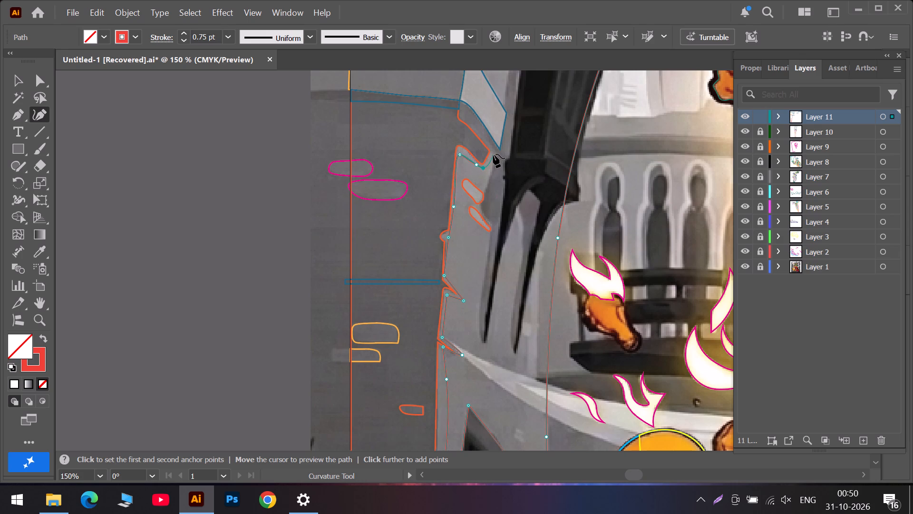
pyautogui.click(493, 154)
pyautogui.doubleClick(493, 154)
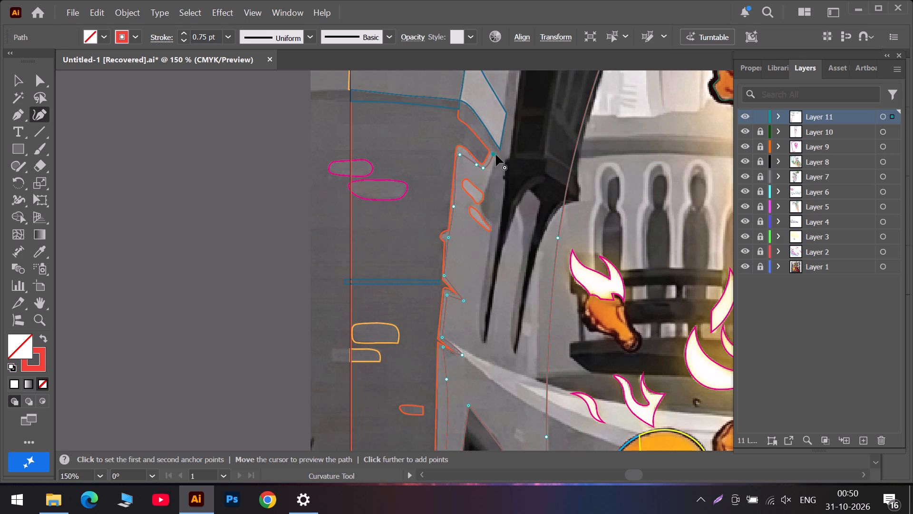
pyautogui.click(497, 159)
# Extend the red path across the base of the dark hanging structure and down its second prong to the tip.
pyautogui.moveTo(500, 201); pyautogui.dragTo(499, 206)
pyautogui.click(519, 200)
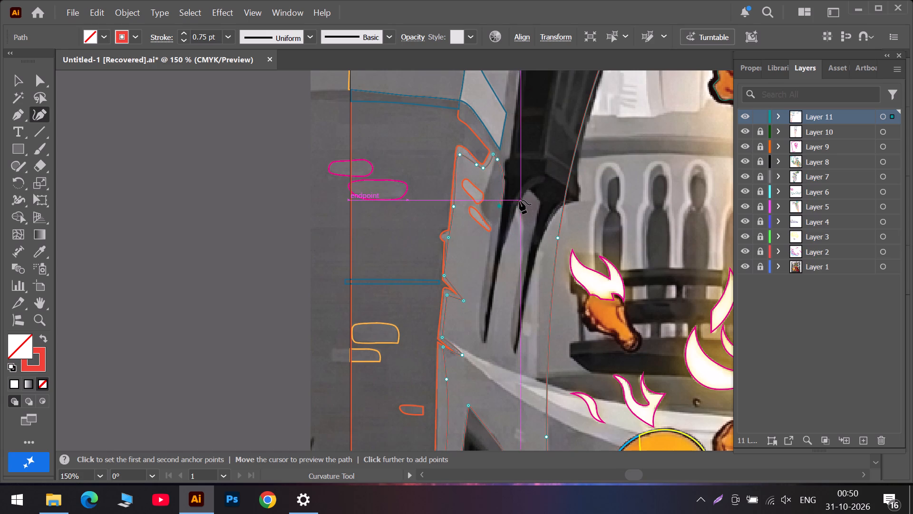
pyautogui.moveTo(519, 280); pyautogui.dragTo(518, 285)
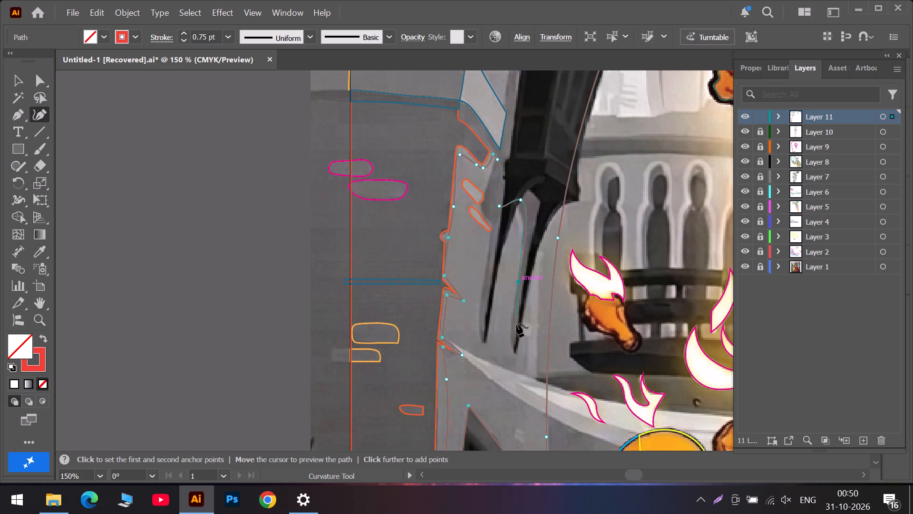
pyautogui.click(515, 343)
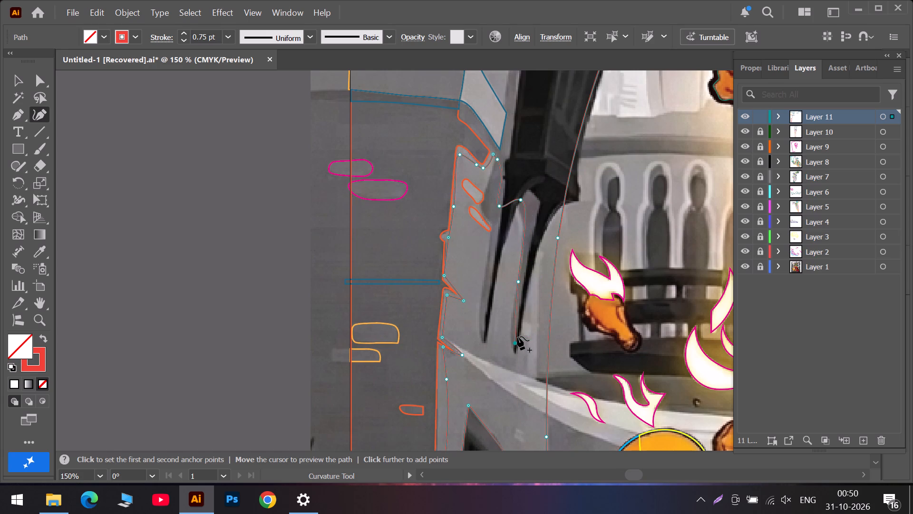
# Close the red outline at its starting anchor on the tower's broken upper edge, beside the yellow outline's lower corner.
pyautogui.keyDown('alt'); pyautogui.scroll(-3, 517, 335); pyautogui.keyUp('alt')
pyautogui.keyDown('alt'); pyautogui.scroll(2, 514, 332); pyautogui.keyUp('alt')
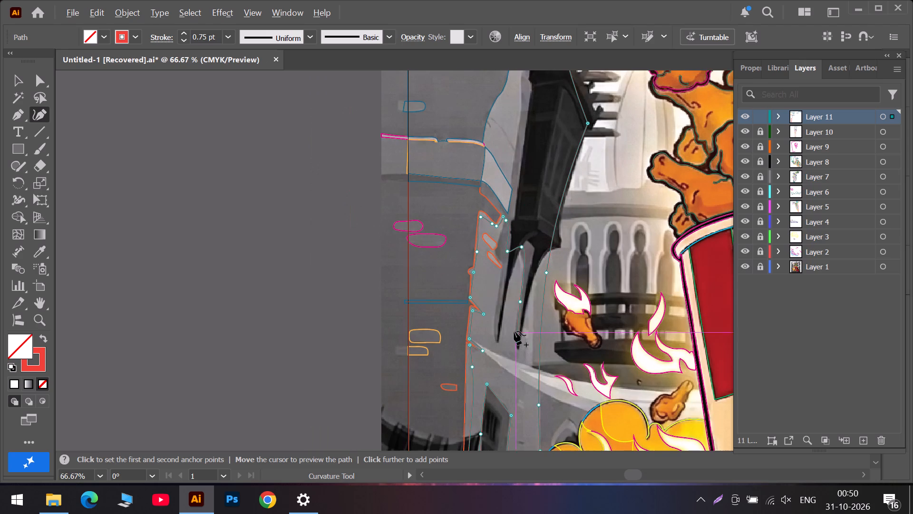
pyautogui.scroll(4, 514, 331)
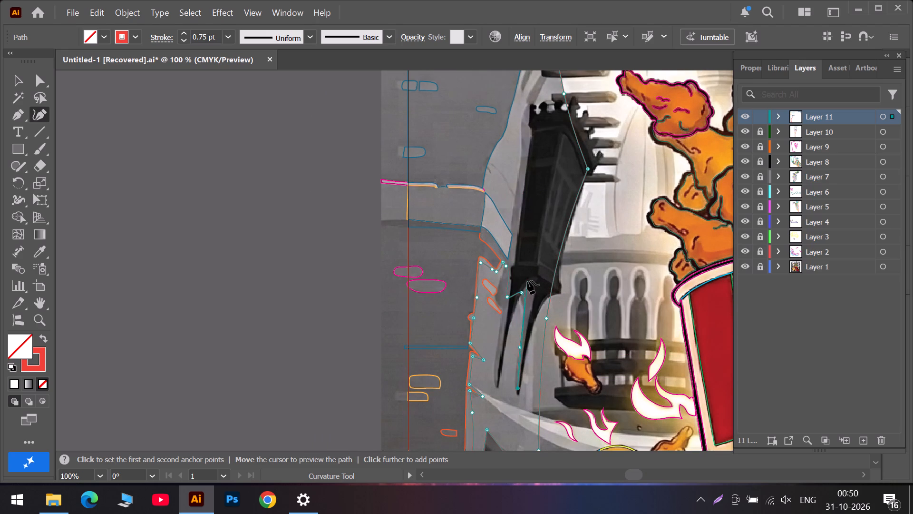
pyautogui.scroll(-5, 527, 281)
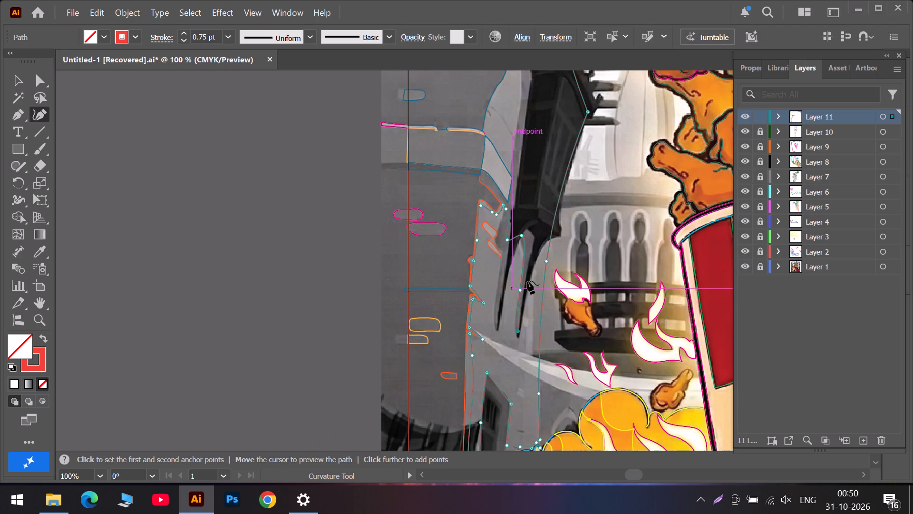
pyautogui.scroll(-13, 523, 286)
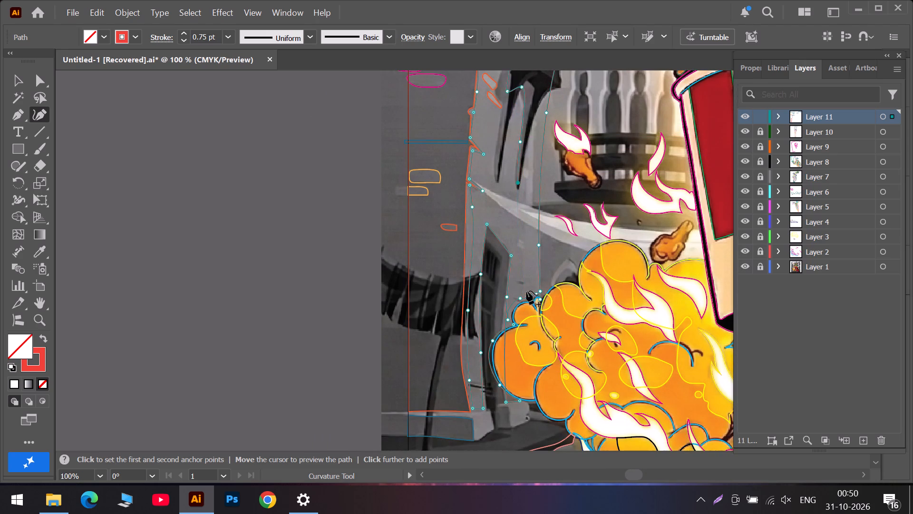
pyautogui.scroll(6, 551, 126)
pyautogui.scroll(10, 533, 89)
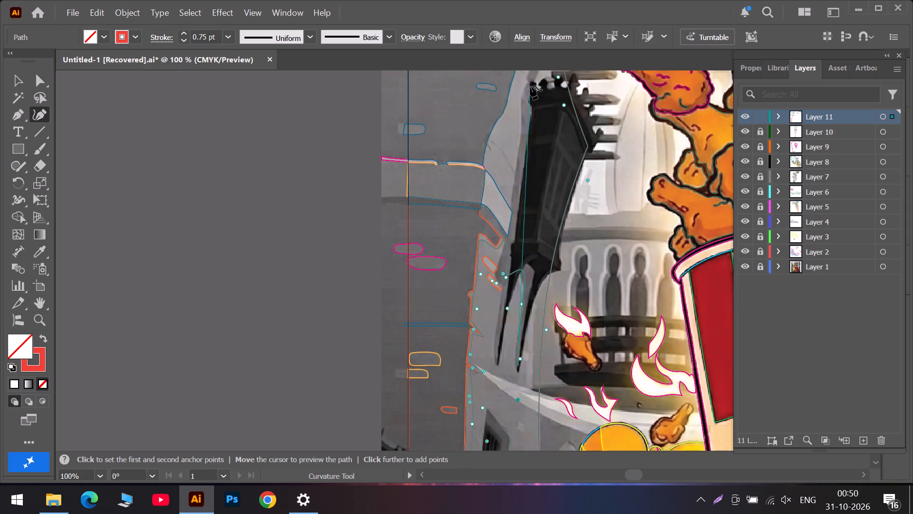
pyautogui.scroll(13, 530, 86)
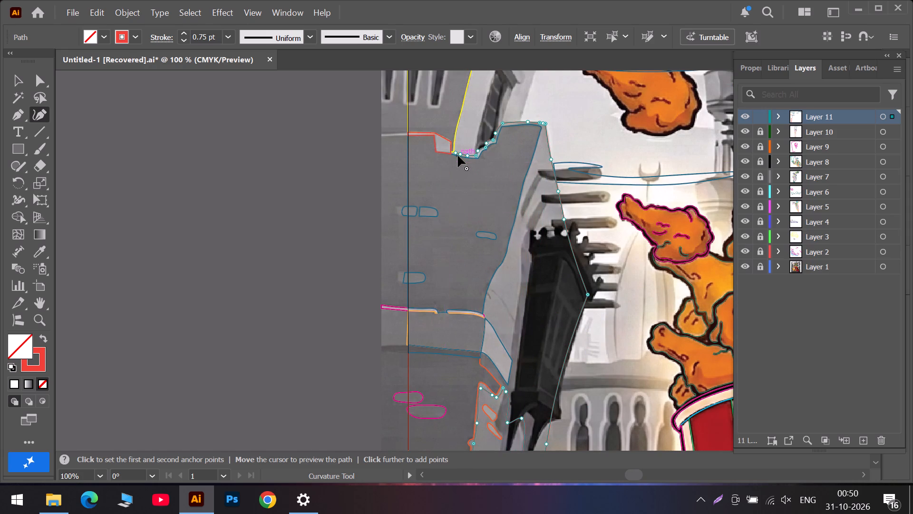
pyautogui.keyDown('alt'); pyautogui.scroll(5, 458, 156); pyautogui.keyUp('alt')
pyautogui.click(451, 136)
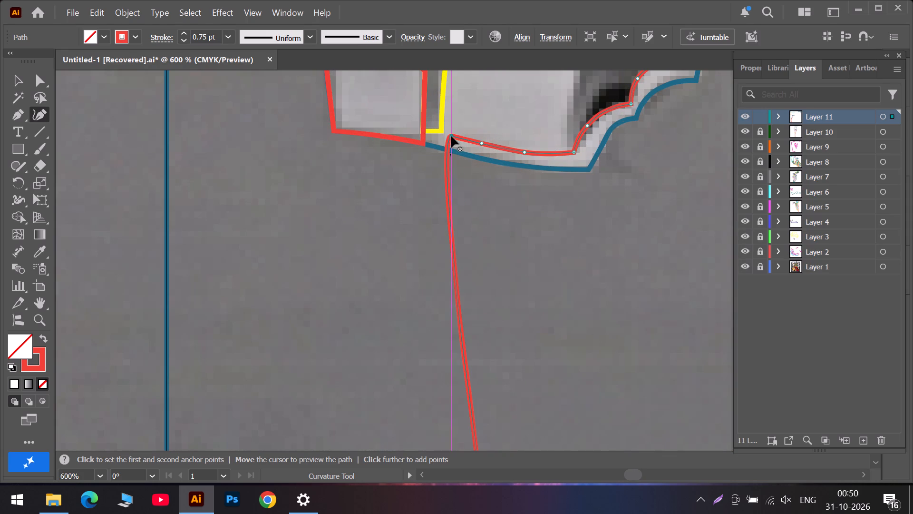
# Start a red path along the upper tower's top rim, just above the yellow outline, ending in a corner at the notch.
pyautogui.keyDown('alt'); pyautogui.scroll(-8, 480, 206); pyautogui.keyUp('alt')
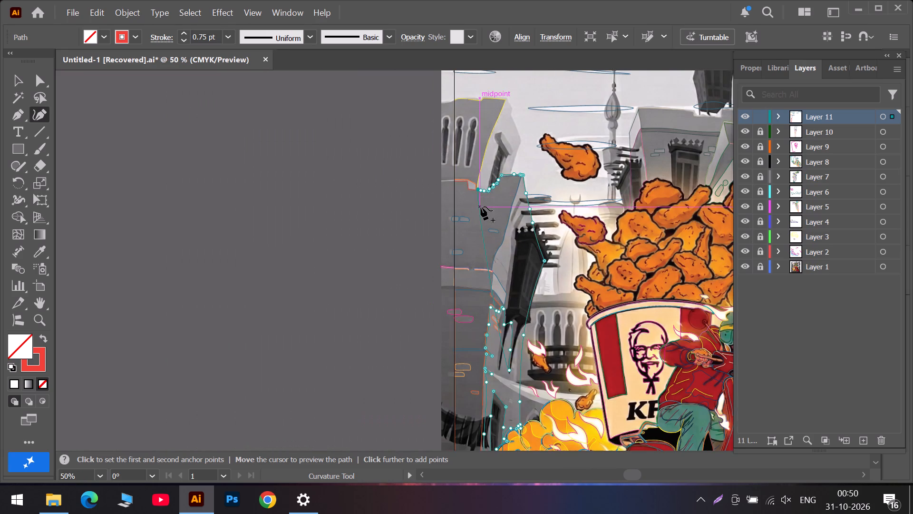
pyautogui.scroll(5, 490, 217)
pyautogui.keyDown('alt'); pyautogui.scroll(2, 472, 187); pyautogui.keyUp('alt')
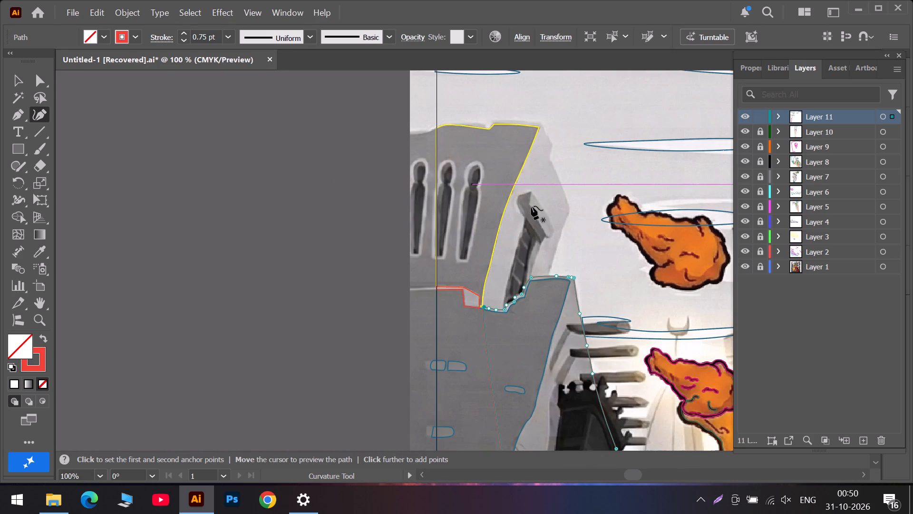
pyautogui.keyDown('alt'); pyautogui.scroll(2, 560, 149); pyautogui.keyUp('alt')
pyautogui.scroll(1, 560, 150)
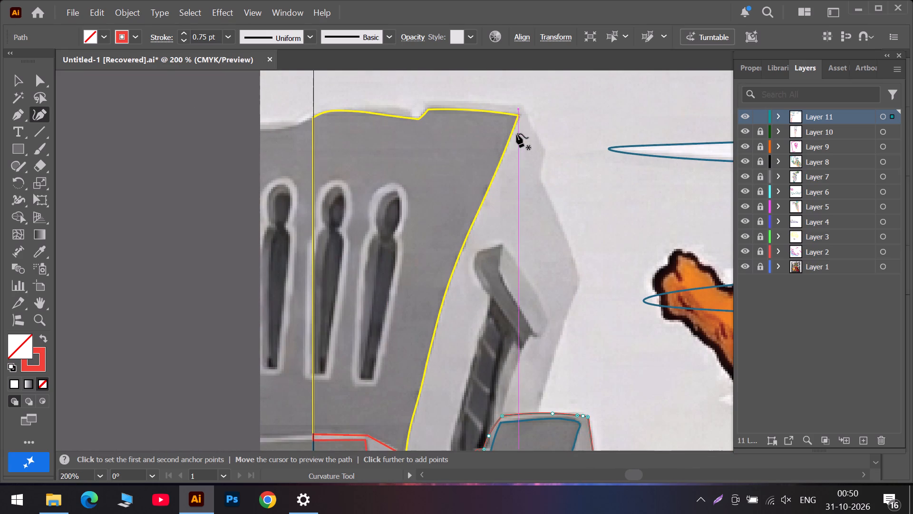
pyautogui.scroll(4, 400, 125)
pyautogui.scroll(3, 314, 158)
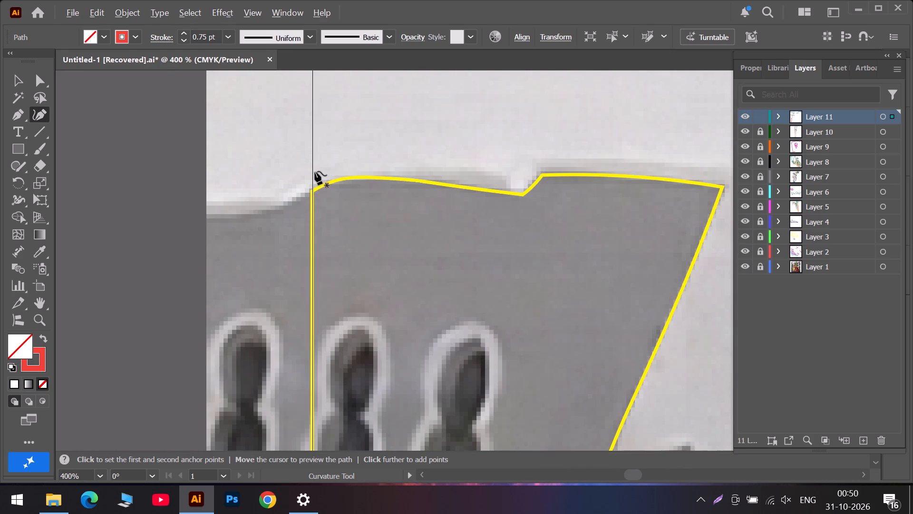
pyautogui.click(314, 174)
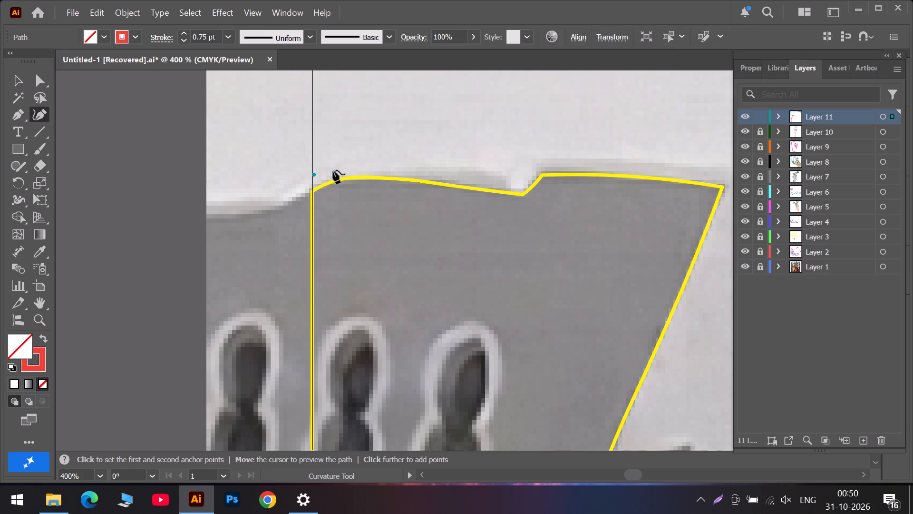
pyautogui.click(339, 170)
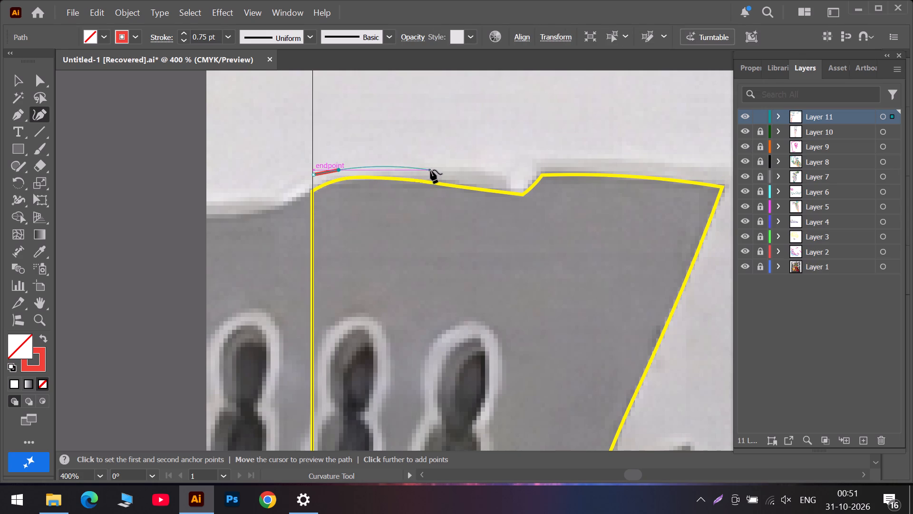
pyautogui.click(432, 168)
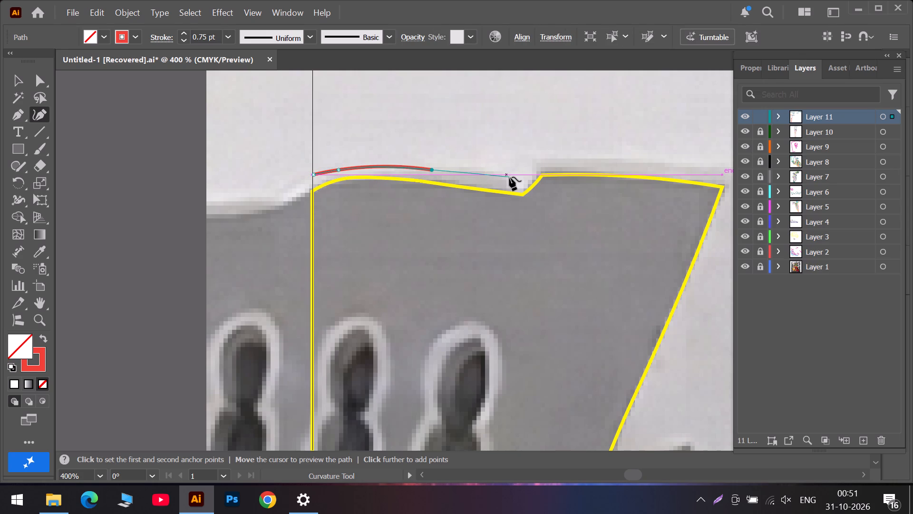
pyautogui.click(509, 177)
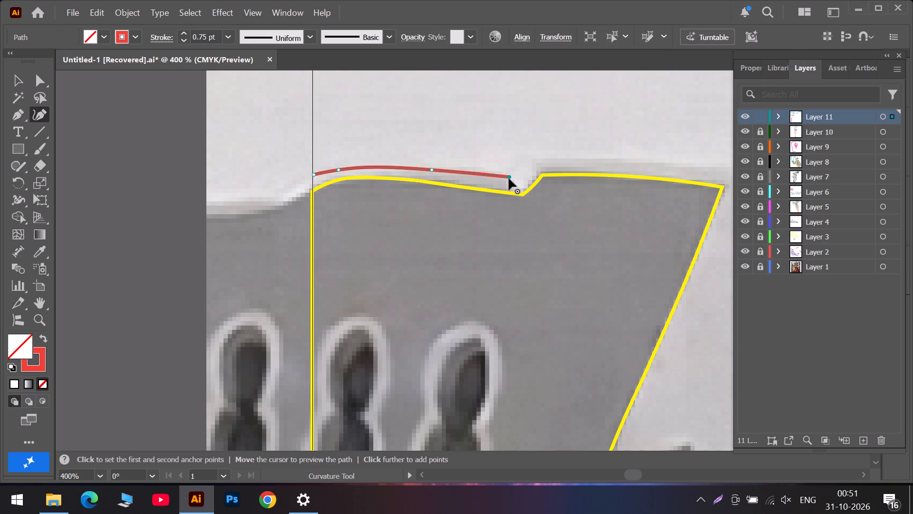
pyautogui.doubleClick(509, 178)
# Extend the red path down into the rim's notch, up its far side and along the rim above the yellow outline.
pyautogui.click(509, 187)
pyautogui.click(527, 186)
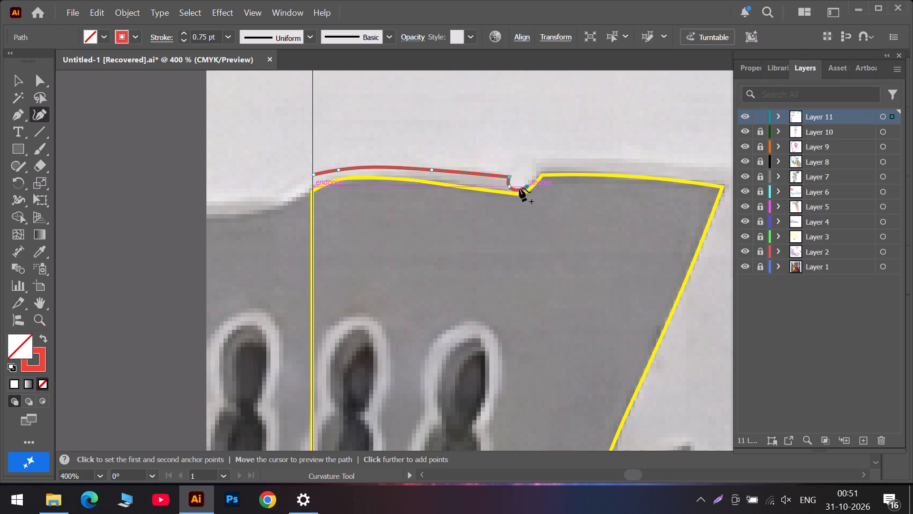
pyautogui.doubleClick(509, 187)
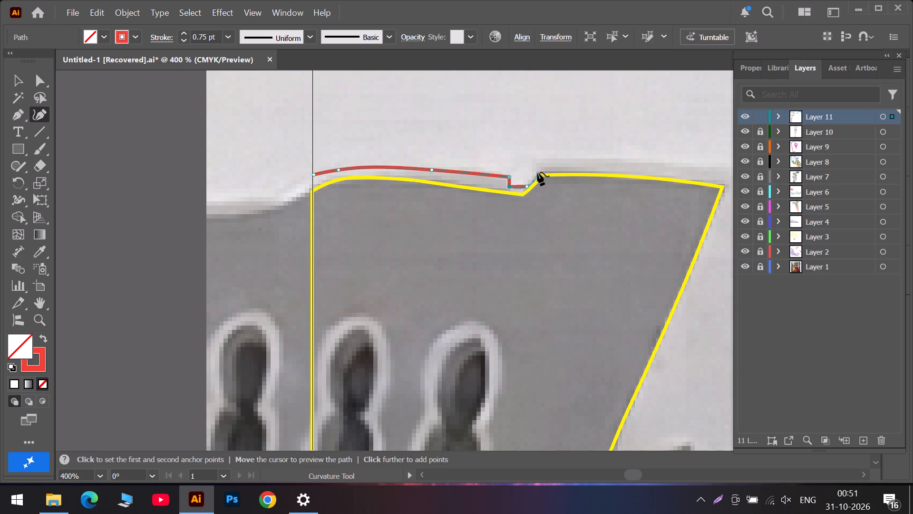
pyautogui.click(538, 172)
pyautogui.click(539, 160)
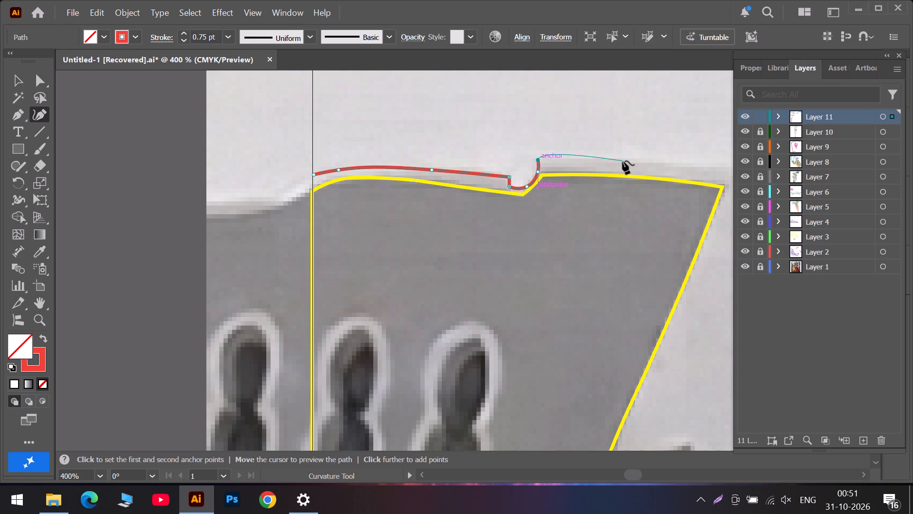
pyautogui.click(631, 160)
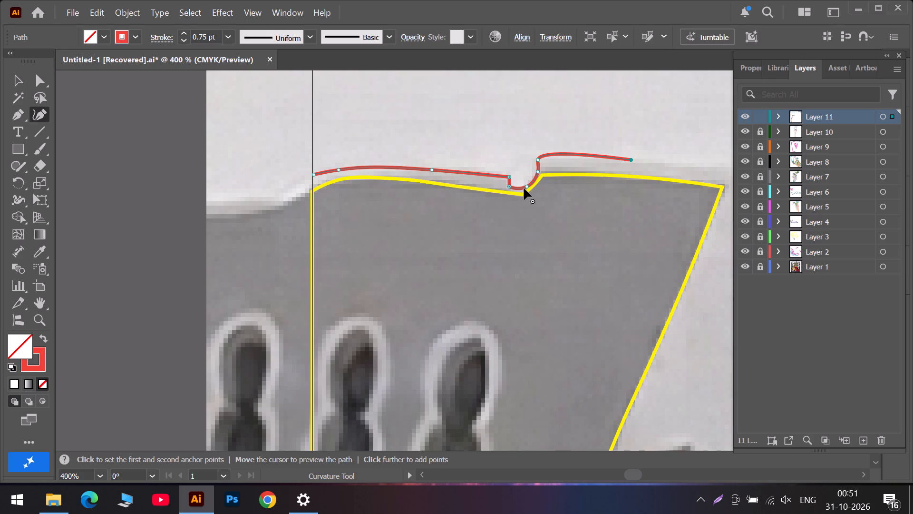
# Reshape the red path's notch to follow the yellow outline, with corners at its base and at the yellow outline's upper bend.
pyautogui.doubleClick(528, 187)
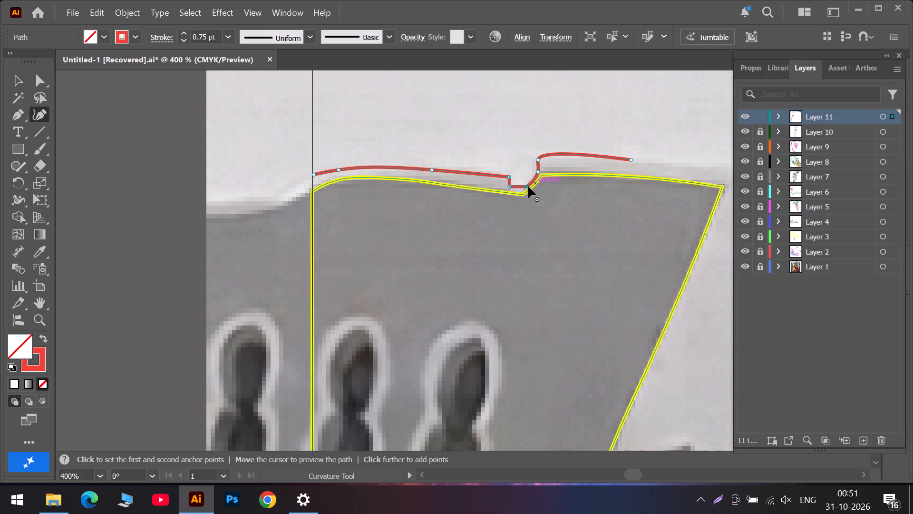
pyautogui.moveTo(528, 187); pyautogui.dragTo(522, 193)
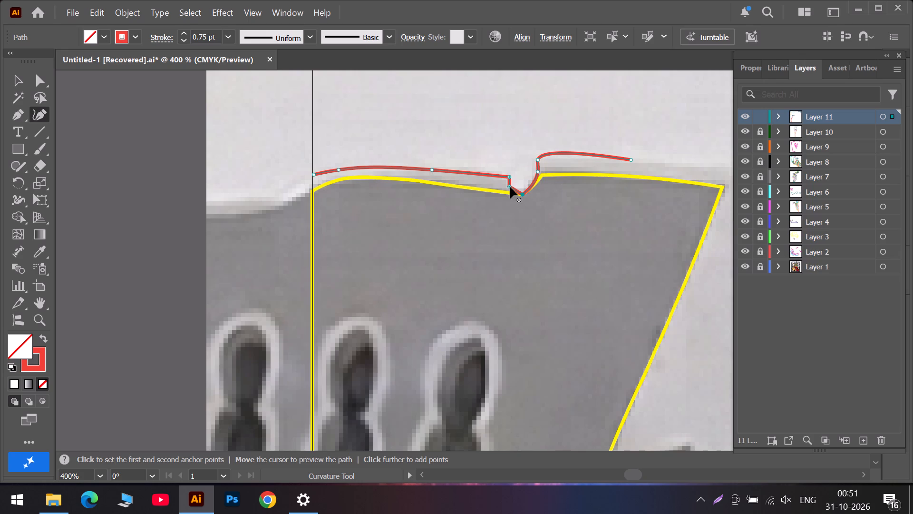
pyautogui.moveTo(510, 187); pyautogui.dragTo(508, 192)
pyautogui.moveTo(538, 158); pyautogui.dragTo(539, 162)
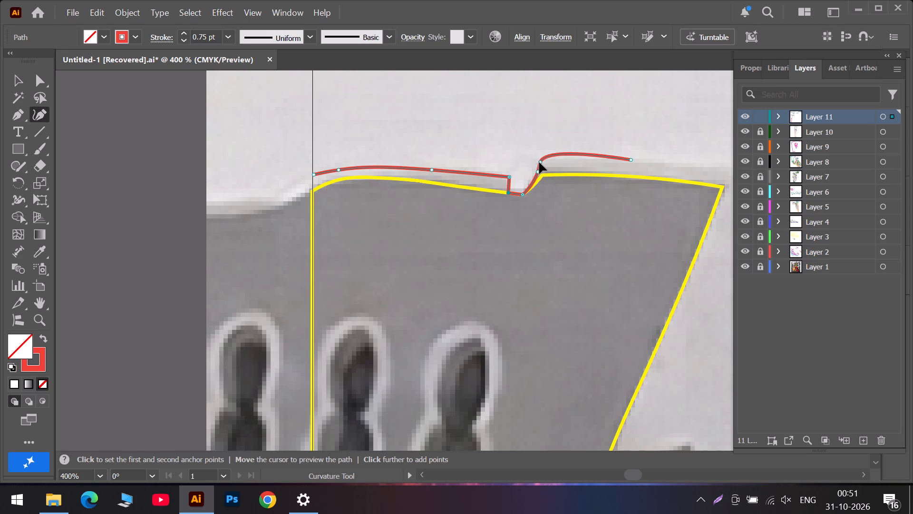
pyautogui.moveTo(539, 162); pyautogui.dragTo(537, 163)
pyautogui.click(538, 173)
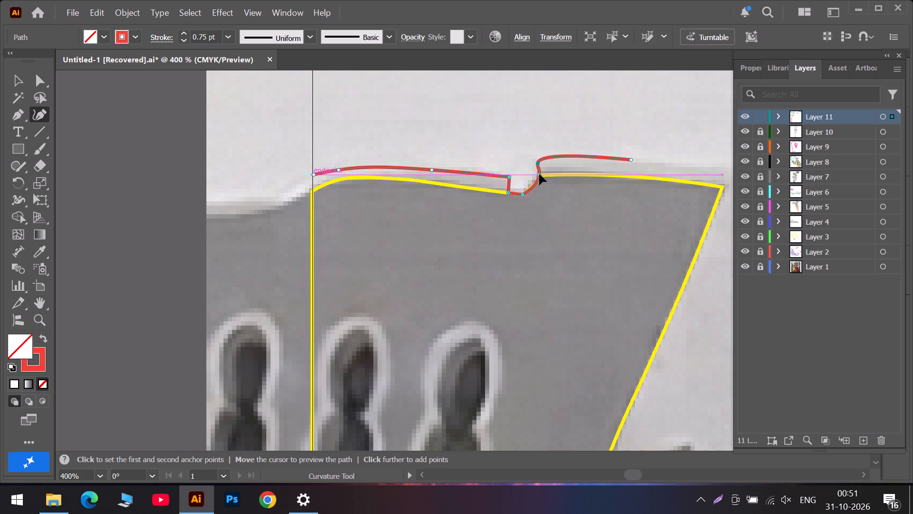
pyautogui.doubleClick(540, 174)
pyautogui.click(540, 174)
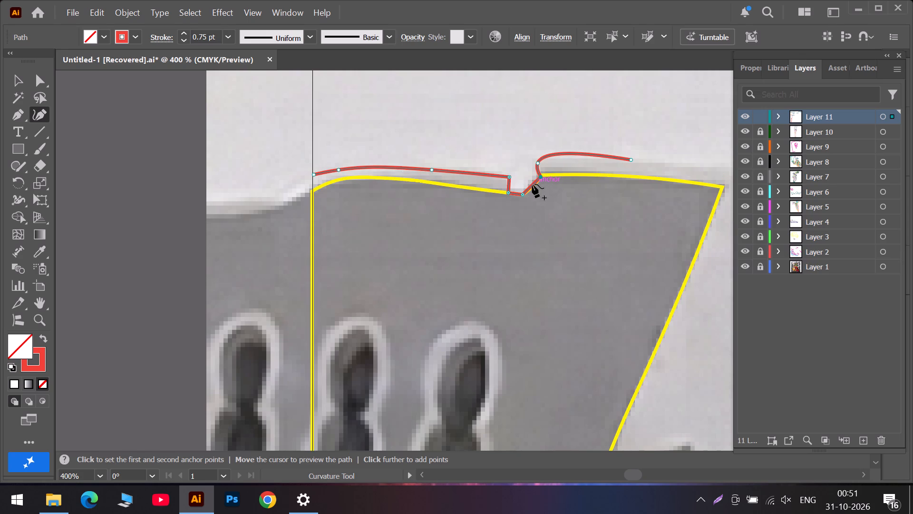
pyautogui.click(532, 184)
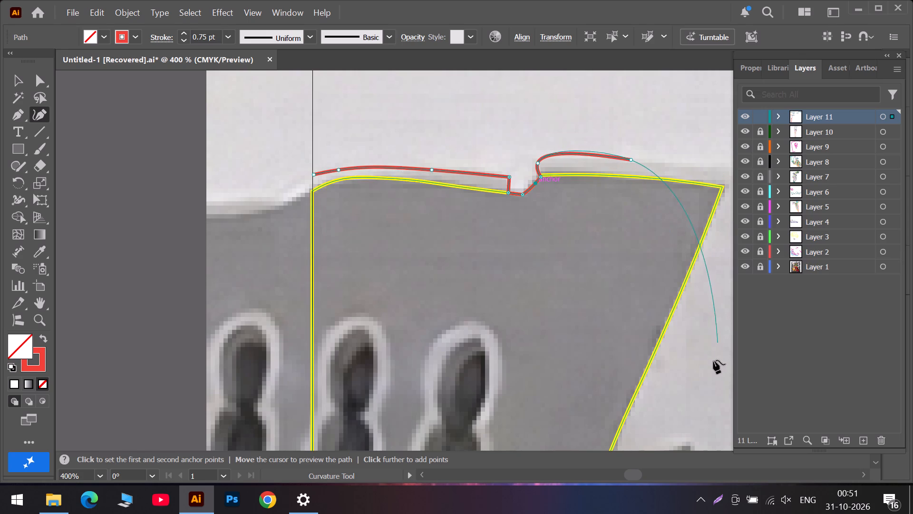
# Extend the red path to the rim's outer end and down the pale wall's kinked edge, with corners at each of the three bends.
pyautogui.click(665, 473)
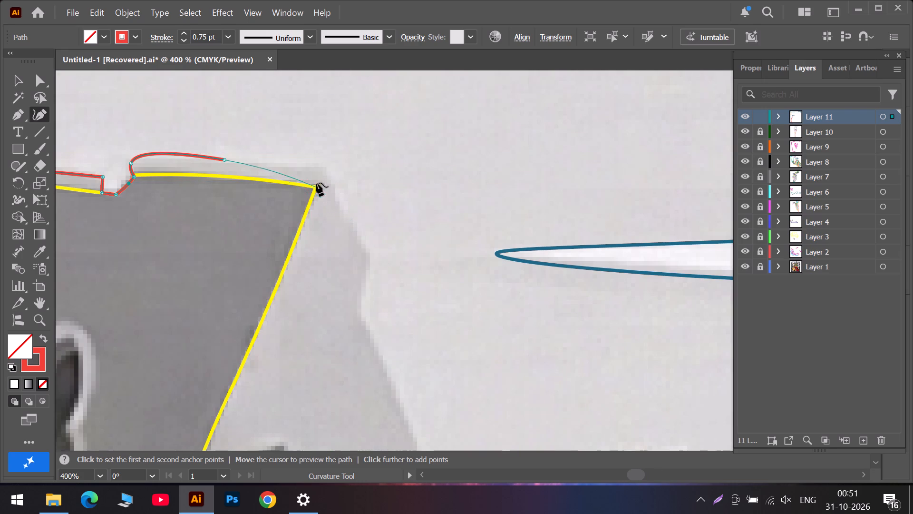
pyautogui.doubleClick(322, 168)
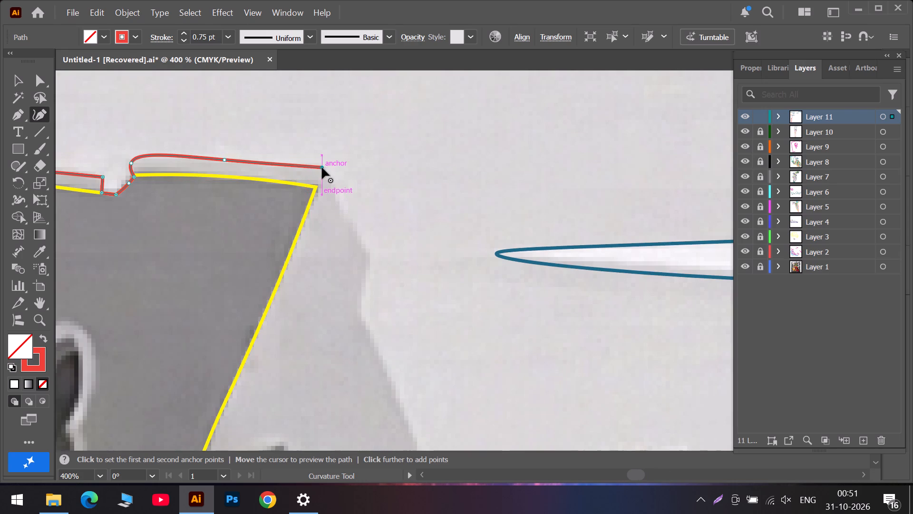
pyautogui.click(371, 259)
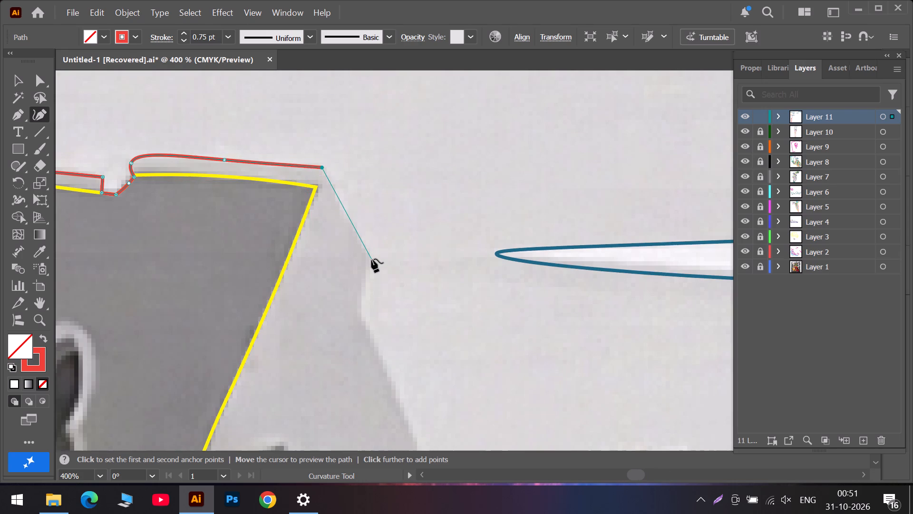
pyautogui.click(371, 259)
pyautogui.scroll(-7, 371, 259)
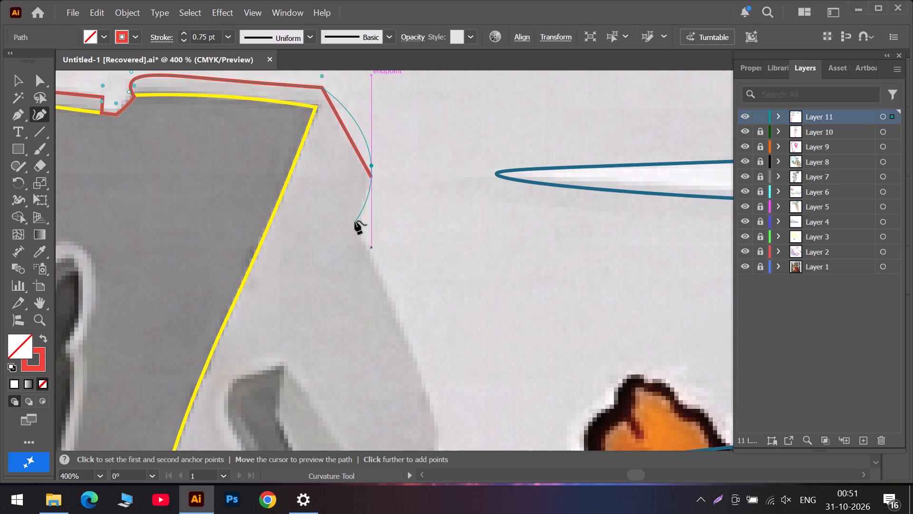
pyautogui.doubleClick(371, 177)
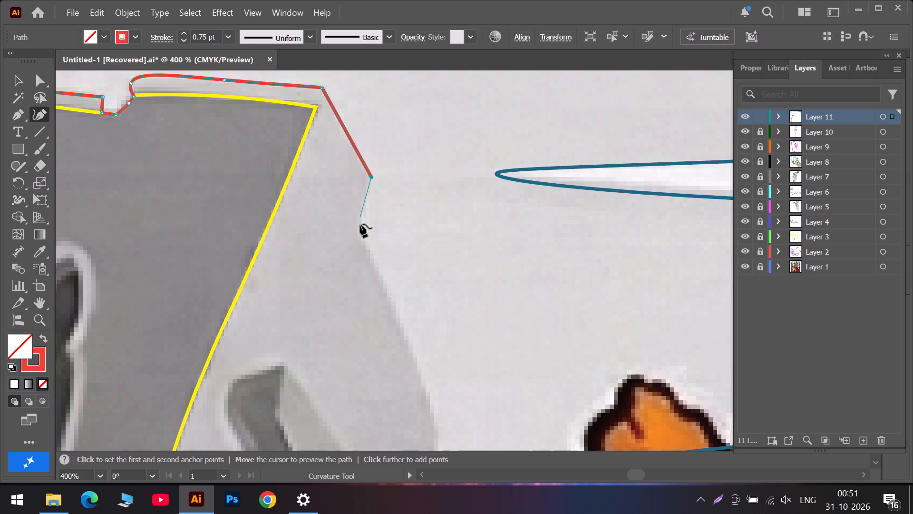
pyautogui.doubleClick(359, 233)
pyautogui.scroll(-6, 365, 237)
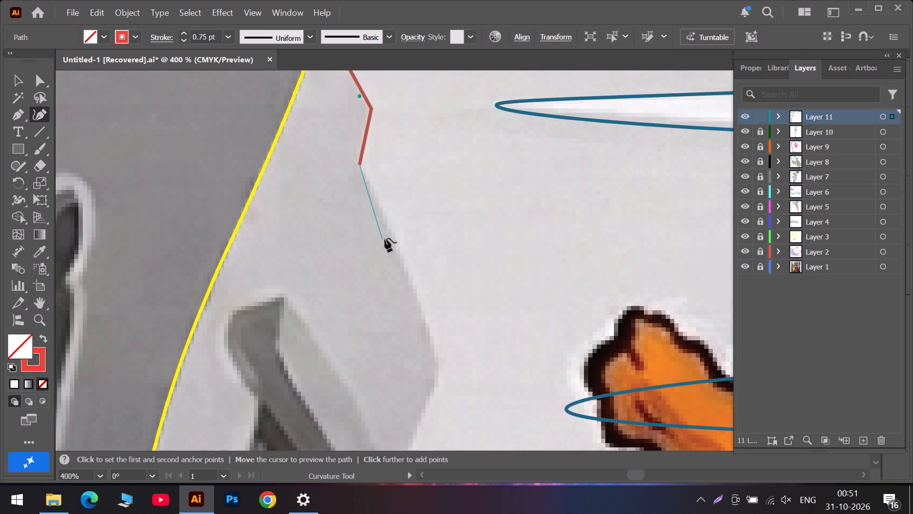
# Continue the red path down the pale wall's outer edge, around its bulge, to a corner just above the lower tower's red rim.
pyautogui.click(391, 235)
pyautogui.scroll(-11, 391, 235)
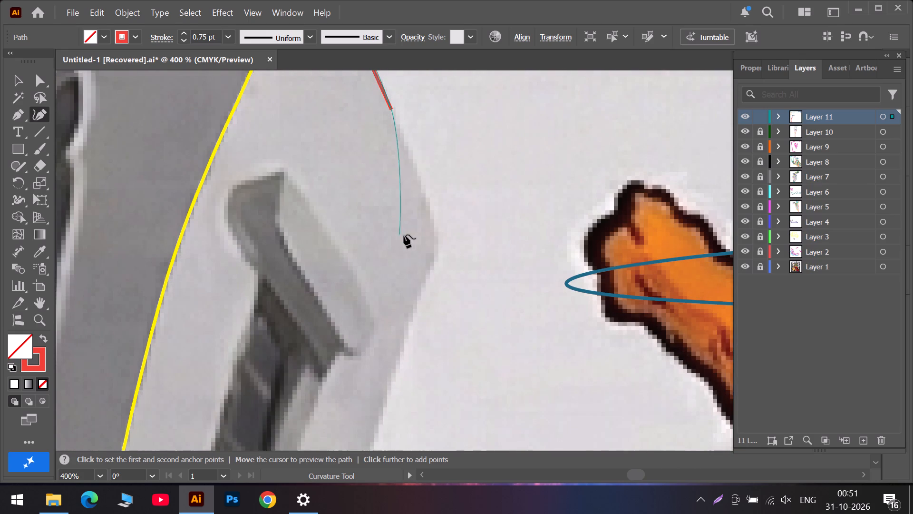
pyautogui.click(431, 220)
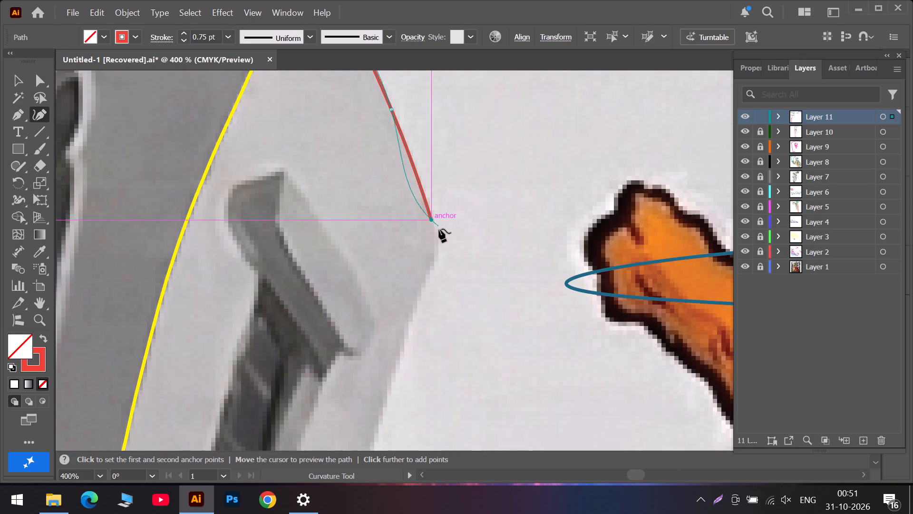
pyautogui.click(435, 253)
pyautogui.scroll(-6, 435, 253)
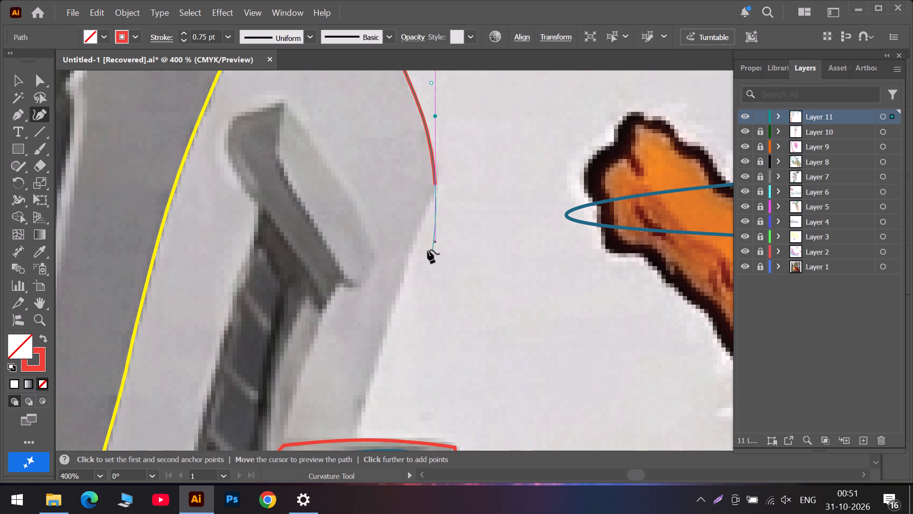
pyautogui.click(427, 205)
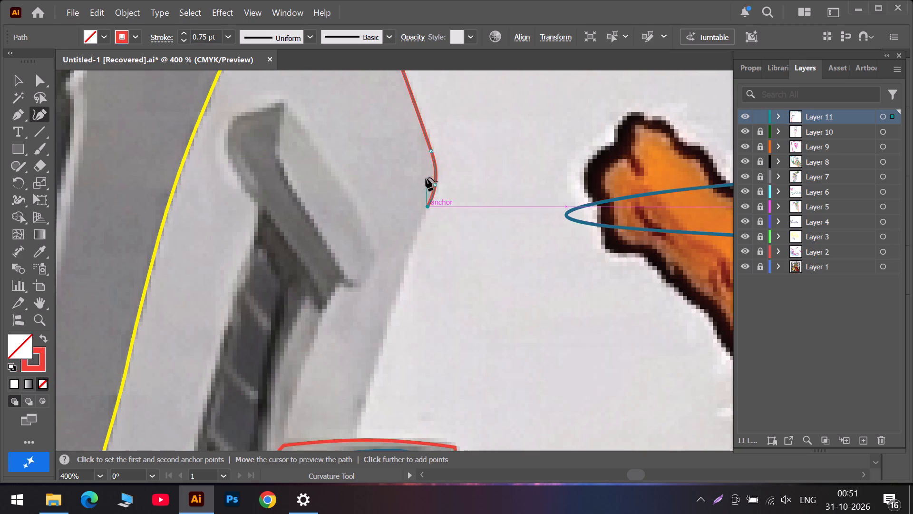
pyautogui.scroll(6, 424, 172)
pyautogui.scroll(-7, 425, 214)
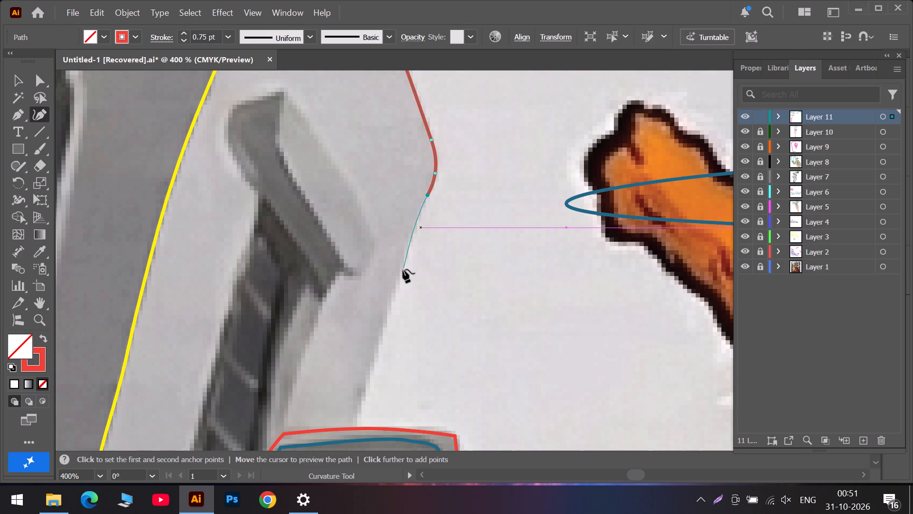
pyautogui.click(399, 273)
pyautogui.scroll(-13, 397, 272)
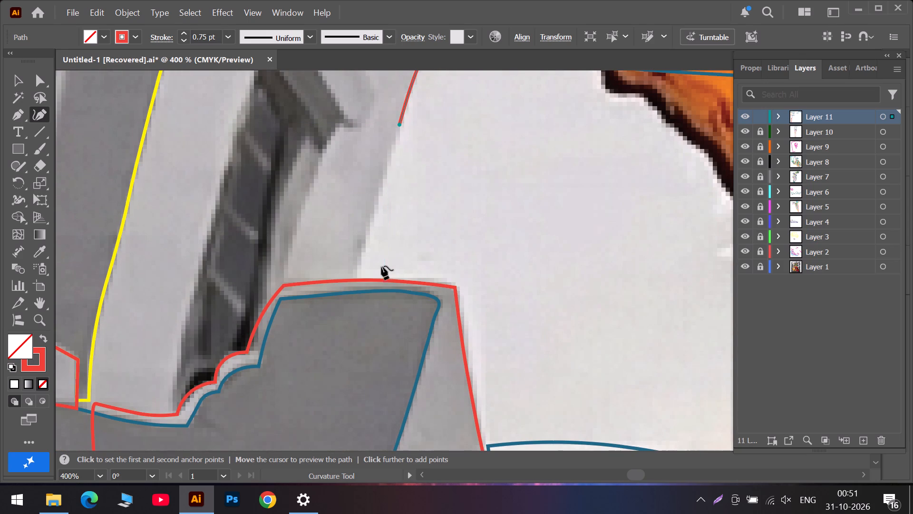
pyautogui.doubleClick(358, 273)
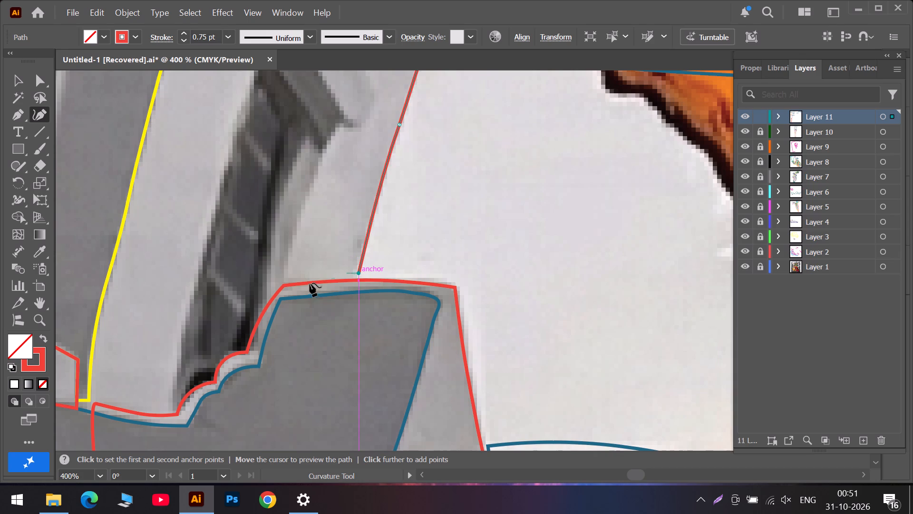
# Trace the red path along the lower tower's stepped broken edge to a corner beside the yellow outline's lower end.
pyautogui.click(287, 277)
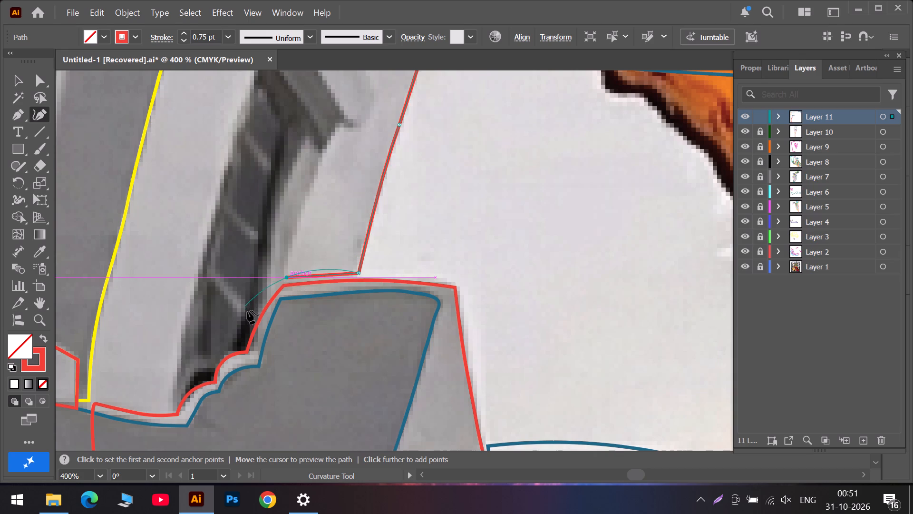
pyautogui.click(253, 313)
pyautogui.click(243, 347)
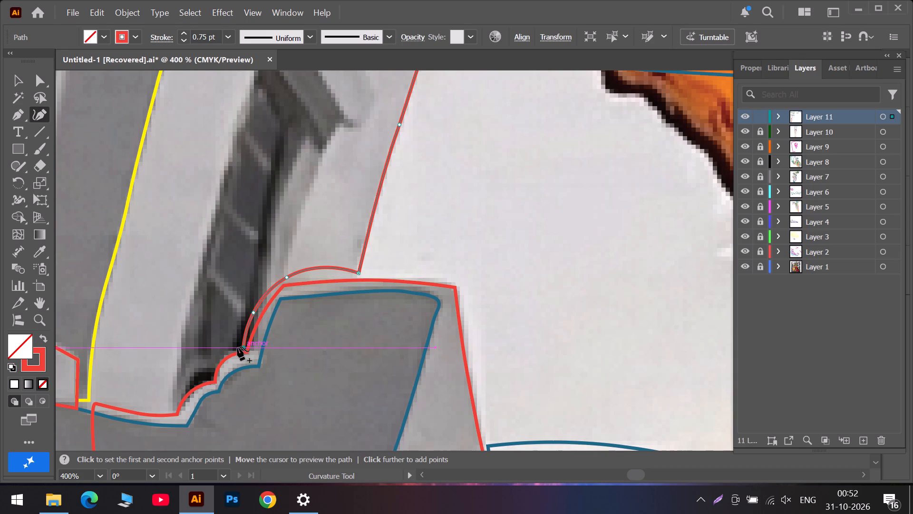
pyautogui.click(225, 351)
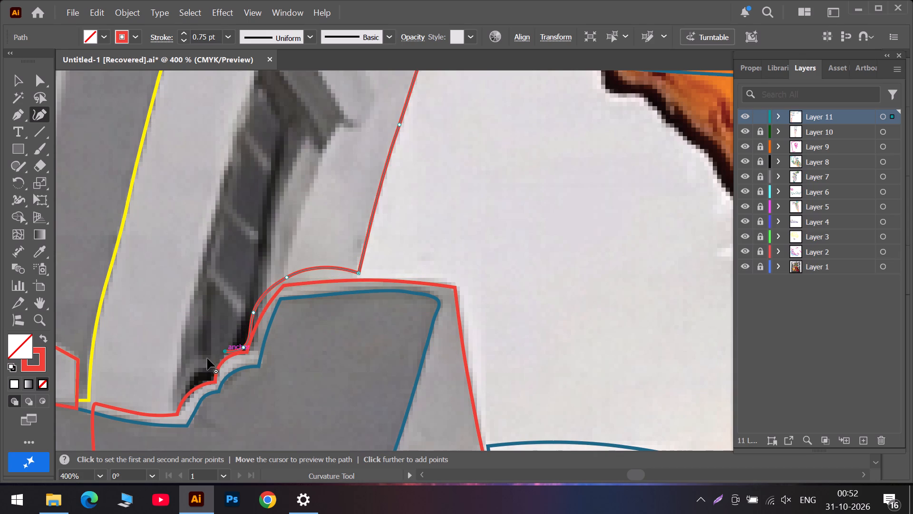
pyautogui.click(212, 376)
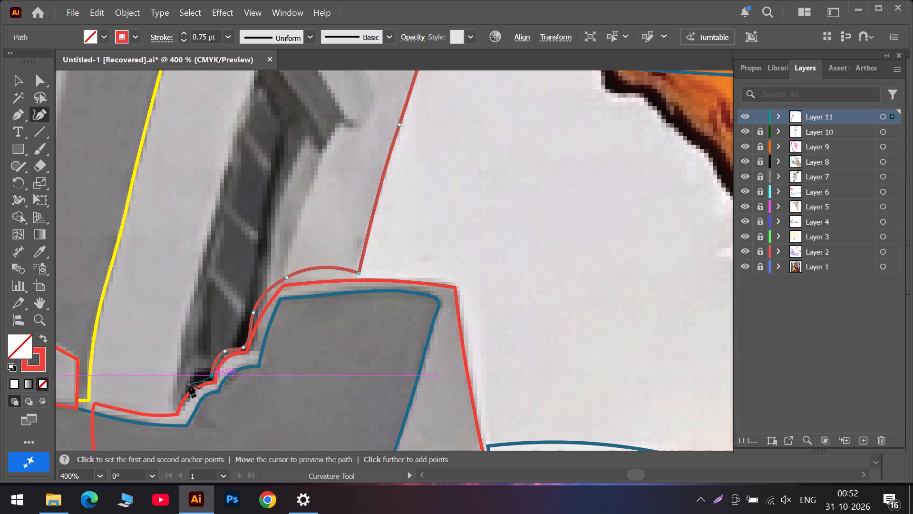
pyautogui.click(189, 384)
pyautogui.click(171, 405)
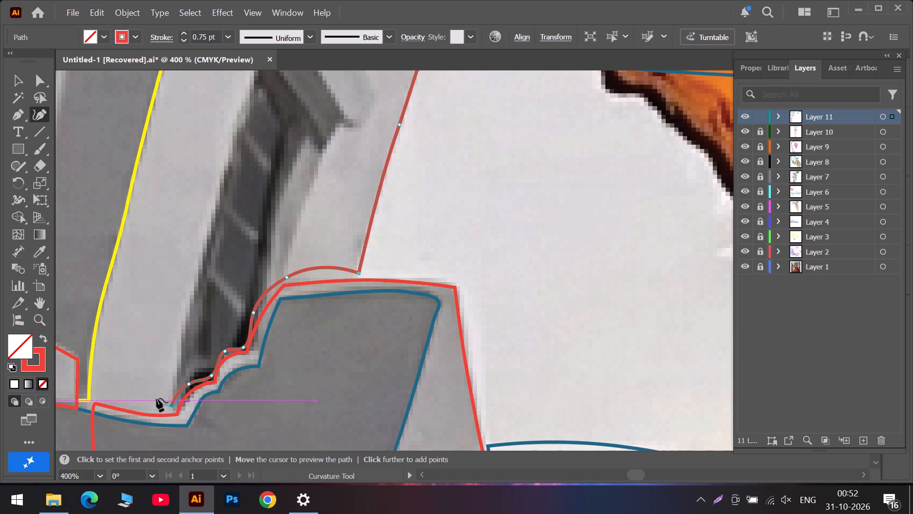
pyautogui.doubleClick(95, 396)
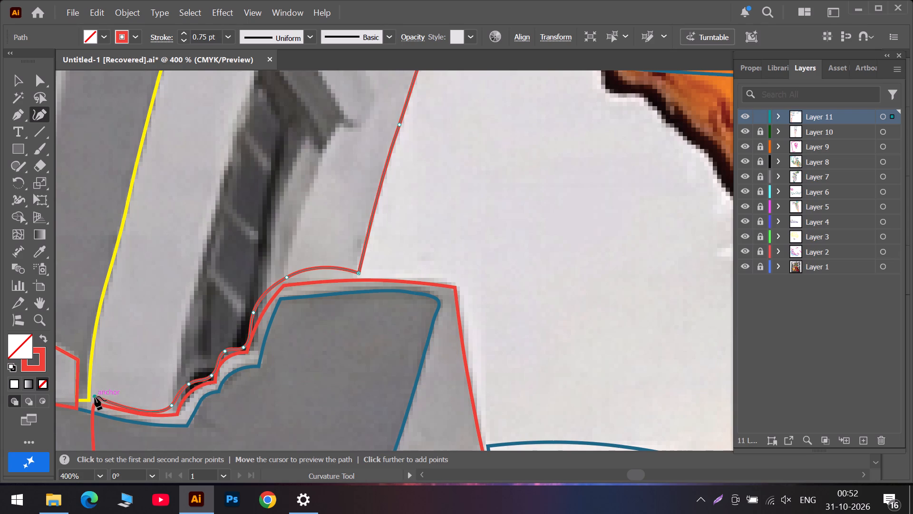
# Continue the red path up along the yellow outline's slanted edge to a corner at its upper outer corner, beneath the rim.
pyautogui.click(107, 321)
pyautogui.scroll(6, 124, 277)
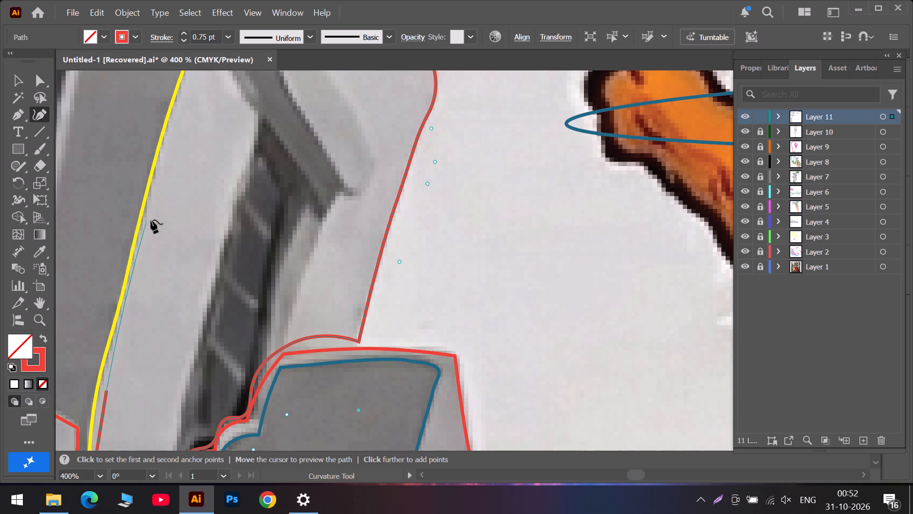
pyautogui.click(146, 217)
pyautogui.scroll(7, 146, 213)
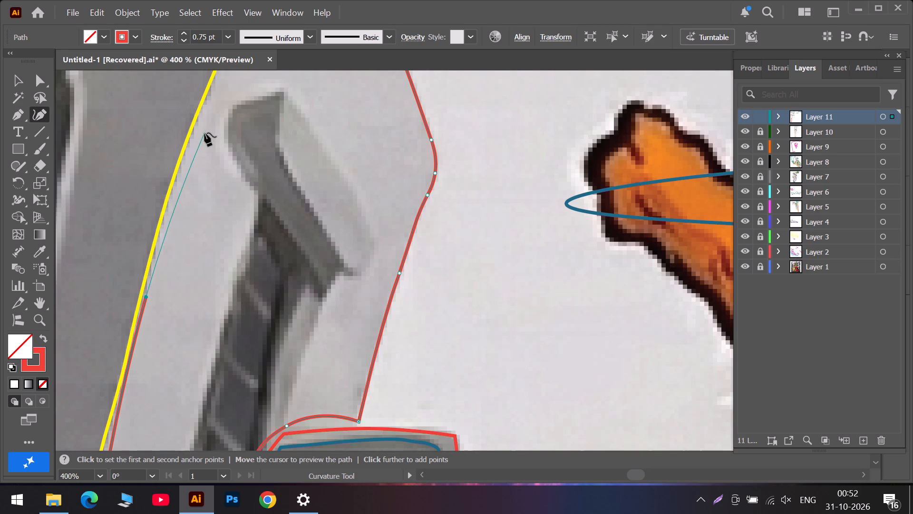
pyautogui.click(199, 131)
pyautogui.scroll(7, 198, 130)
pyautogui.scroll(5, 251, 101)
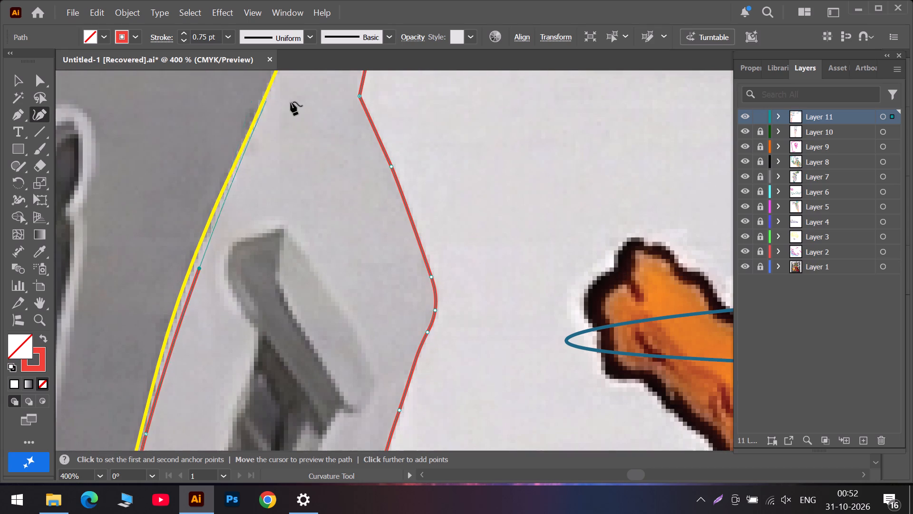
pyautogui.scroll(16, 298, 102)
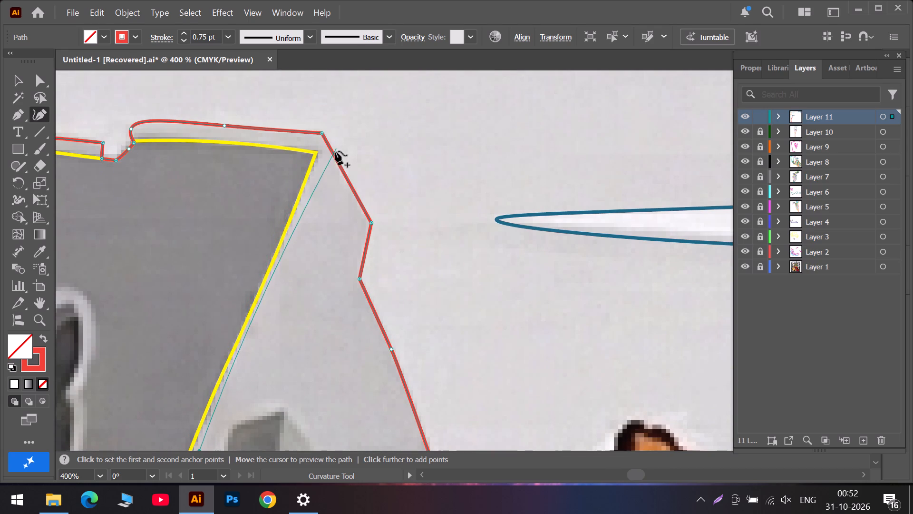
pyautogui.doubleClick(322, 155)
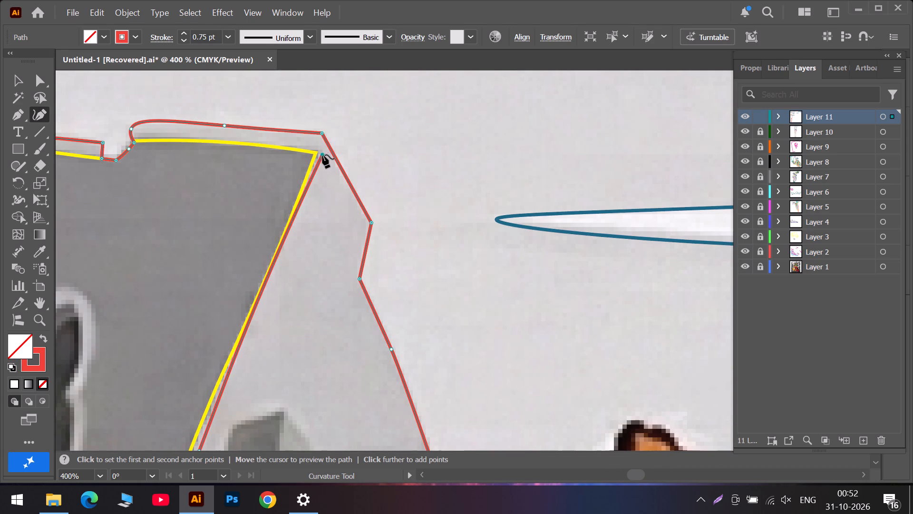
# Run the red path back beneath the rim past the notch and close it at its starting point by the artboard edge.
pyautogui.click(196, 133)
pyautogui.click(140, 135)
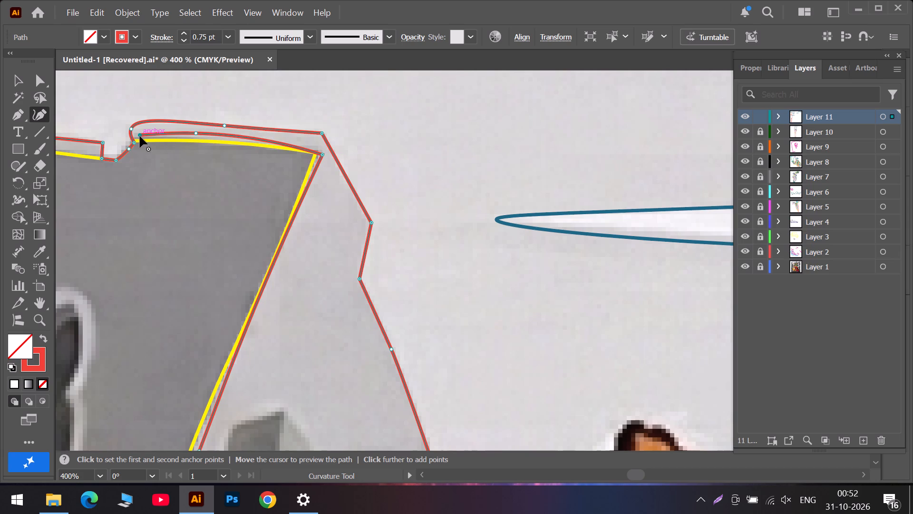
pyautogui.click(620, 476)
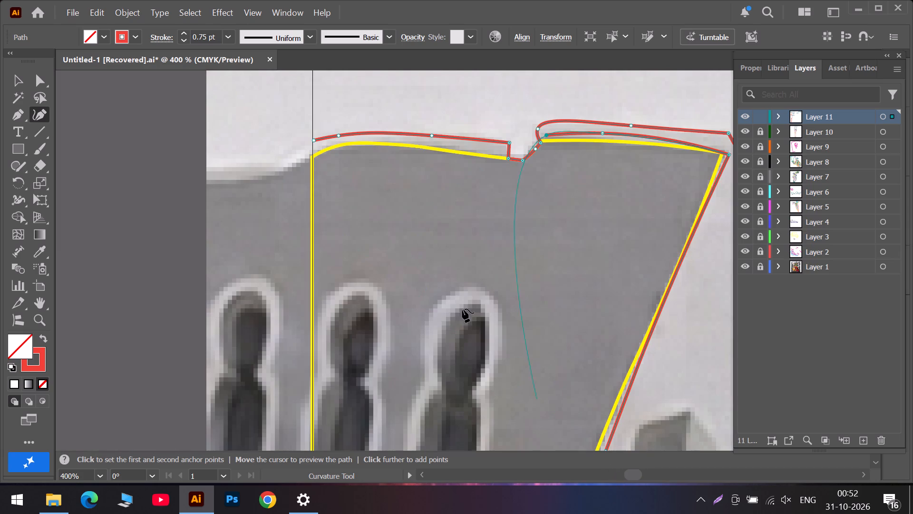
pyautogui.click(314, 138)
# Fit the rim's lower edge between the notch and the slanted wall to the yellow outline, with a corner at the notch's upper bend.
pyautogui.moveTo(543, 136); pyautogui.dragTo(542, 138)
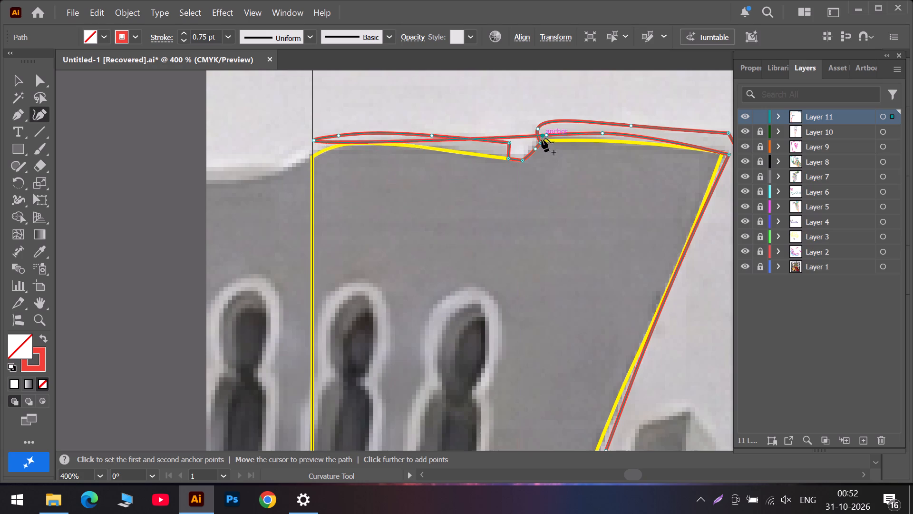
pyautogui.moveTo(542, 138); pyautogui.dragTo(526, 157)
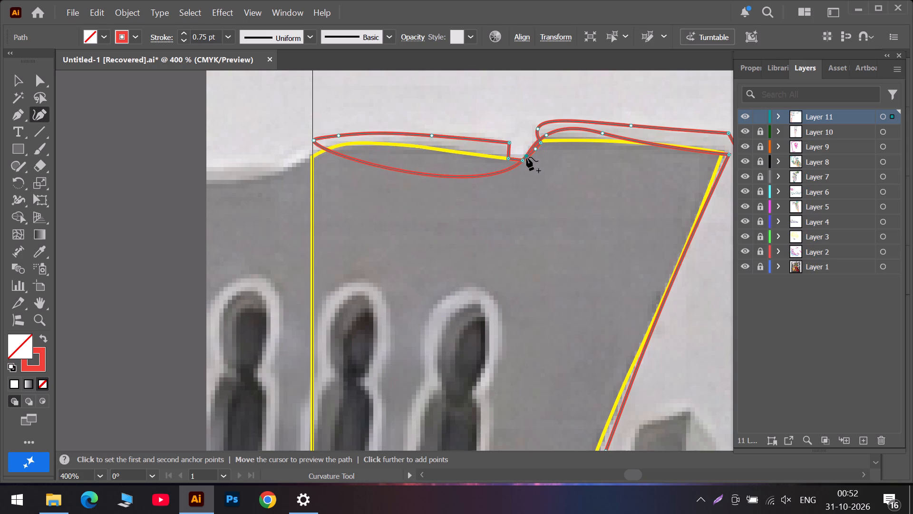
pyautogui.moveTo(526, 157); pyautogui.dragTo(532, 156)
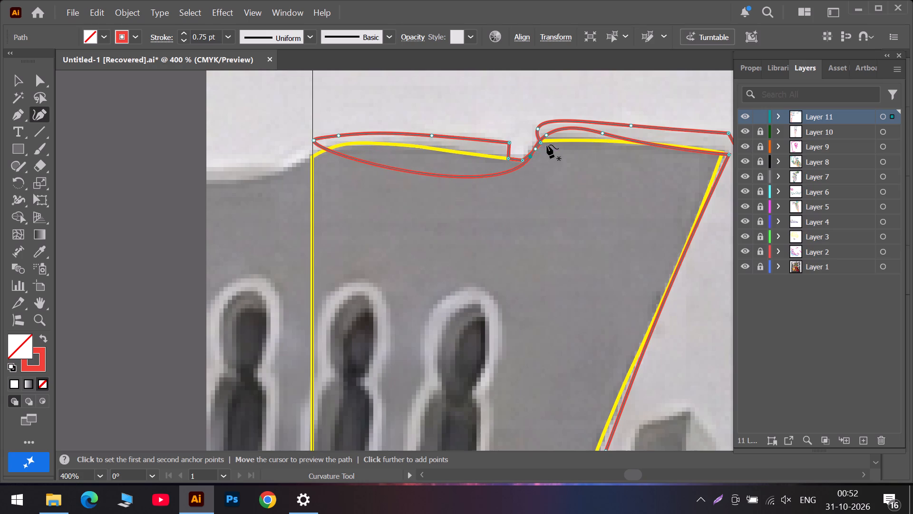
pyautogui.doubleClick(546, 136)
pyautogui.moveTo(546, 136); pyautogui.dragTo(545, 137)
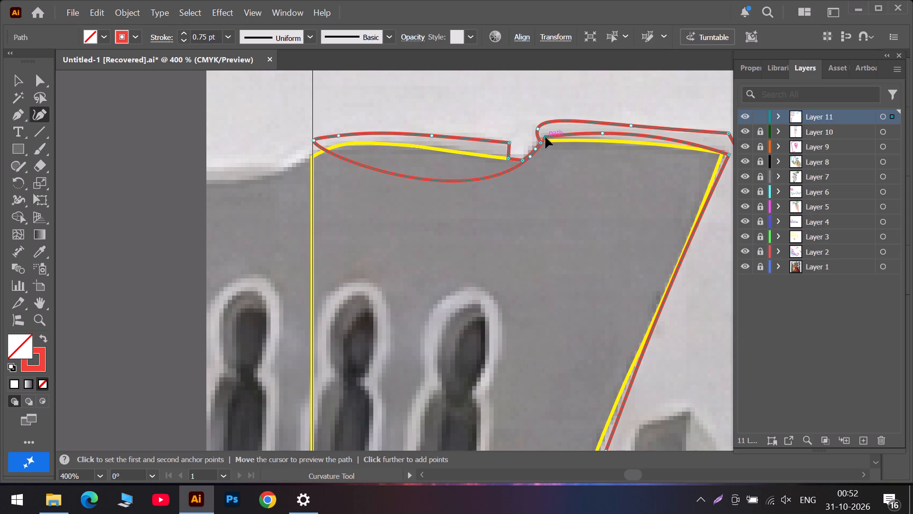
pyautogui.moveTo(545, 137); pyautogui.dragTo(543, 141)
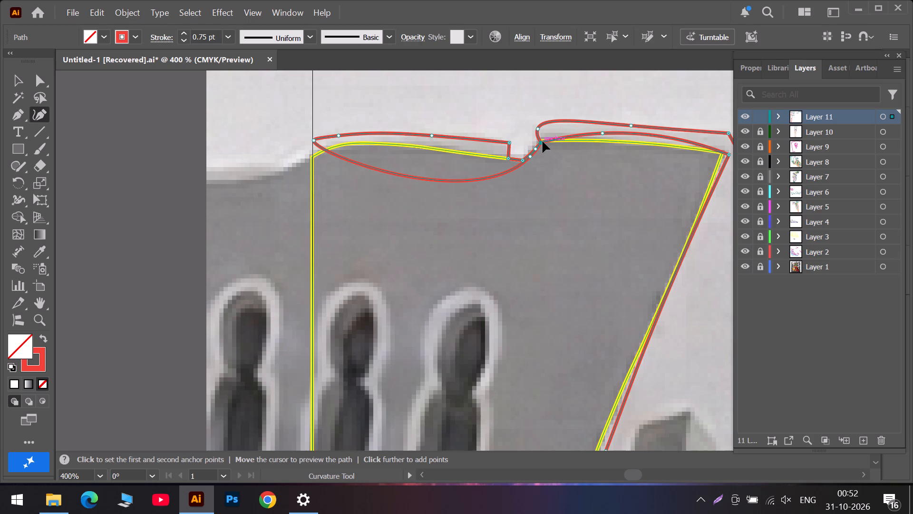
pyautogui.moveTo(543, 141); pyautogui.dragTo(544, 140)
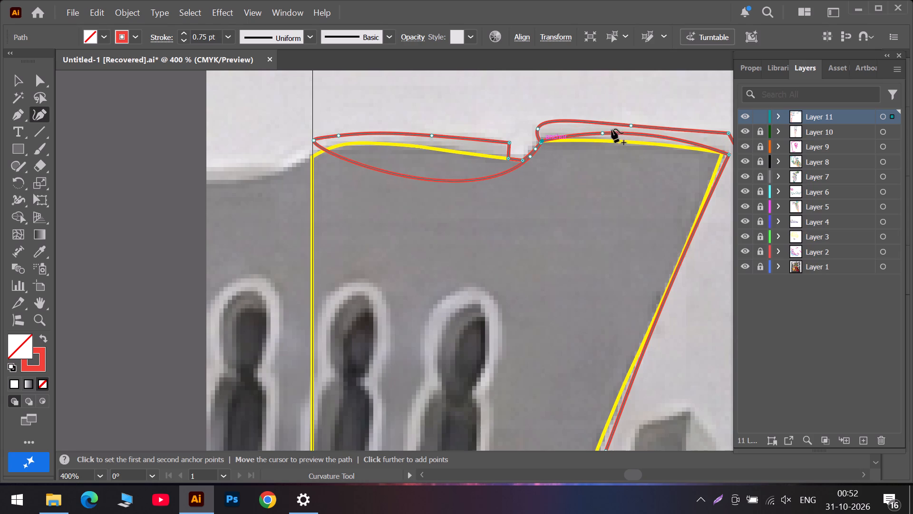
pyautogui.moveTo(604, 134); pyautogui.dragTo(597, 139)
pyautogui.moveTo(728, 155); pyautogui.dragTo(721, 153)
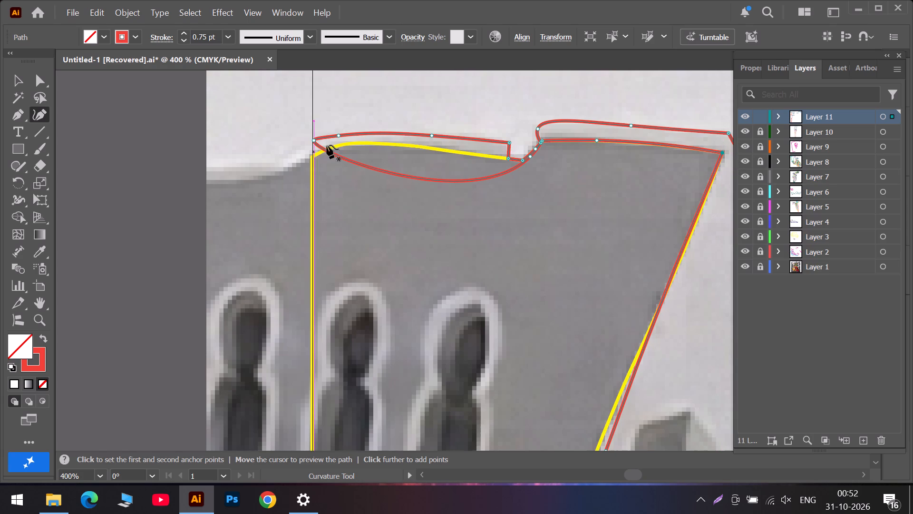
# Add a corner at the yellow outline's upper corner by the artboard edge and replace the nearby rim-top anchor to smooth the curve.
pyautogui.doubleClick(322, 147)
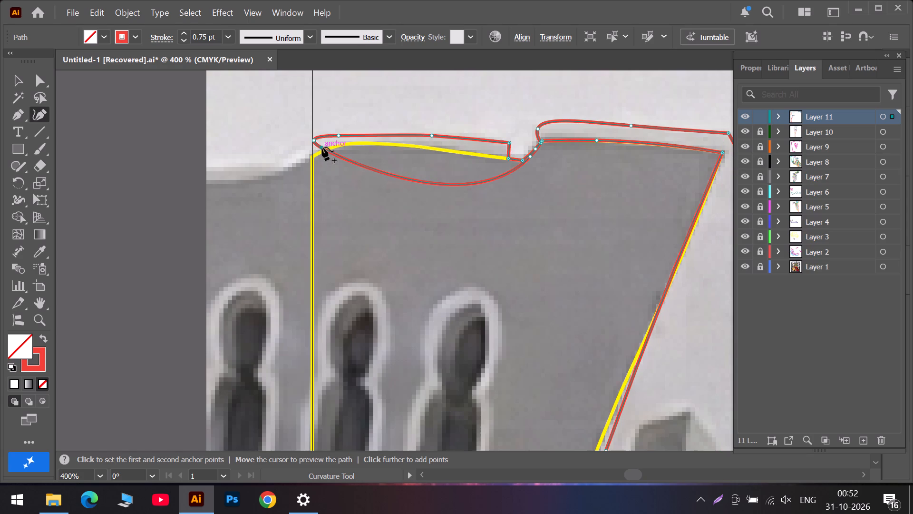
pyautogui.moveTo(322, 147); pyautogui.dragTo(314, 155)
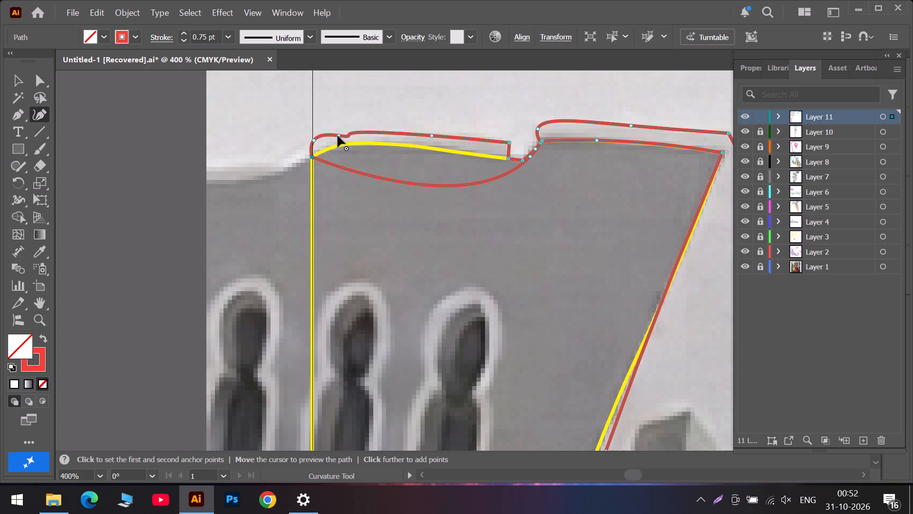
pyautogui.click(337, 135)
pyautogui.press('Delete')
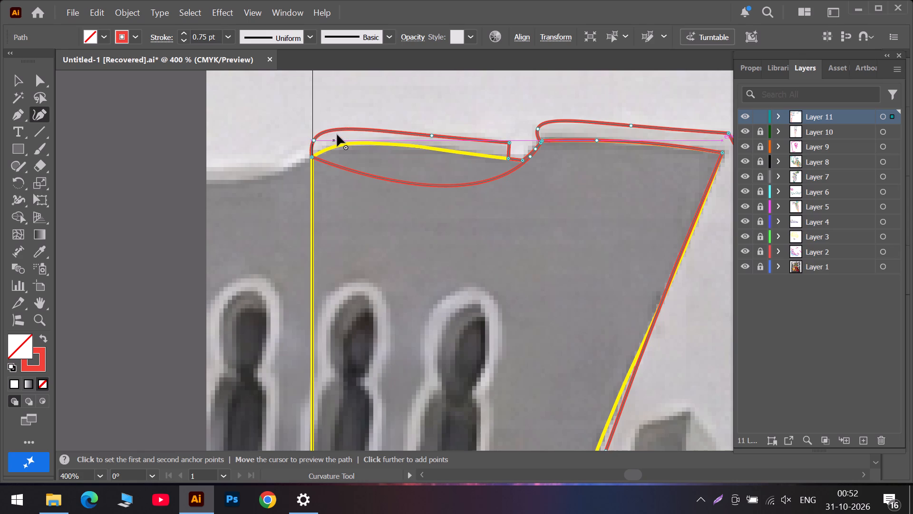
pyautogui.moveTo(327, 132); pyautogui.dragTo(329, 132)
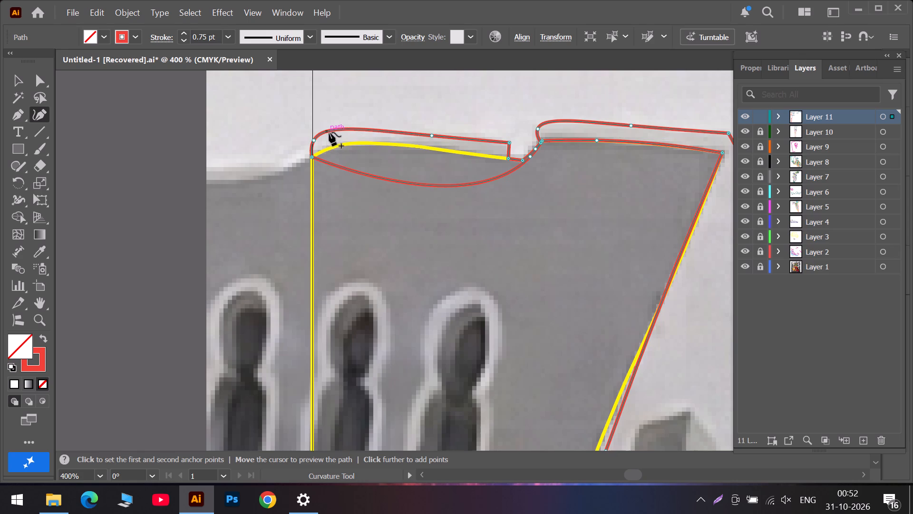
pyautogui.moveTo(329, 132); pyautogui.dragTo(363, 133)
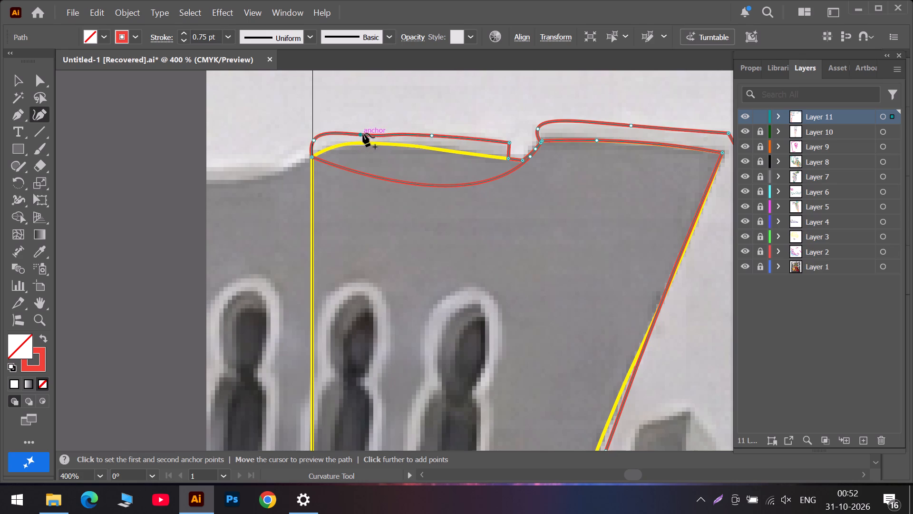
pyautogui.moveTo(363, 133); pyautogui.dragTo(356, 132)
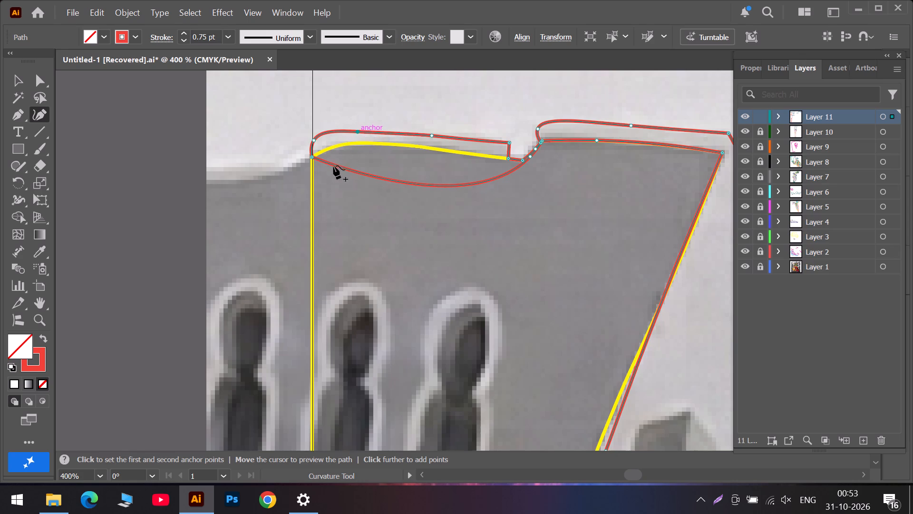
# Bend the red path's closing segment up onto the yellow outline's top edge, from the artboard-edge corner to the notch.
pyautogui.moveTo(340, 167); pyautogui.dragTo(331, 148)
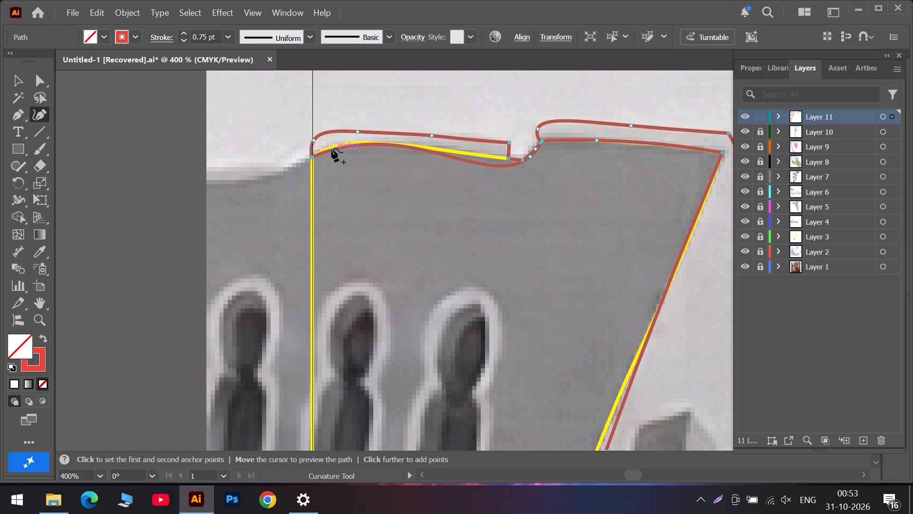
pyautogui.moveTo(331, 148); pyautogui.dragTo(332, 148)
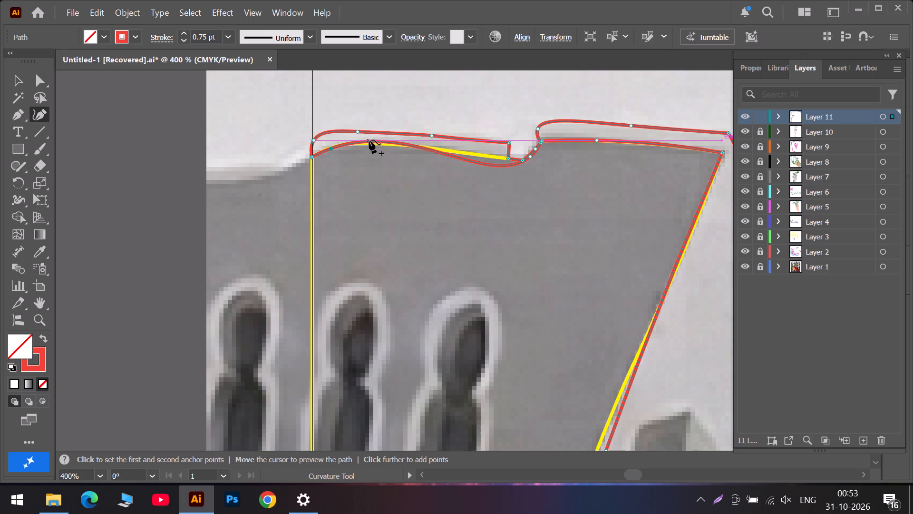
pyautogui.moveTo(367, 141); pyautogui.dragTo(373, 143)
pyautogui.moveTo(451, 157); pyautogui.dragTo(451, 149)
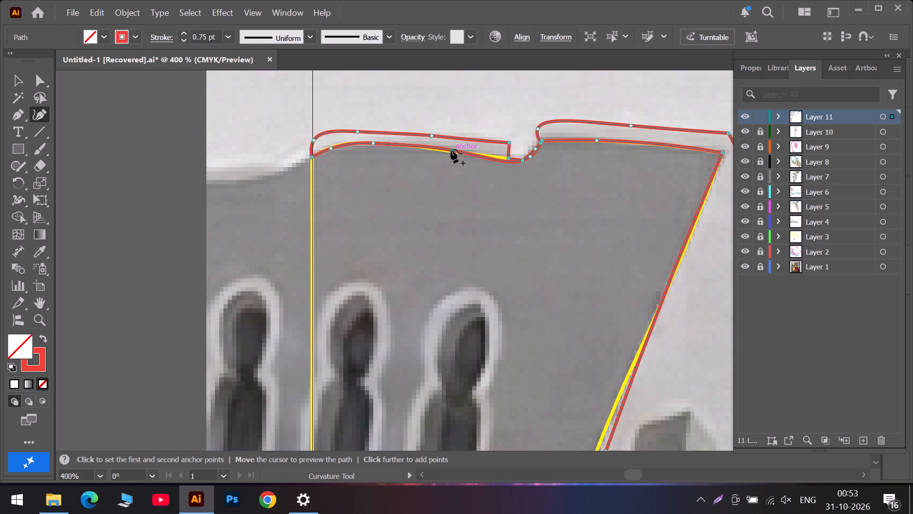
pyautogui.moveTo(451, 149); pyautogui.dragTo(446, 150)
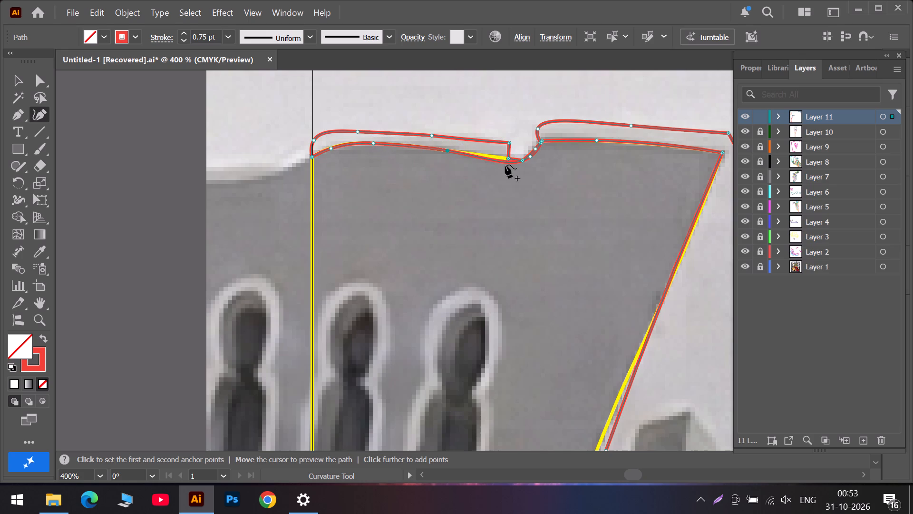
pyautogui.click(501, 161)
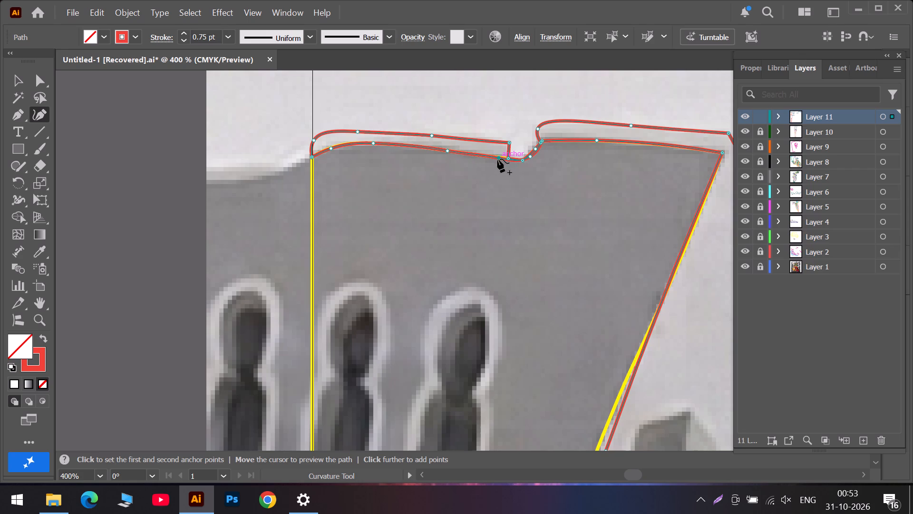
# Add a corner anchor to the rim's lower edge and align it with the existing corner at the notch's base.
pyautogui.doubleClick(522, 161)
pyautogui.click(522, 161)
pyautogui.doubleClick(523, 161)
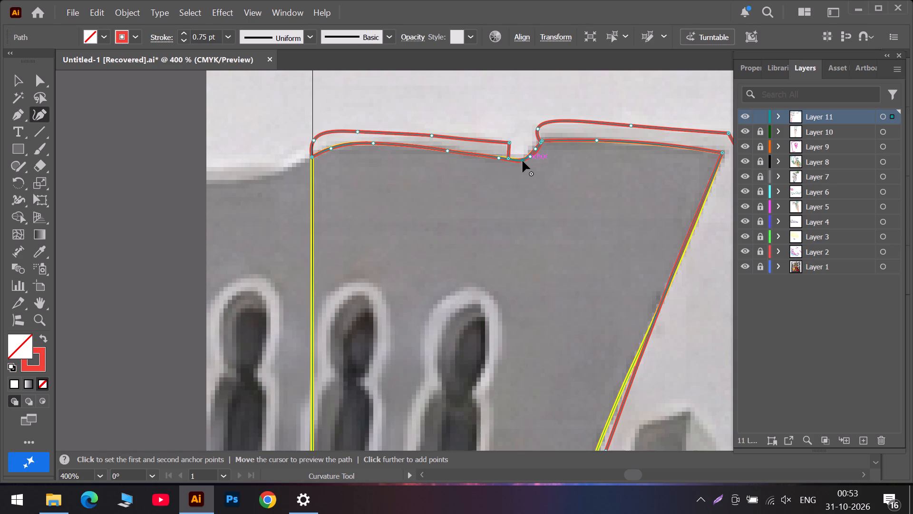
pyautogui.tripleClick(523, 161)
pyautogui.scroll(1, 519, 166)
pyautogui.keyDown('alt'); pyautogui.scroll(4, 519, 166); pyautogui.keyUp('alt')
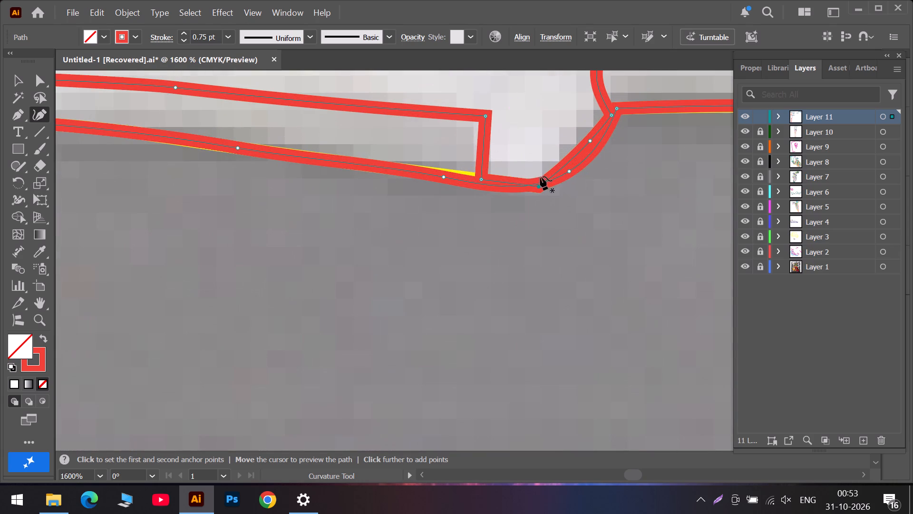
pyautogui.moveTo(568, 171); pyautogui.dragTo(568, 219)
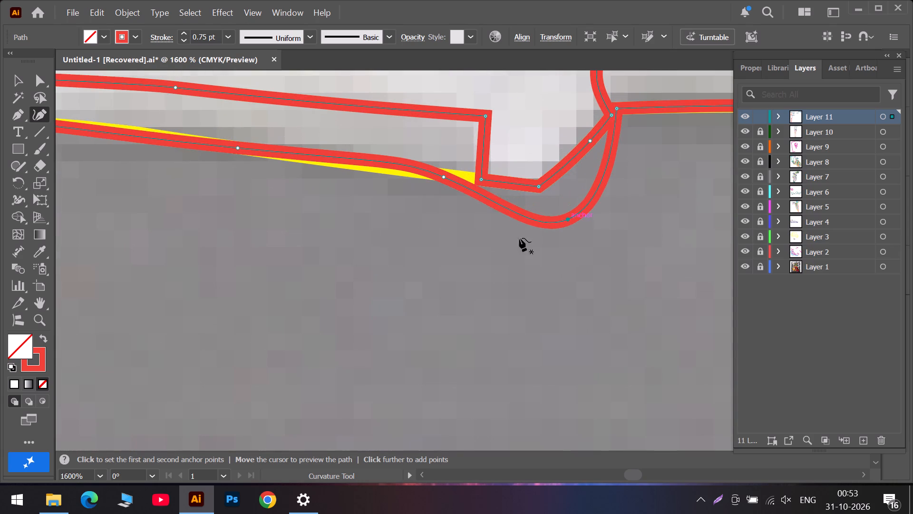
pyautogui.doubleClick(541, 222)
pyautogui.moveTo(541, 222); pyautogui.dragTo(540, 189)
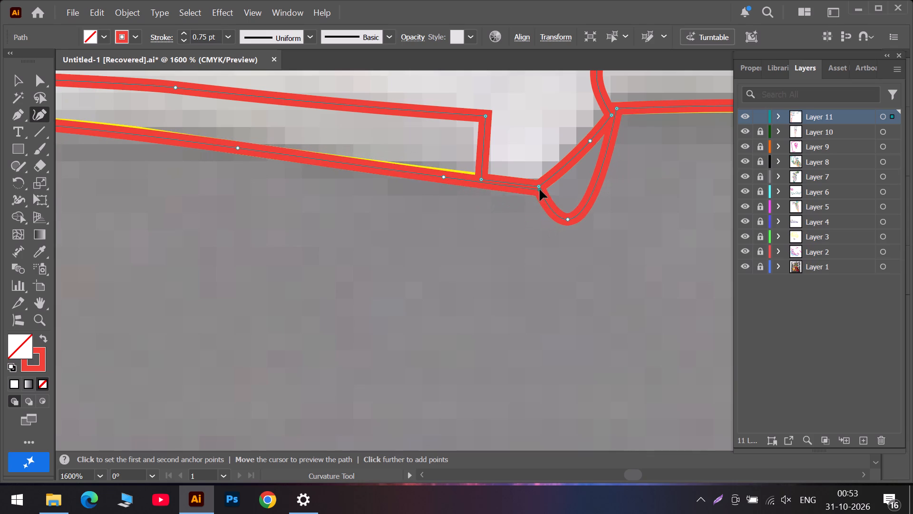
pyautogui.moveTo(540, 189); pyautogui.dragTo(539, 185)
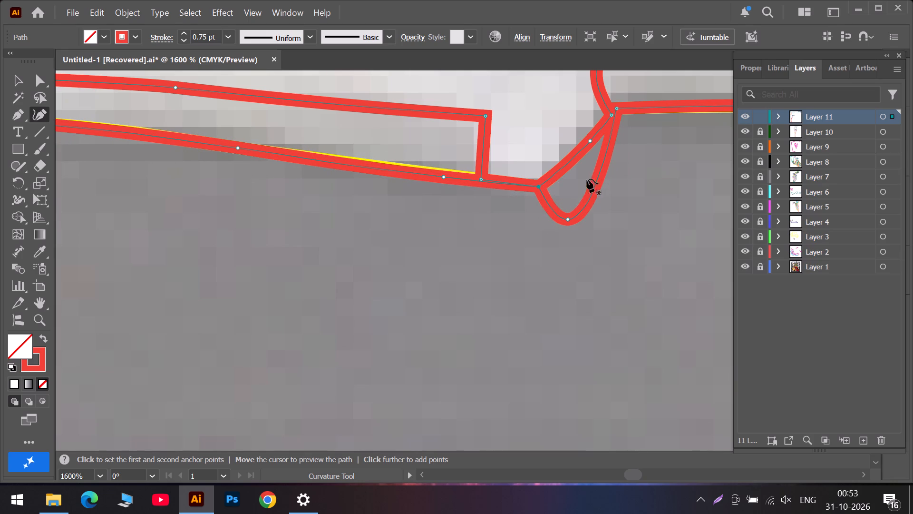
# Fit the lower edge to the notch's slanted side, with a corner at its upper bend and a curve point midway.
pyautogui.moveTo(569, 218); pyautogui.dragTo(602, 146)
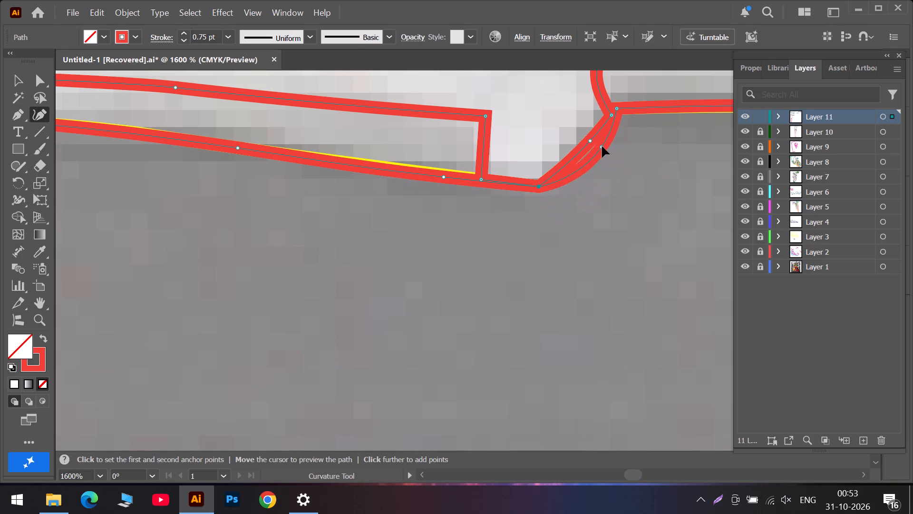
pyautogui.moveTo(602, 146); pyautogui.dragTo(620, 125)
pyautogui.doubleClick(620, 125)
pyautogui.moveTo(620, 125); pyautogui.dragTo(613, 119)
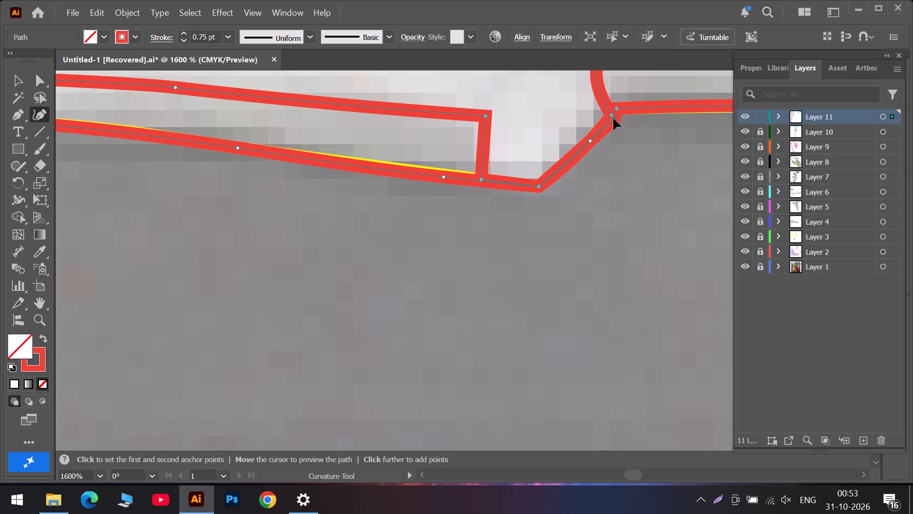
pyautogui.moveTo(613, 119); pyautogui.dragTo(611, 116)
pyautogui.moveTo(577, 146); pyautogui.dragTo(587, 144)
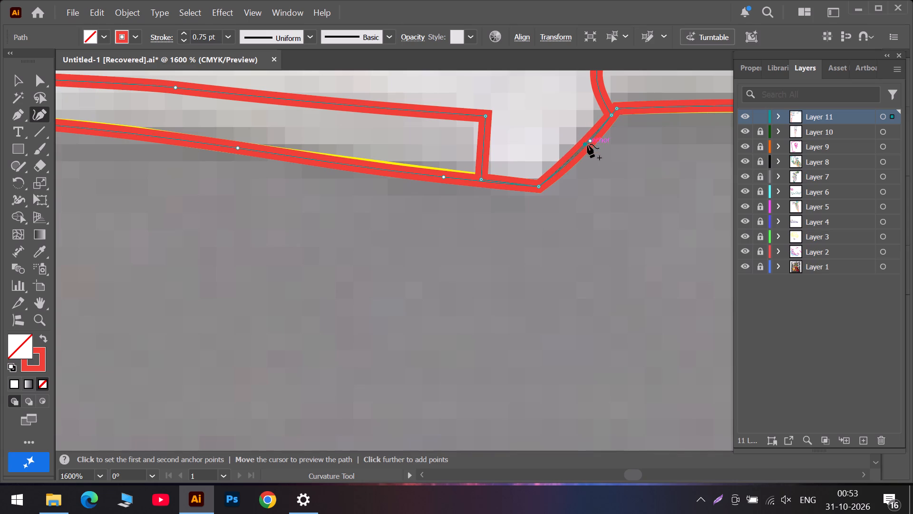
pyautogui.moveTo(587, 144); pyautogui.dragTo(584, 146)
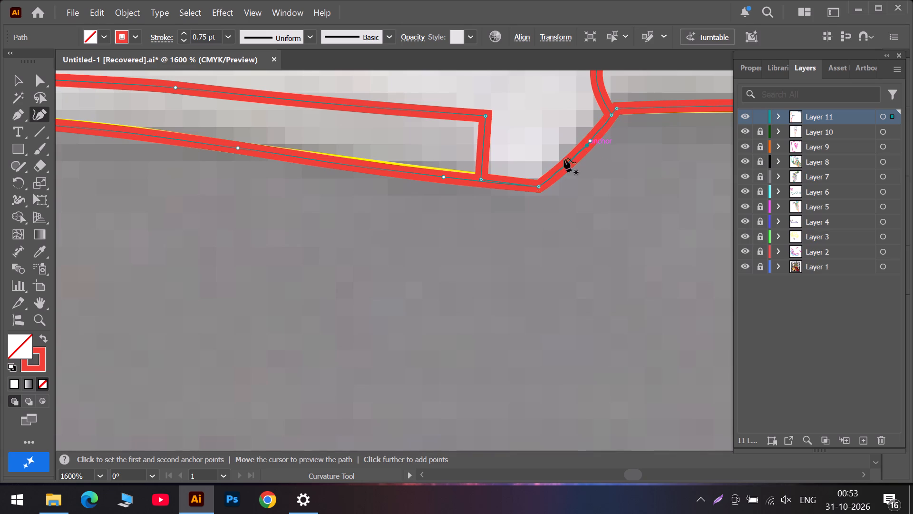
# Add an anchor on the lower edge beside the notch's base corner and move the neighbouring curve point back along the yellow outline.
pyautogui.click(475, 181)
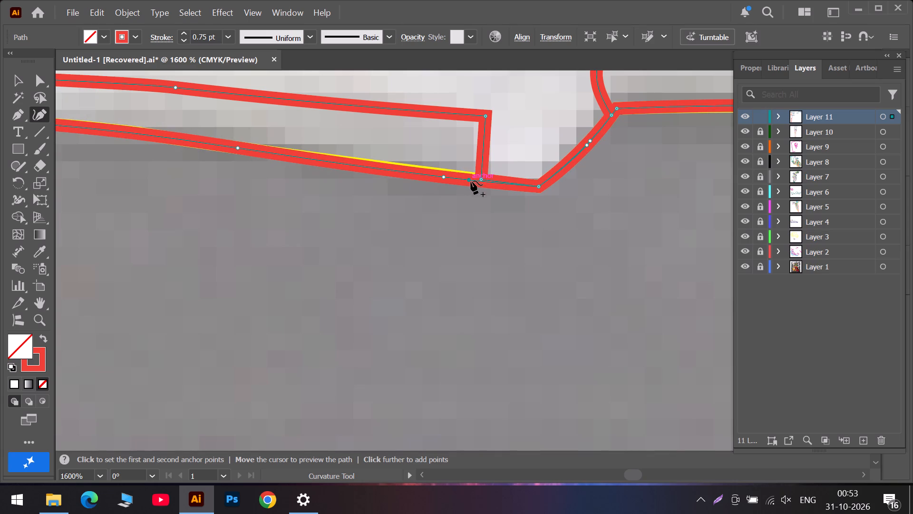
pyautogui.moveTo(443, 178); pyautogui.dragTo(414, 172)
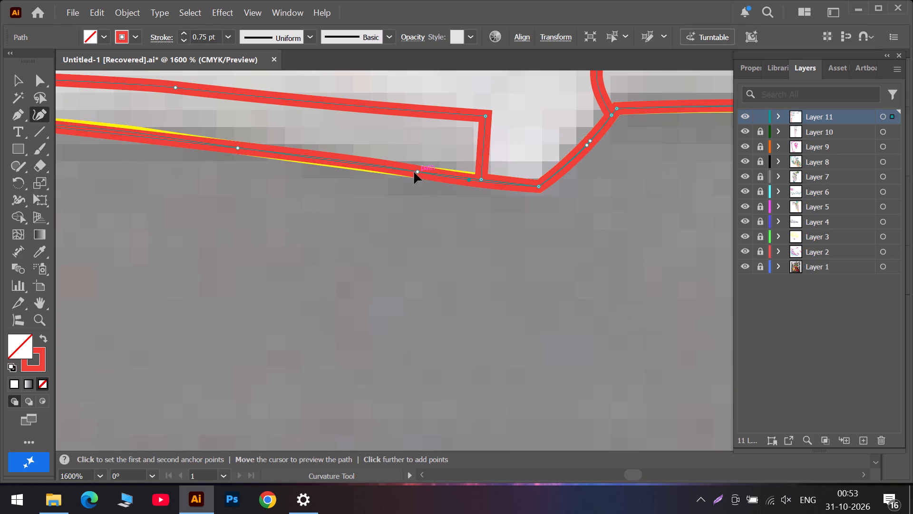
pyautogui.moveTo(414, 172); pyautogui.dragTo(357, 165)
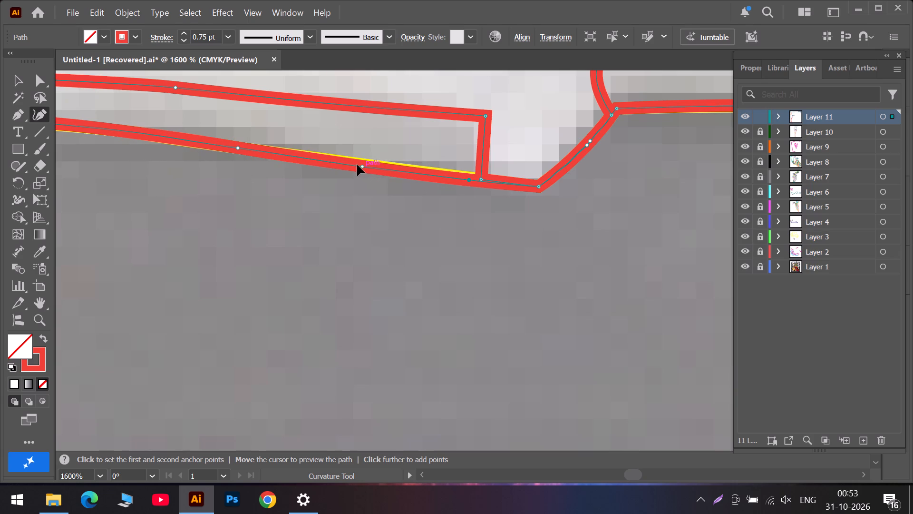
pyautogui.moveTo(357, 165); pyautogui.dragTo(345, 163)
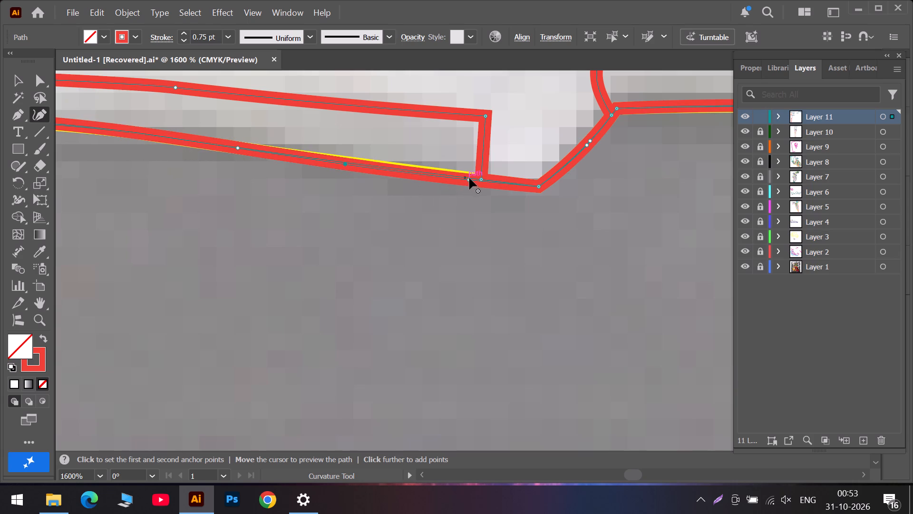
pyautogui.moveTo(469, 181); pyautogui.dragTo(473, 177)
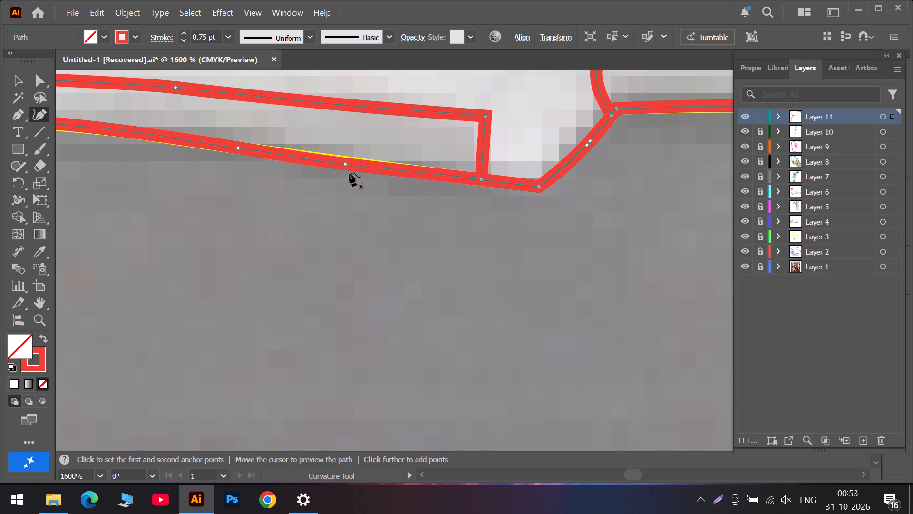
pyautogui.moveTo(344, 163); pyautogui.dragTo(350, 165)
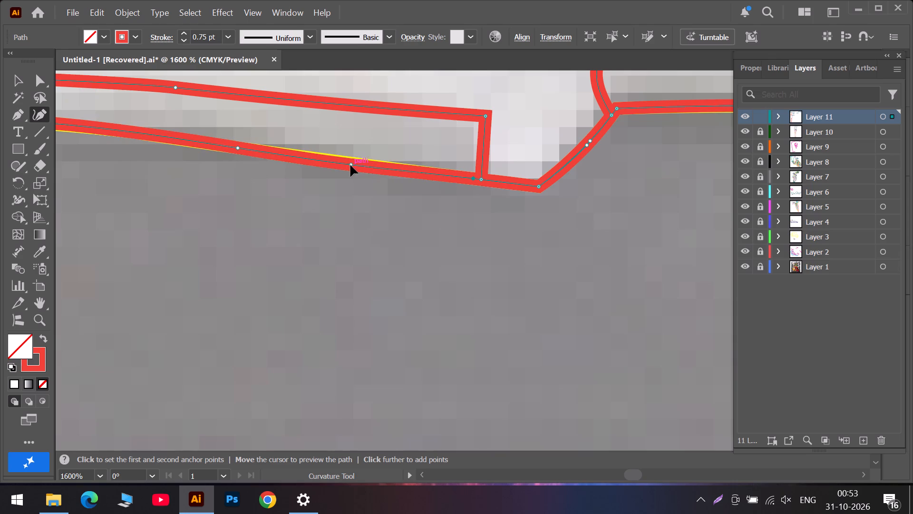
pyautogui.moveTo(350, 165); pyautogui.dragTo(353, 163)
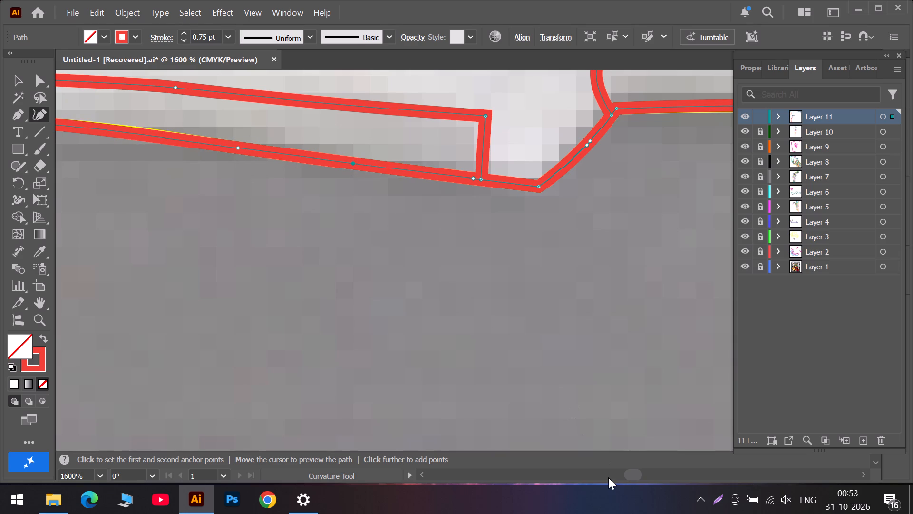
# Fit the arched lower edge near the artboard-edge corner to the yellow outline by moving its first curve point and adding more along the arch.
pyautogui.click(609, 477)
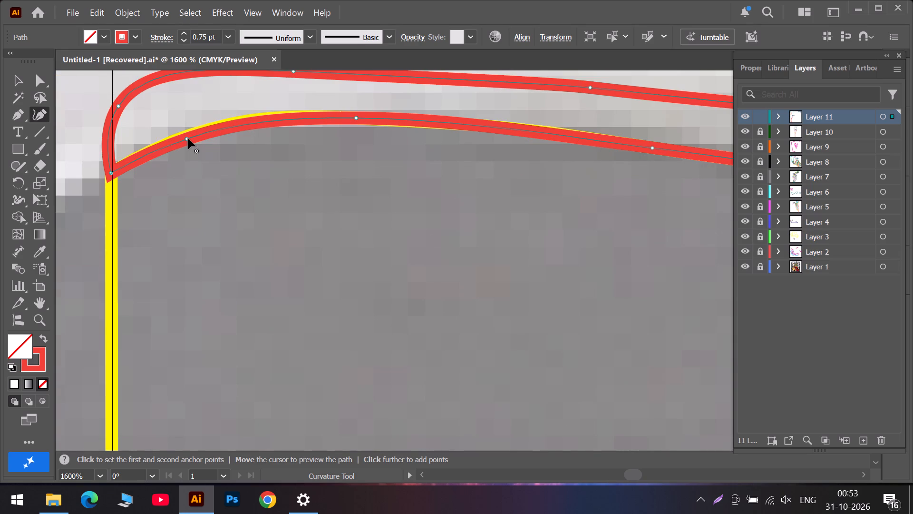
pyautogui.moveTo(188, 138); pyautogui.dragTo(159, 148)
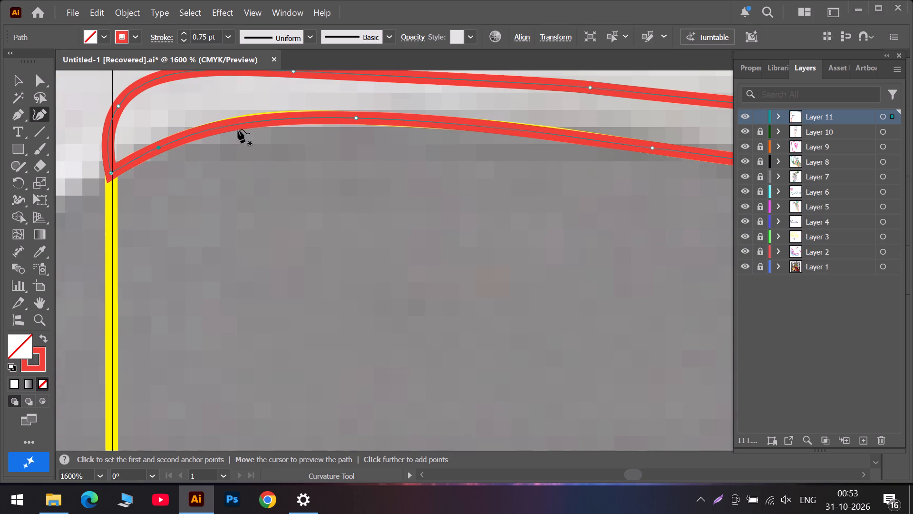
pyautogui.moveTo(262, 118); pyautogui.dragTo(253, 122)
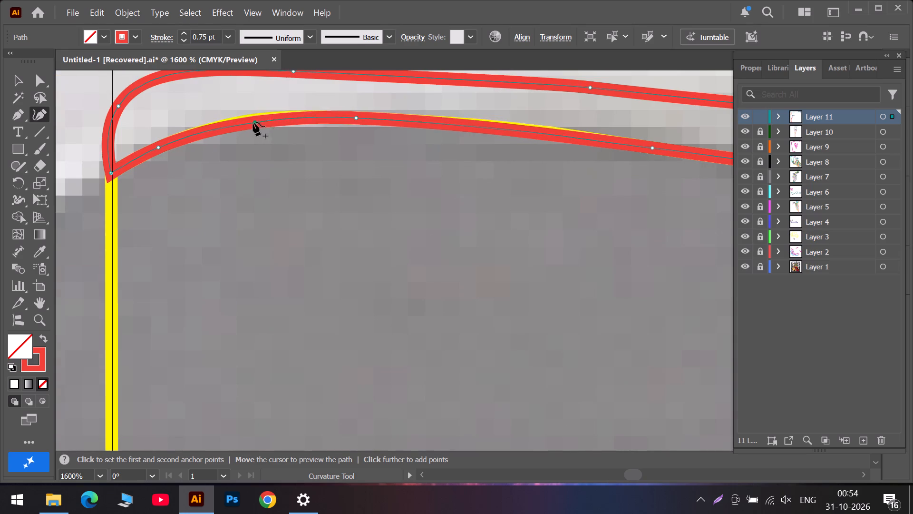
pyautogui.moveTo(253, 122); pyautogui.dragTo(246, 122)
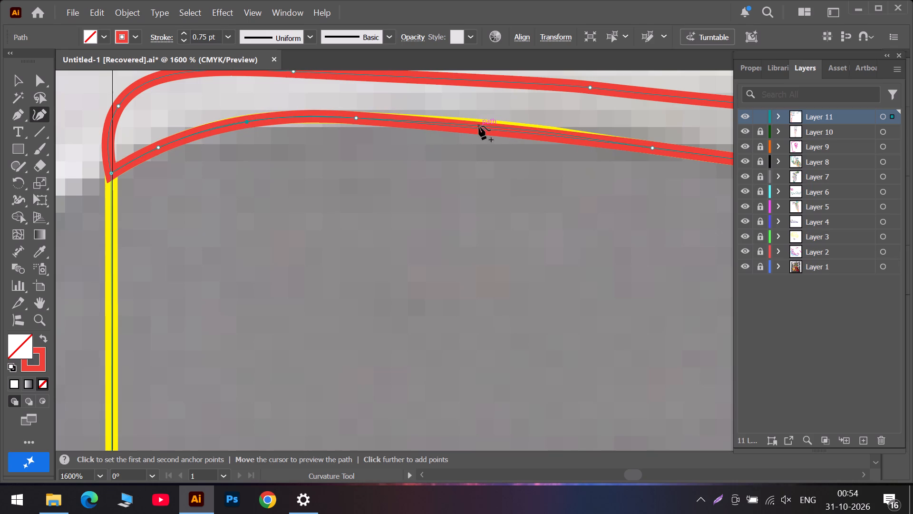
pyautogui.moveTo(486, 128); pyautogui.dragTo(495, 126)
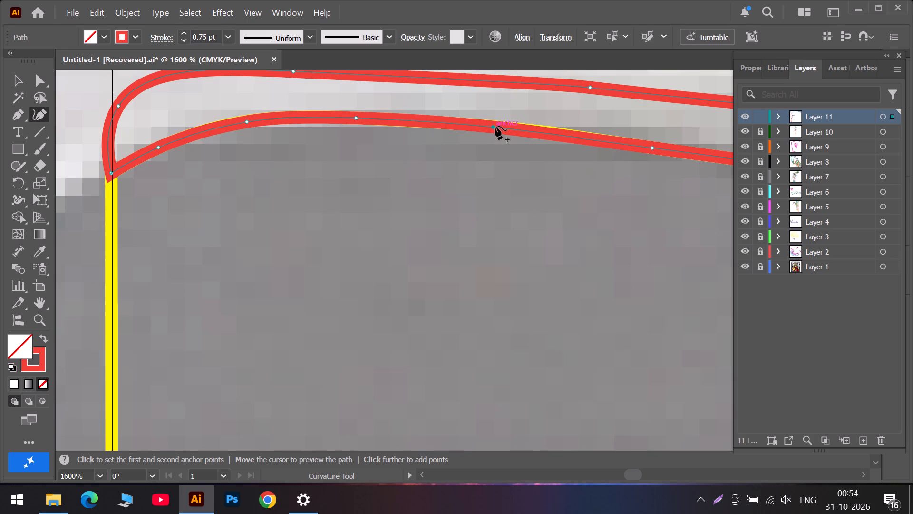
pyautogui.moveTo(495, 126); pyautogui.dragTo(496, 126)
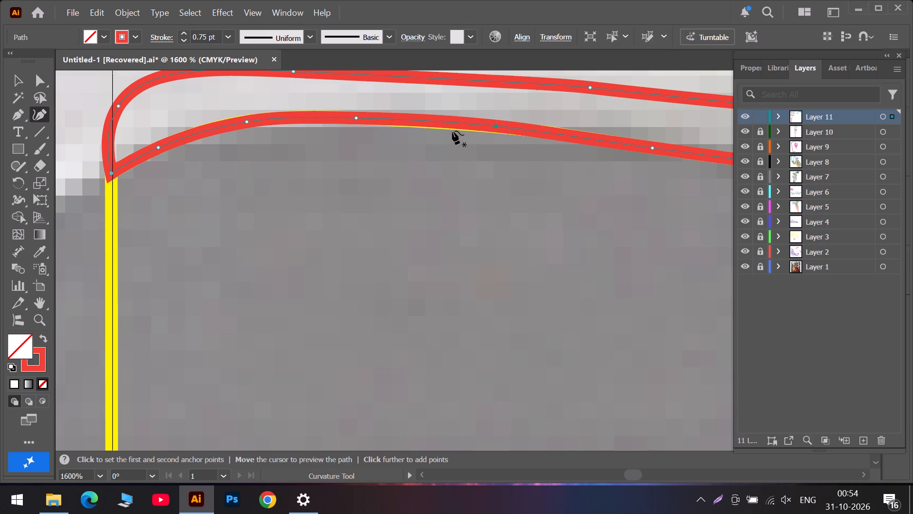
pyautogui.click(452, 131)
# Add a curve point to the wall's top edge beyond the notch and lower the neighbouring point onto the yellow outline.
pyautogui.keyDown('alt'); pyautogui.scroll(-2, 453, 131); pyautogui.keyUp('alt')
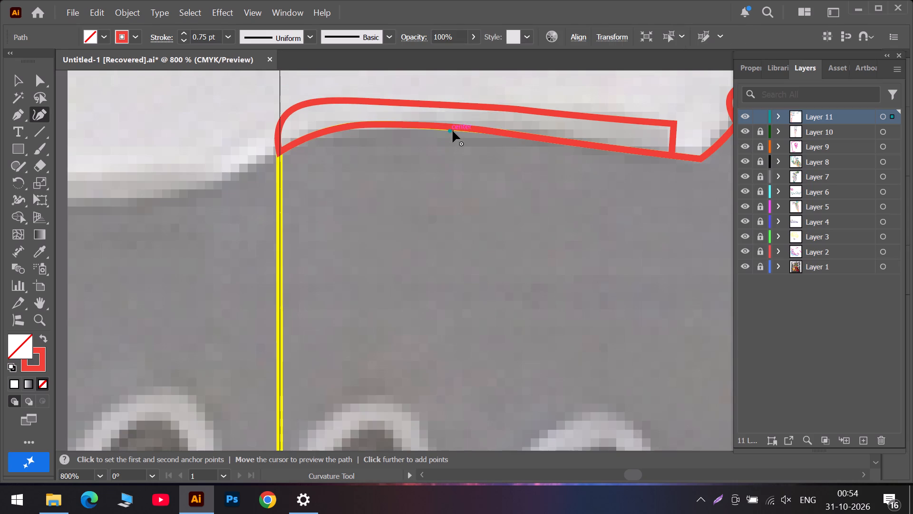
pyautogui.click(671, 475)
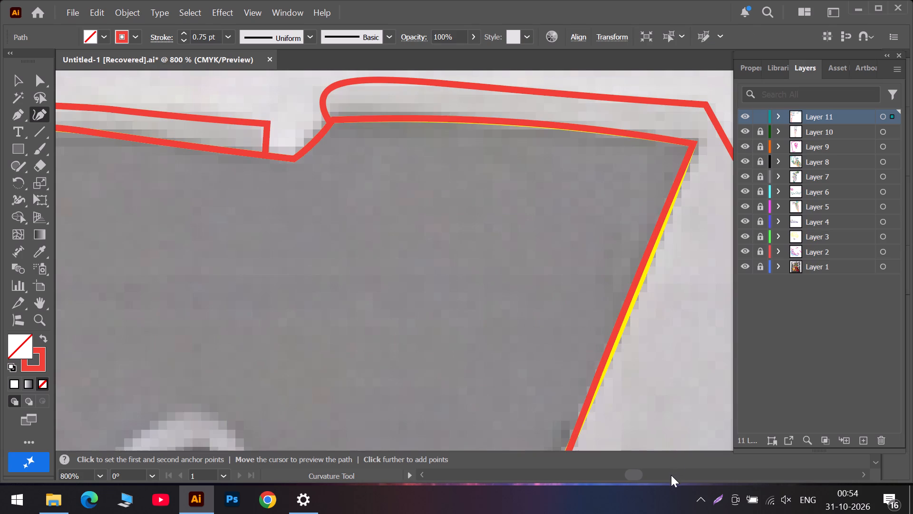
pyautogui.keyDown('alt'); pyautogui.scroll(2, 472, 130); pyautogui.keyUp('alt')
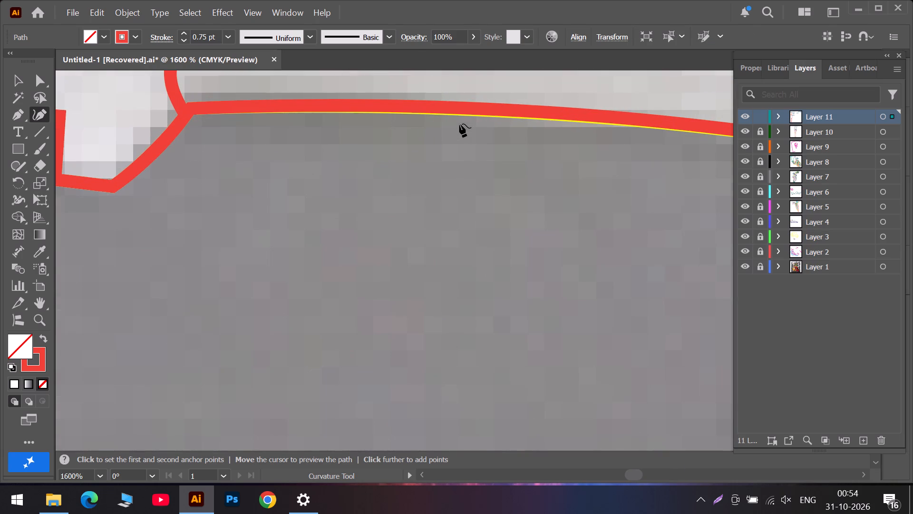
pyautogui.click(443, 109)
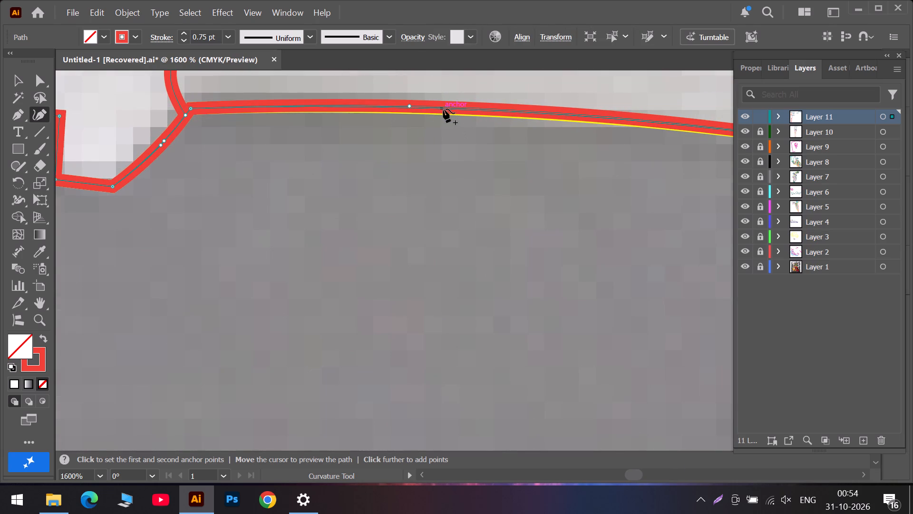
pyautogui.moveTo(410, 106); pyautogui.dragTo(418, 108)
# Add two curve points to the upper part of the wall's slanted side, aligning it with the yellow outline.
pyautogui.scroll(1, 240, 156)
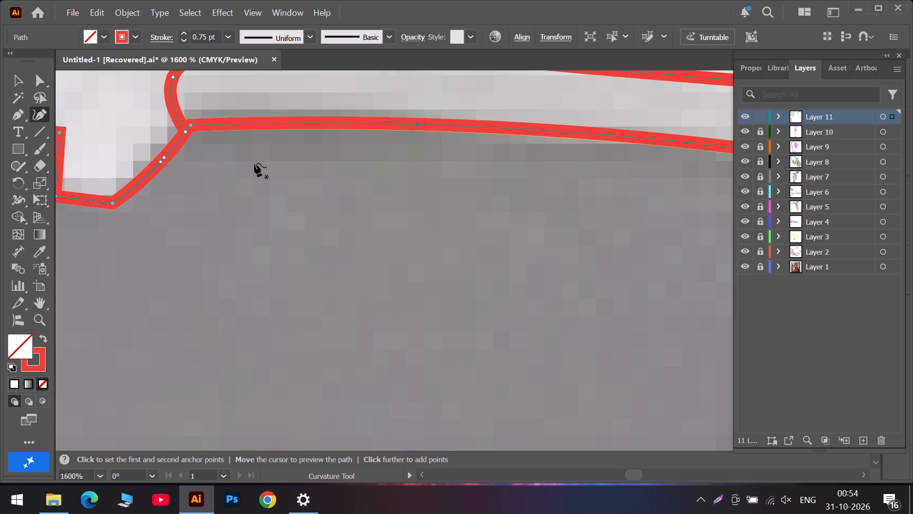
pyautogui.click(656, 470)
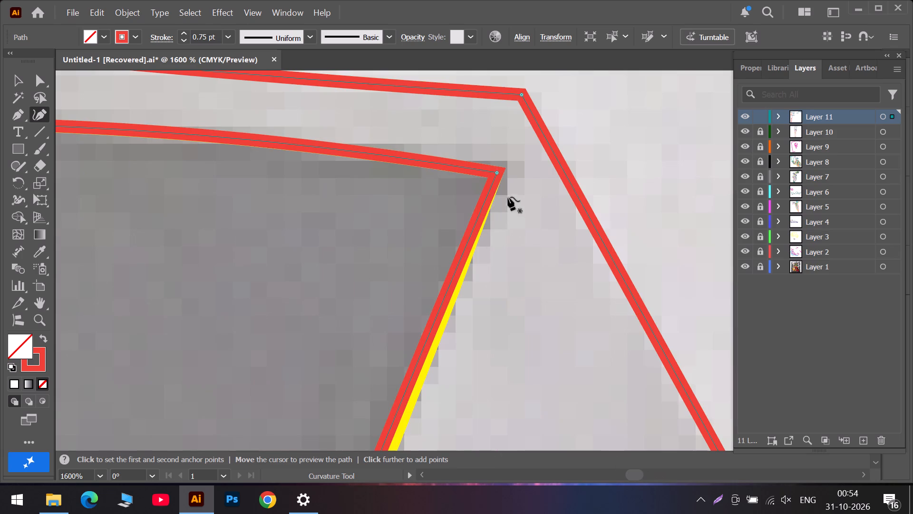
pyautogui.scroll(-2, 409, 307)
pyautogui.moveTo(439, 276); pyautogui.dragTo(448, 273)
pyautogui.scroll(-7, 448, 273)
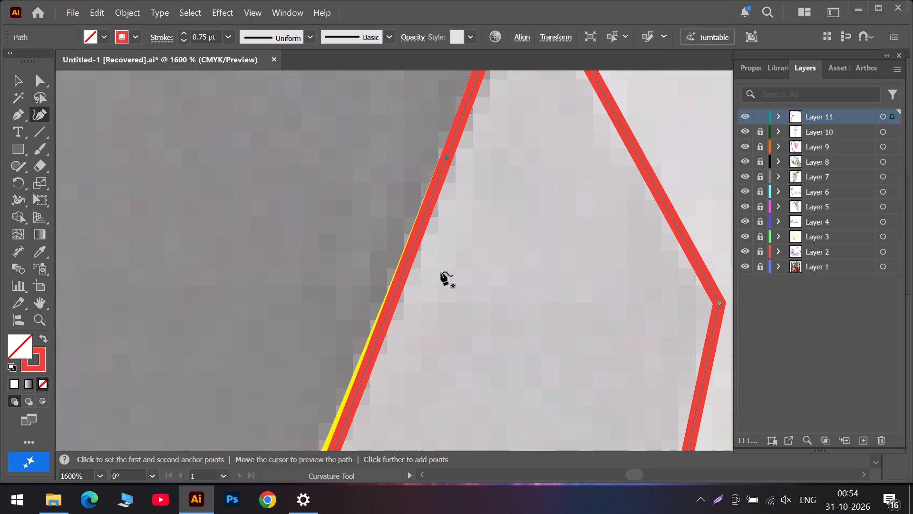
pyautogui.moveTo(404, 269); pyautogui.dragTo(402, 274)
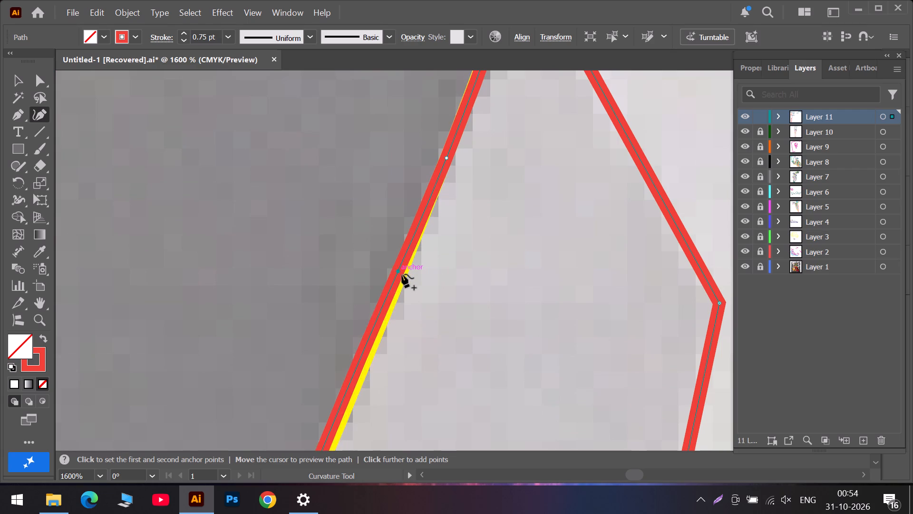
pyautogui.moveTo(402, 274); pyautogui.dragTo(402, 274)
# Add three more curve points along the middle of the wall's slanted side and nudge them onto the yellow outline.
pyautogui.scroll(-7, 402, 274)
pyautogui.scroll(-6, 327, 303)
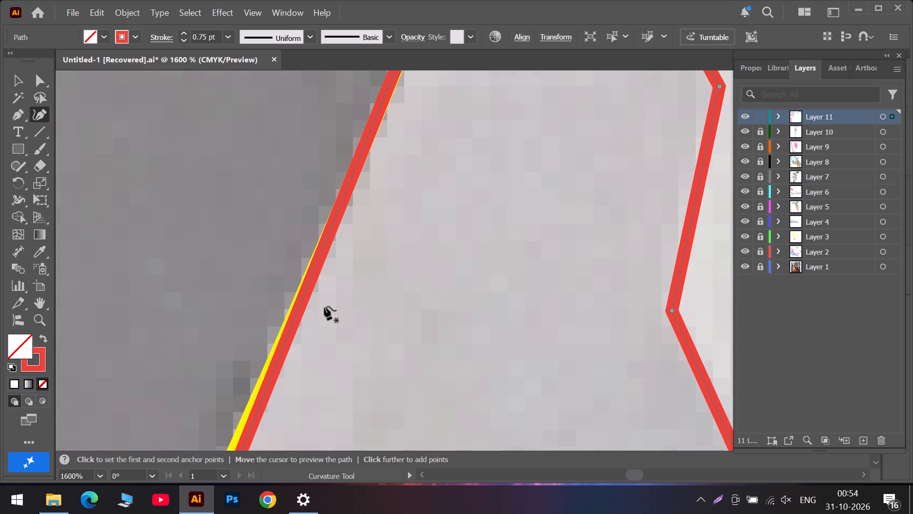
pyautogui.moveTo(299, 307); pyautogui.dragTo(291, 312)
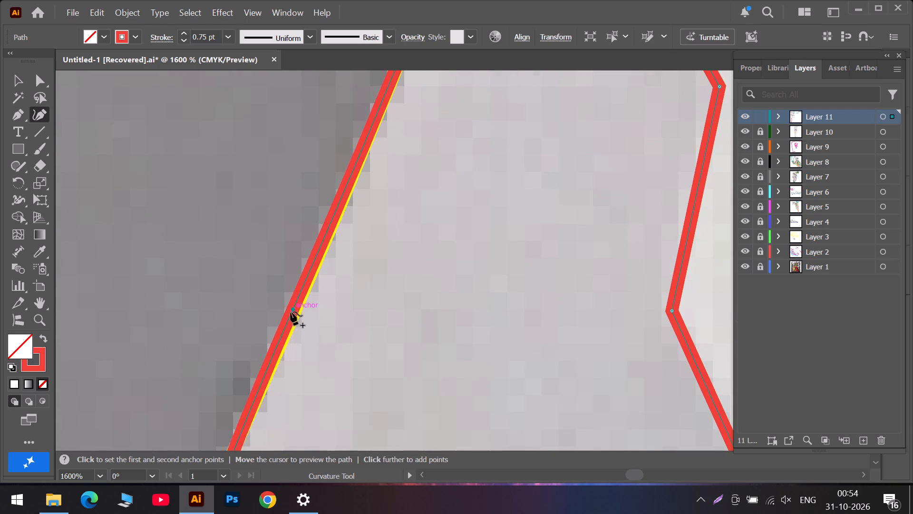
pyautogui.moveTo(291, 312); pyautogui.dragTo(294, 313)
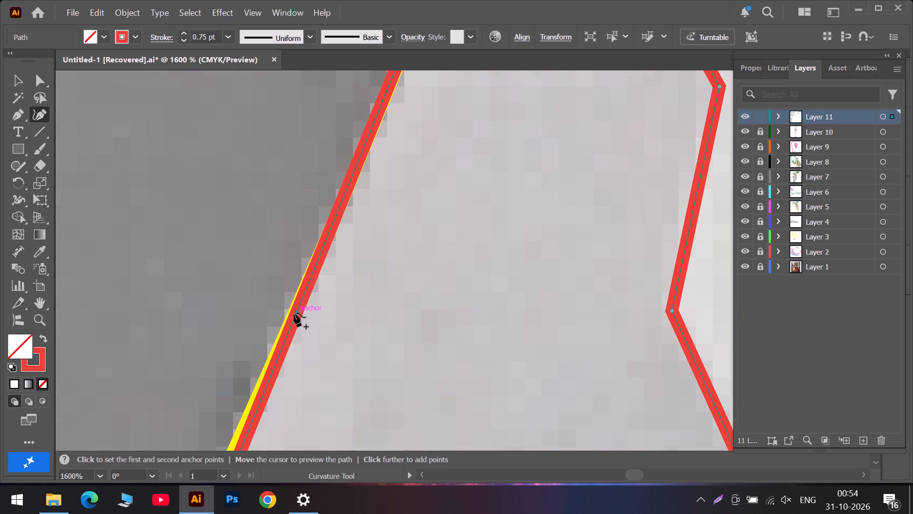
pyautogui.moveTo(294, 313); pyautogui.dragTo(293, 313)
pyautogui.moveTo(353, 166); pyautogui.dragTo(355, 166)
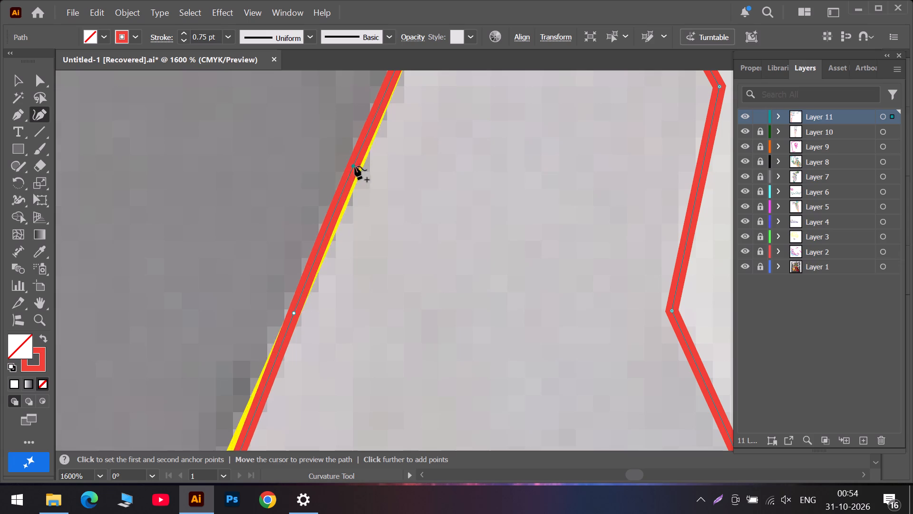
pyautogui.moveTo(355, 166); pyautogui.dragTo(359, 167)
pyautogui.scroll(-10, 275, 351)
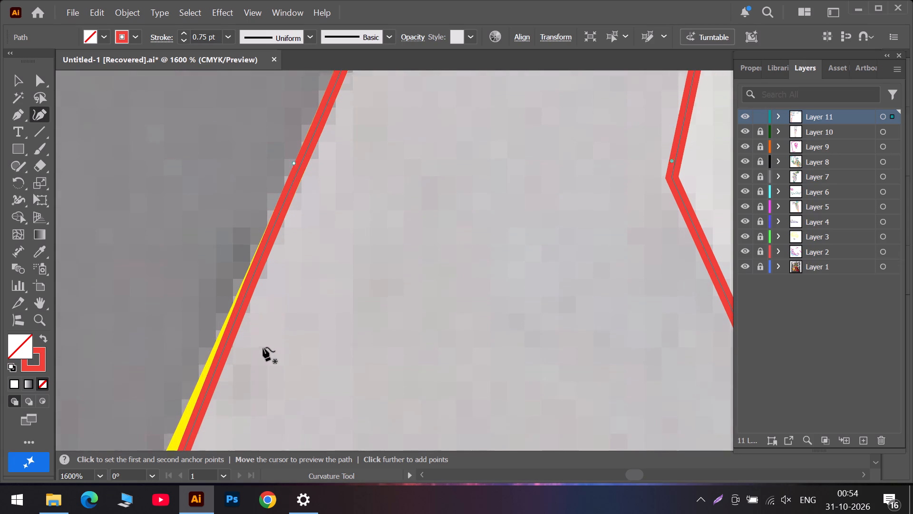
pyautogui.scroll(-9, 263, 347)
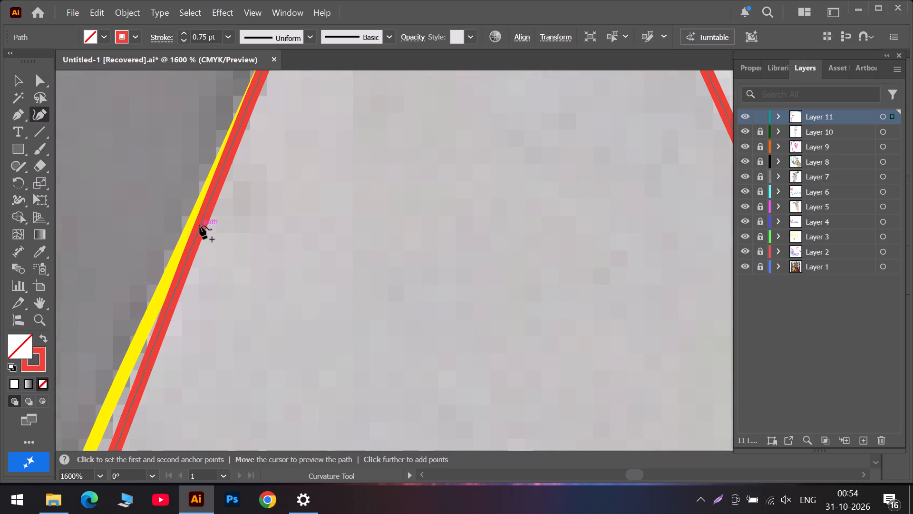
pyautogui.moveTo(200, 226); pyautogui.dragTo(195, 232)
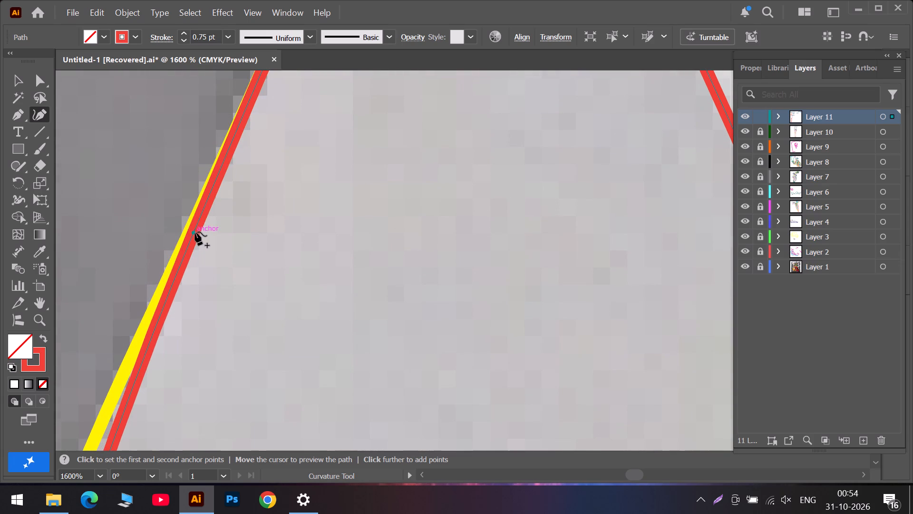
pyautogui.moveTo(195, 232); pyautogui.dragTo(190, 231)
# Move two existing curve points further up the lower half of the wall's slanted side, placing them on the yellow outline.
pyautogui.scroll(6, 196, 228)
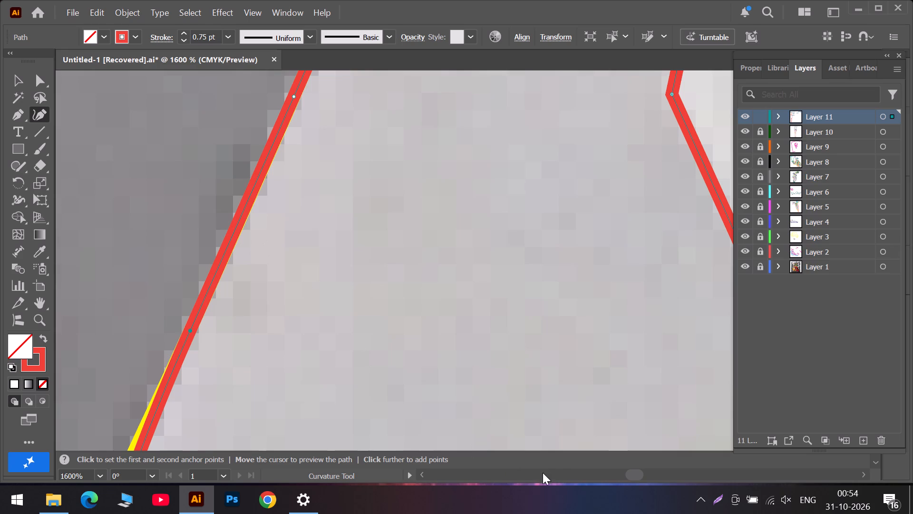
pyautogui.click(573, 472)
pyautogui.scroll(-13, 516, 381)
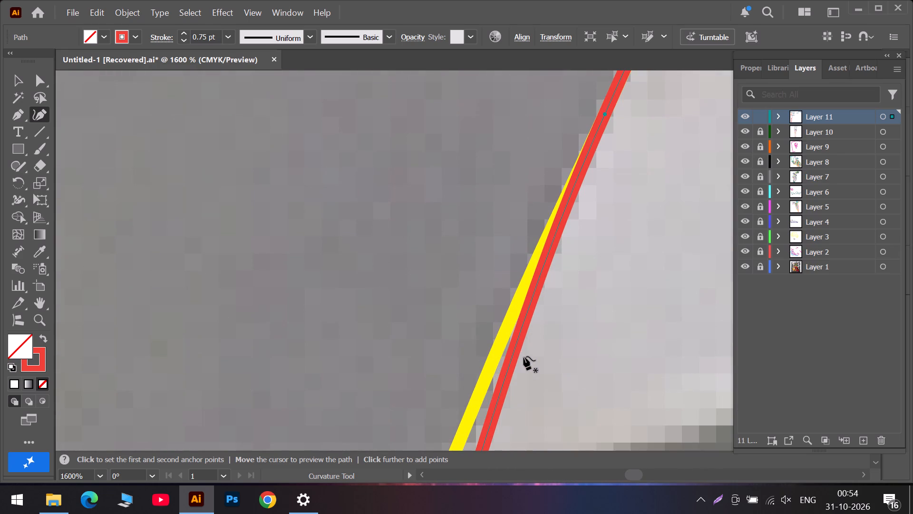
pyautogui.scroll(-1, 523, 356)
pyautogui.keyDown('alt'); pyautogui.scroll(-4, 522, 356); pyautogui.keyUp('alt')
pyautogui.scroll(-6, 522, 356)
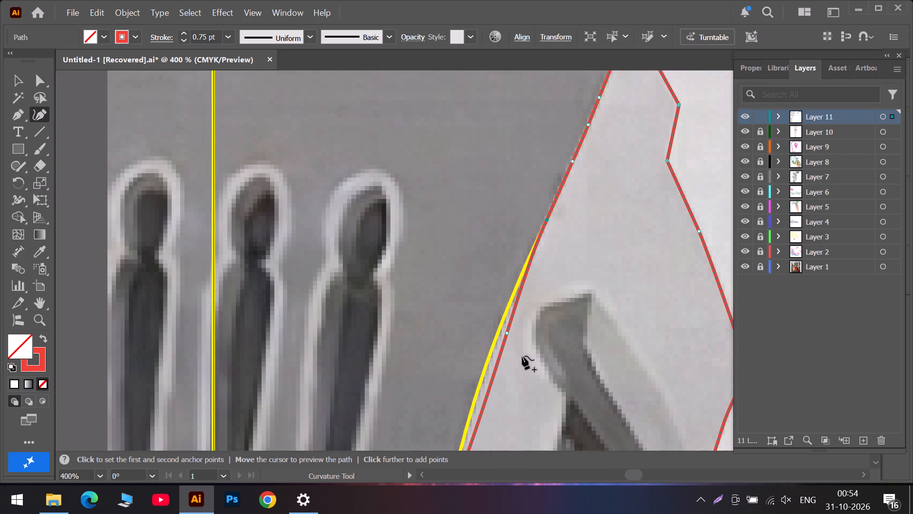
pyautogui.scroll(-6, 522, 356)
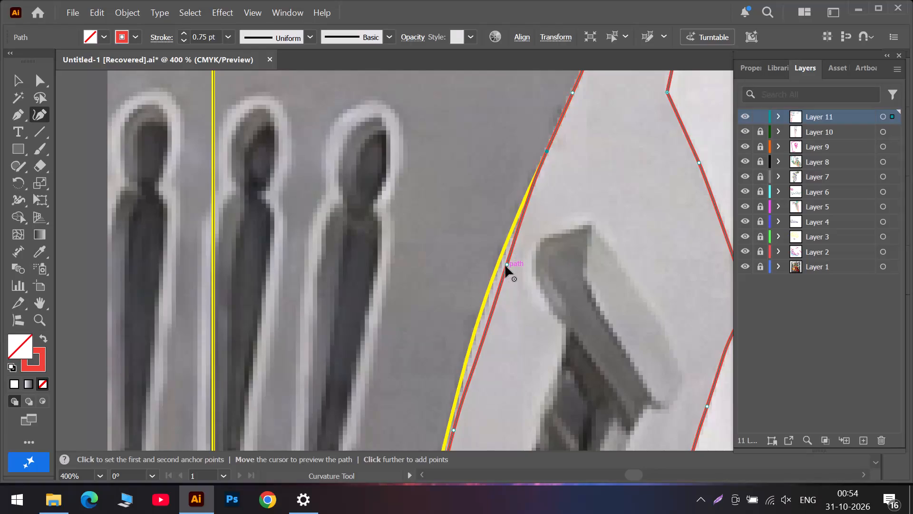
pyautogui.moveTo(505, 266); pyautogui.dragTo(520, 211)
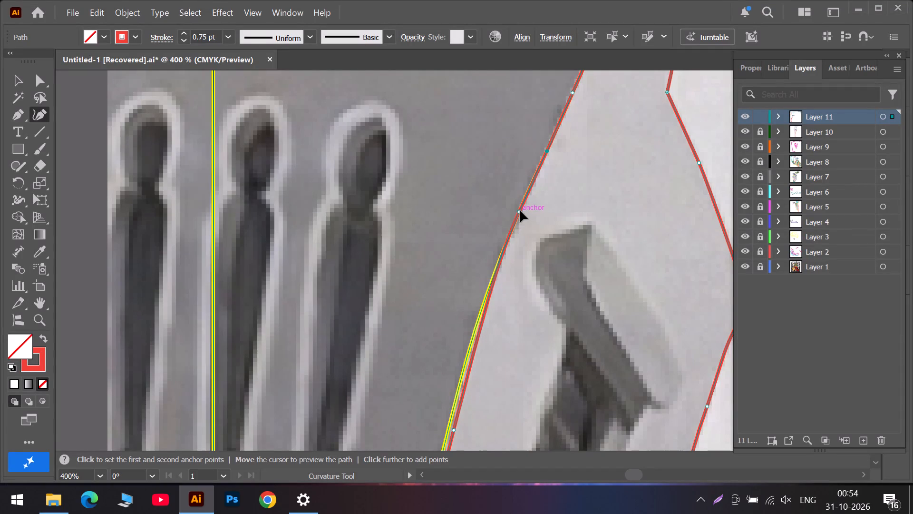
pyautogui.moveTo(520, 211); pyautogui.dragTo(518, 210)
pyautogui.scroll(-7, 469, 290)
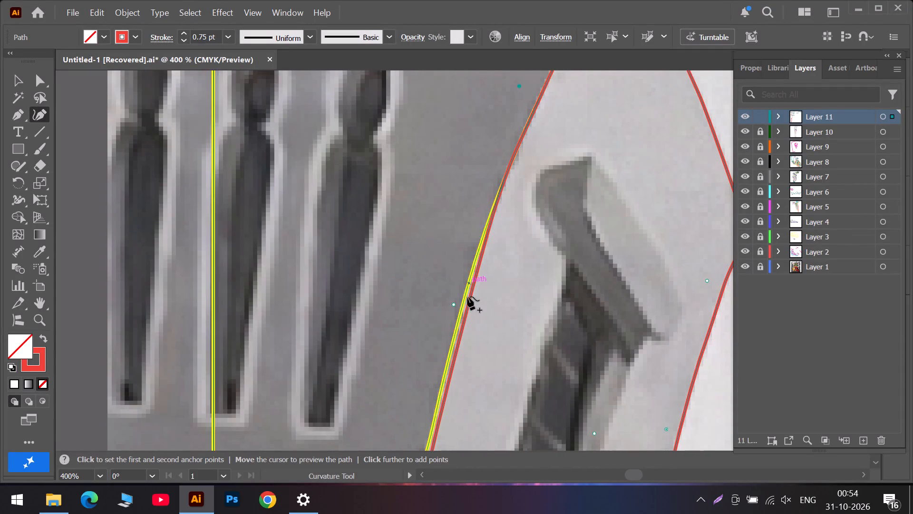
pyautogui.moveTo(453, 350); pyautogui.dragTo(471, 274)
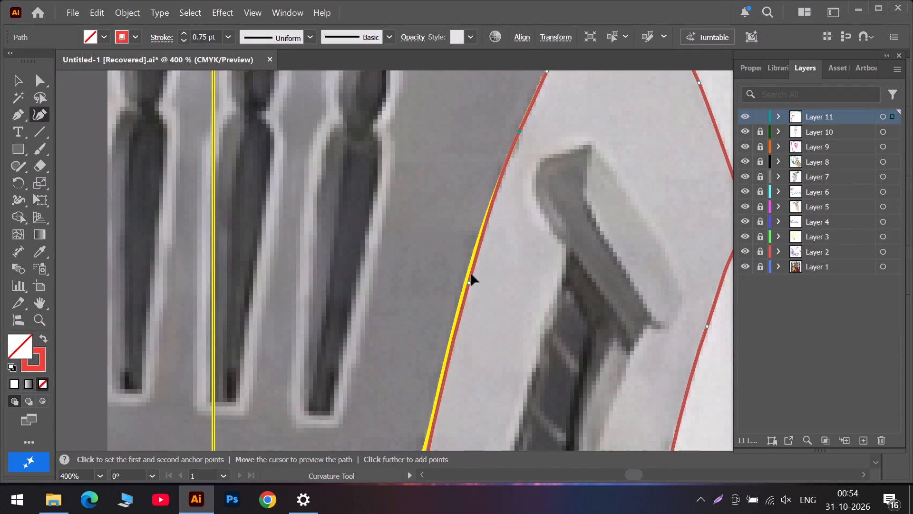
pyautogui.moveTo(471, 274); pyautogui.dragTo(490, 206)
# Move the lowest curve point of the wall's slanted side far up along the edge and settle it on the yellow outline.
pyautogui.scroll(-7, 482, 221)
pyautogui.scroll(-12, 444, 314)
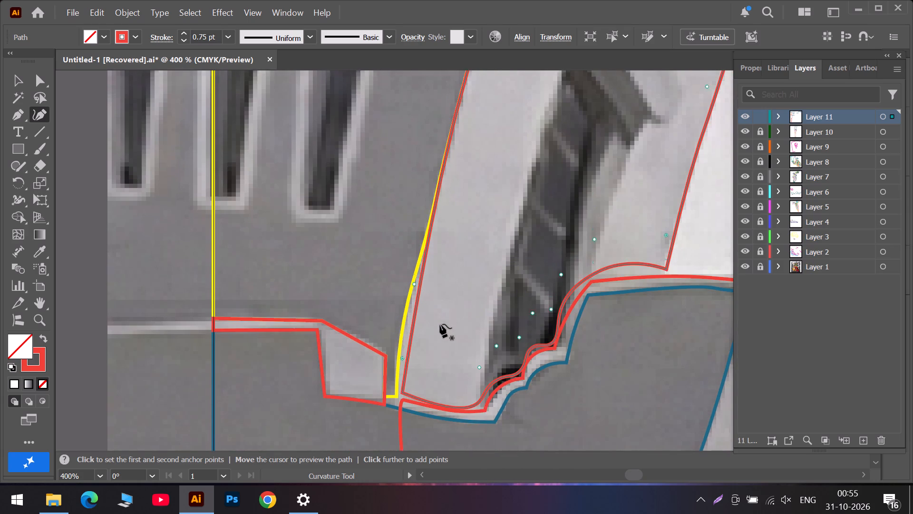
pyautogui.moveTo(415, 306); pyautogui.dragTo(411, 296)
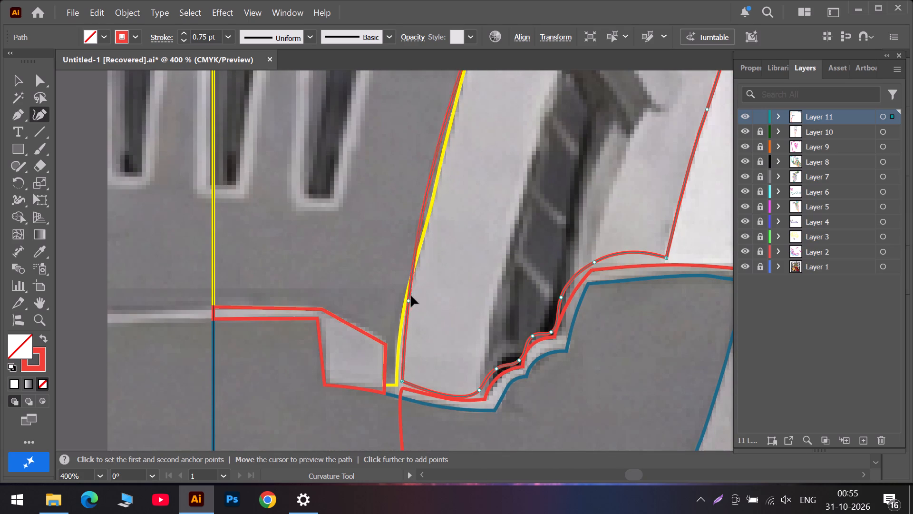
pyautogui.moveTo(411, 296); pyautogui.dragTo(459, 94)
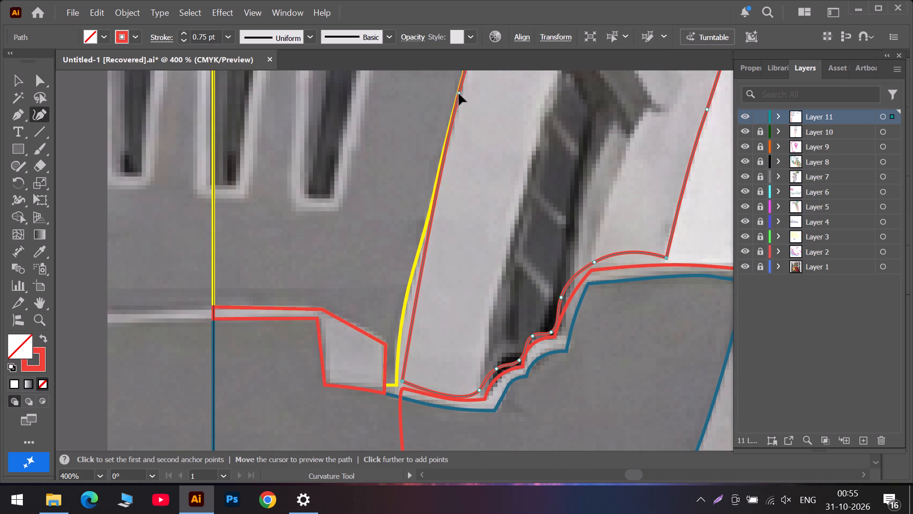
pyautogui.moveTo(459, 94); pyautogui.dragTo(456, 96)
# Add two curve points on the wall's slanted side below the last moved point and pull them onto the yellow outline.
pyautogui.scroll(6, 463, 115)
pyautogui.scroll(5, 462, 163)
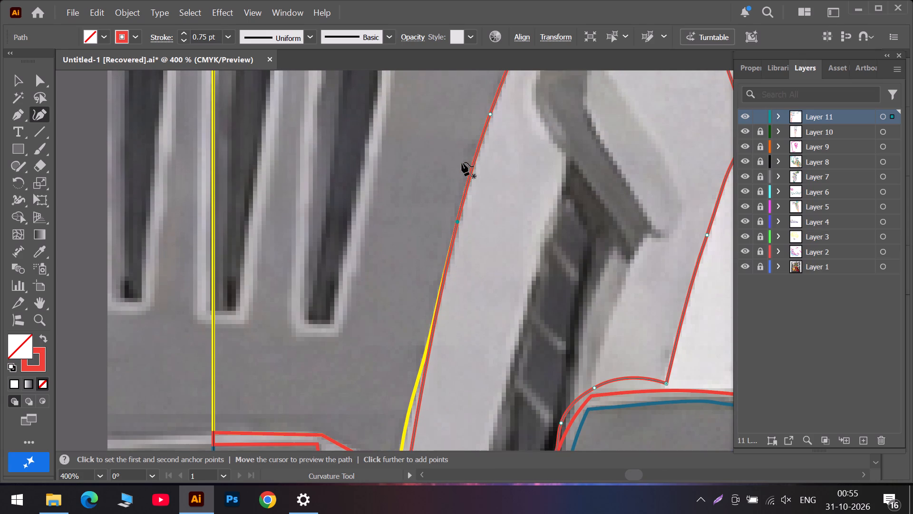
pyautogui.scroll(-8, 454, 247)
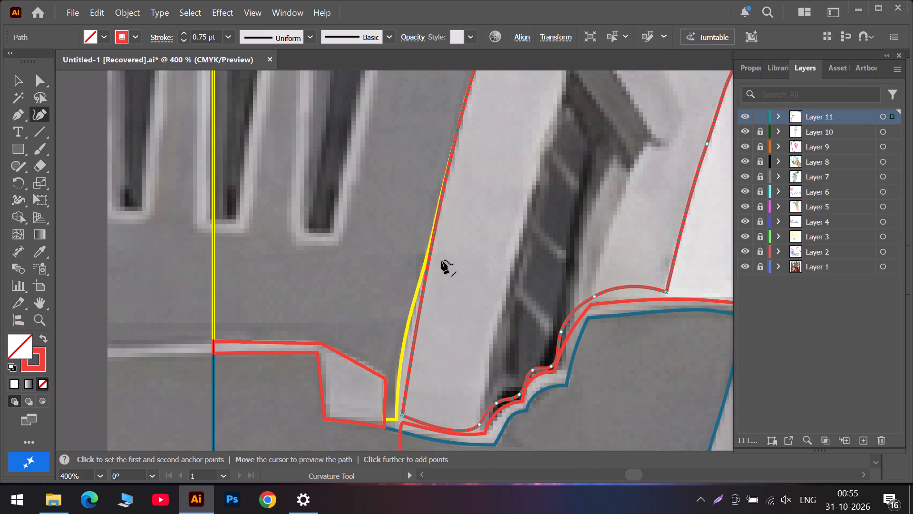
pyautogui.keyDown('alt'); pyautogui.scroll(3, 441, 260); pyautogui.keyUp('alt')
pyautogui.scroll(5, 423, 197)
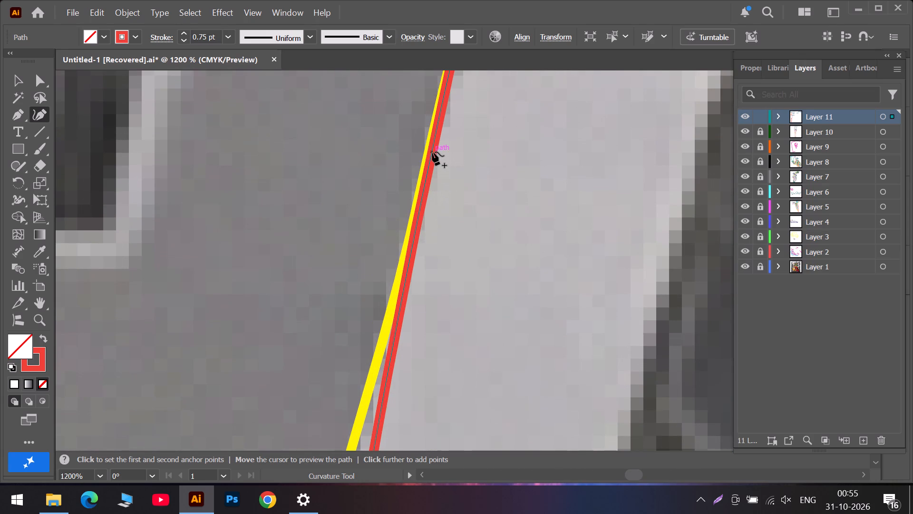
pyautogui.moveTo(432, 152); pyautogui.dragTo(425, 157)
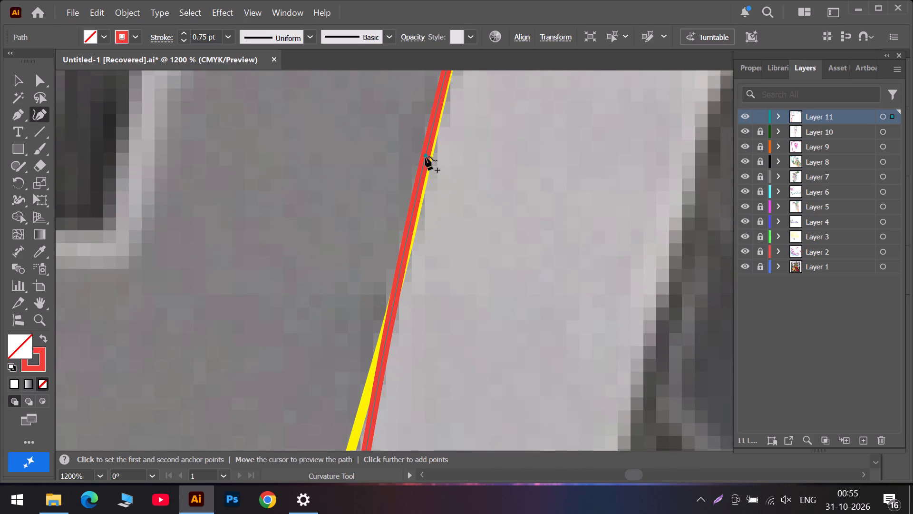
pyautogui.moveTo(425, 157); pyautogui.dragTo(428, 157)
pyautogui.scroll(6, 438, 147)
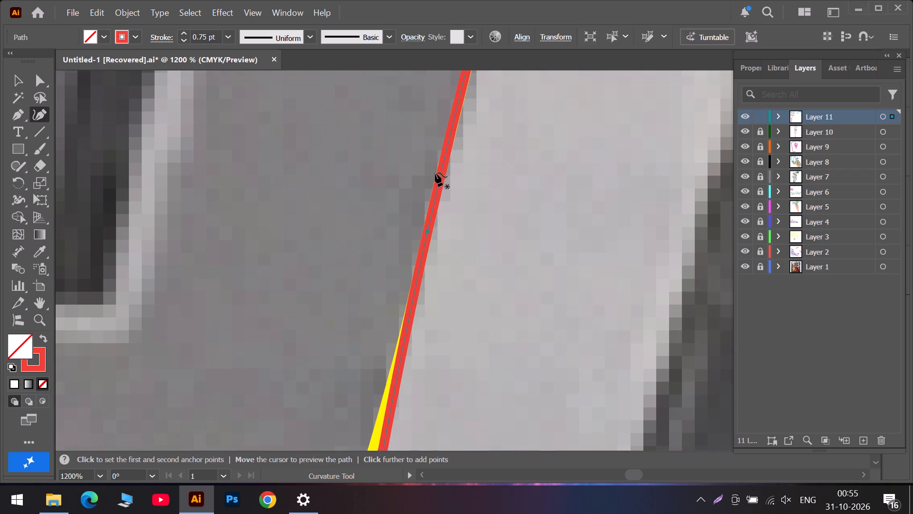
pyautogui.scroll(-7, 407, 276)
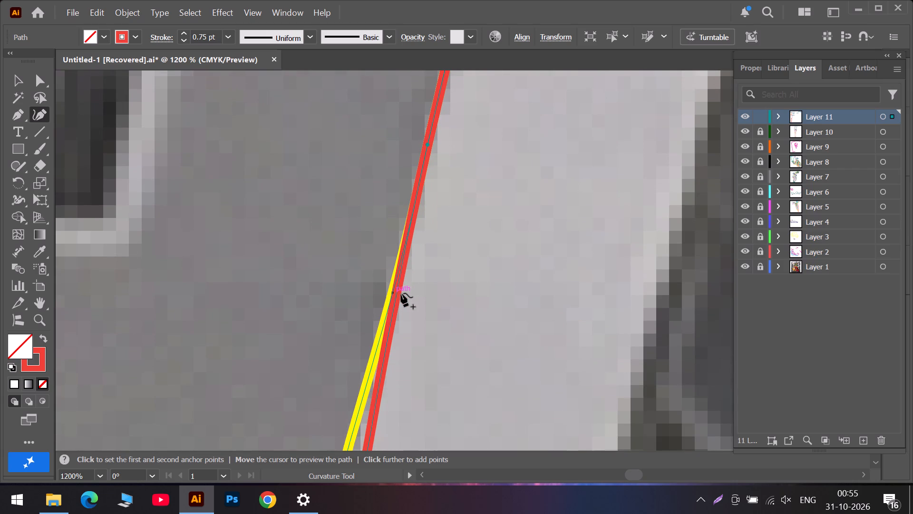
pyautogui.moveTo(396, 292); pyautogui.dragTo(393, 297)
# Add a curve point between the two new ones and another just above them, nudging both to follow the yellow outline.
pyautogui.moveTo(412, 207); pyautogui.dragTo(412, 212)
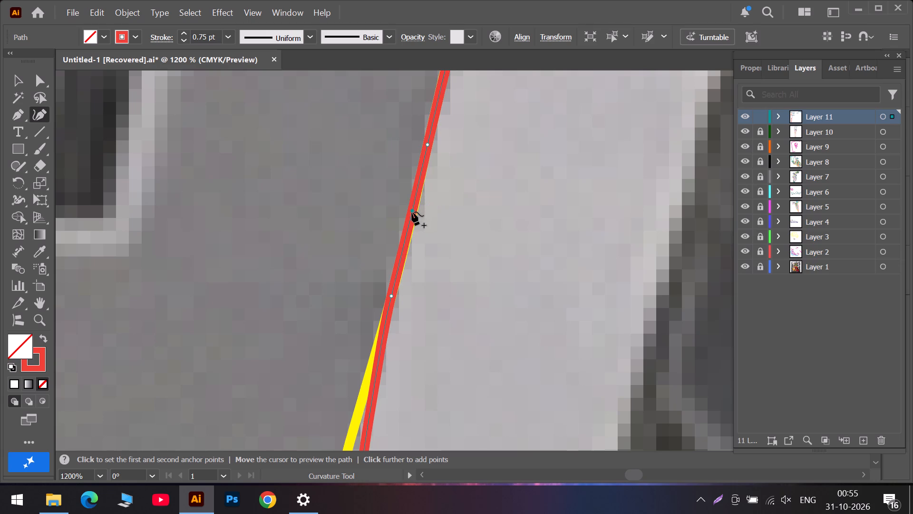
pyautogui.moveTo(412, 212); pyautogui.dragTo(414, 210)
pyautogui.moveTo(414, 210); pyautogui.dragTo(412, 217)
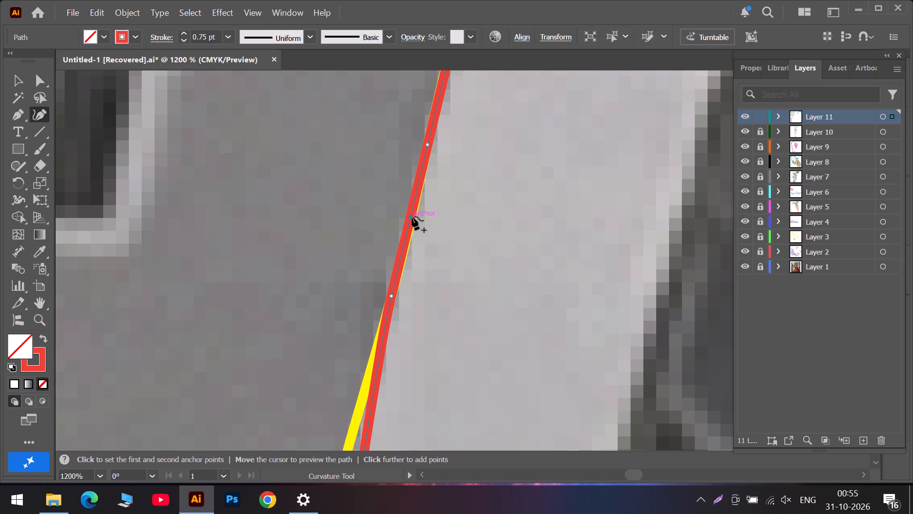
pyautogui.moveTo(412, 217); pyautogui.dragTo(409, 222)
pyautogui.scroll(6, 411, 222)
pyautogui.scroll(6, 444, 146)
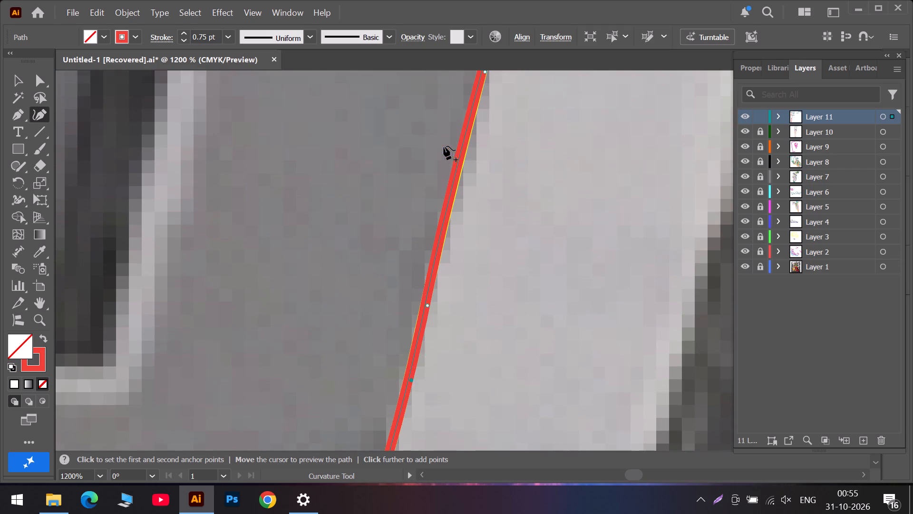
pyautogui.scroll(5, 453, 147)
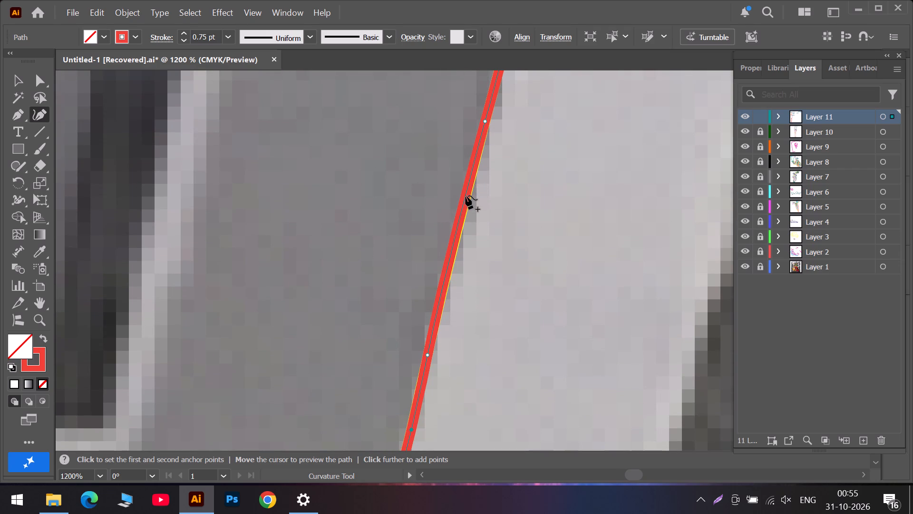
pyautogui.moveTo(466, 197); pyautogui.dragTo(461, 213)
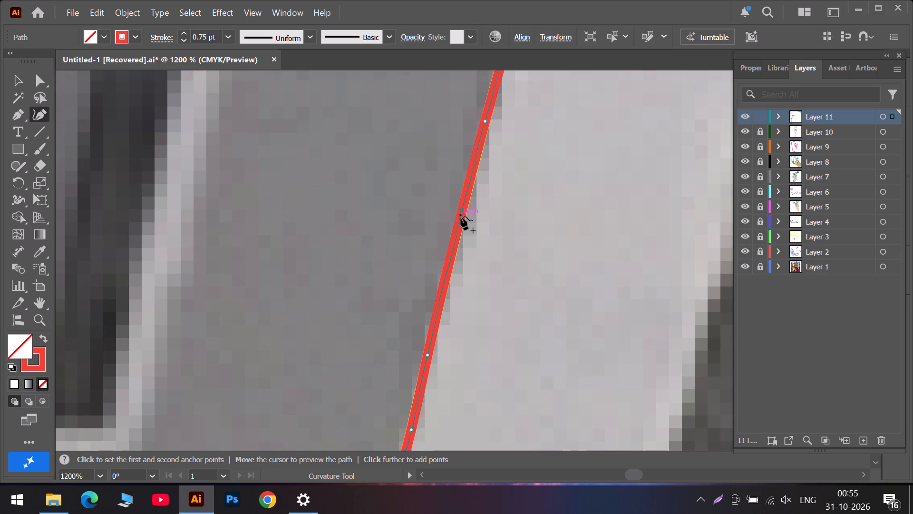
# Change the wall outline's stroke colour from red to dark green.
pyautogui.scroll(-7, 456, 226)
pyautogui.scroll(-20, 436, 262)
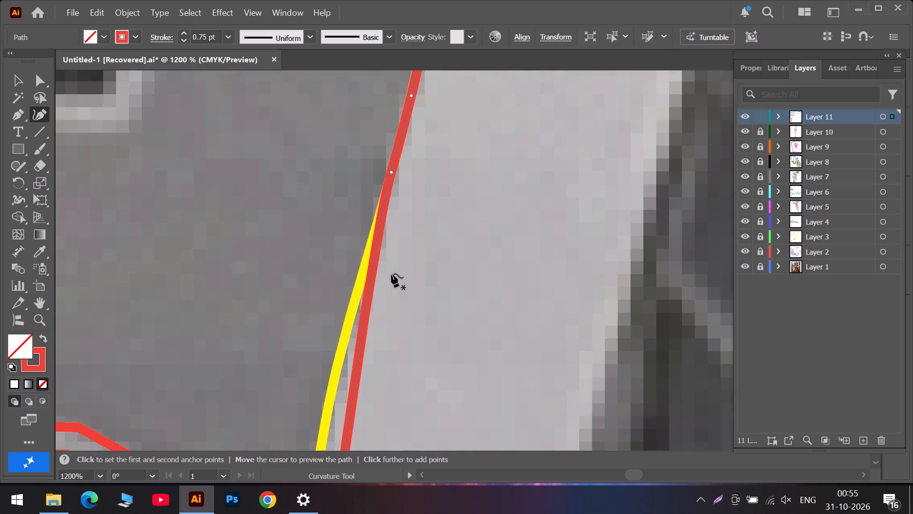
pyautogui.scroll(-14, 390, 273)
pyautogui.scroll(-7, 364, 264)
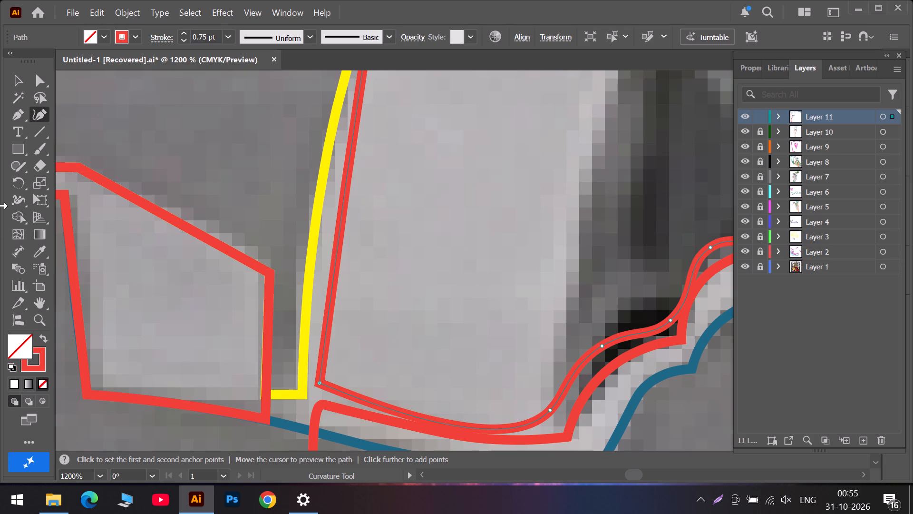
pyautogui.click(136, 35)
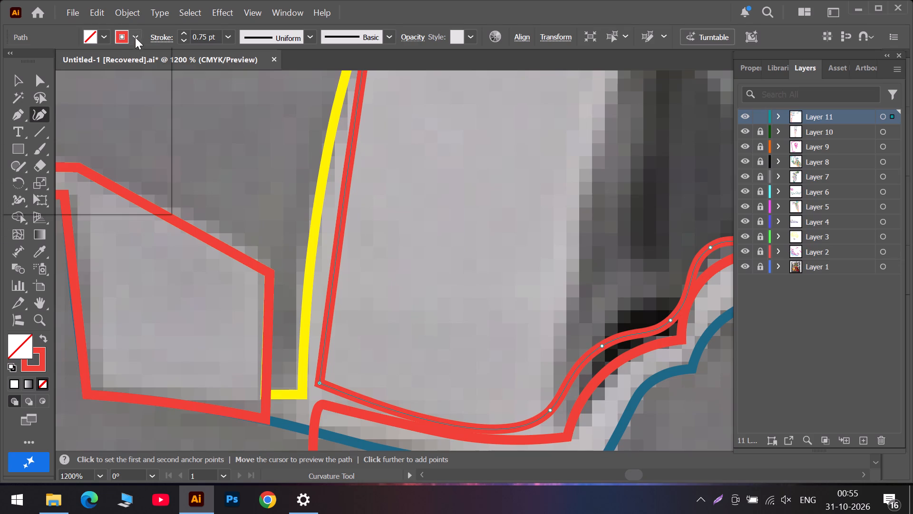
pyautogui.click(102, 105)
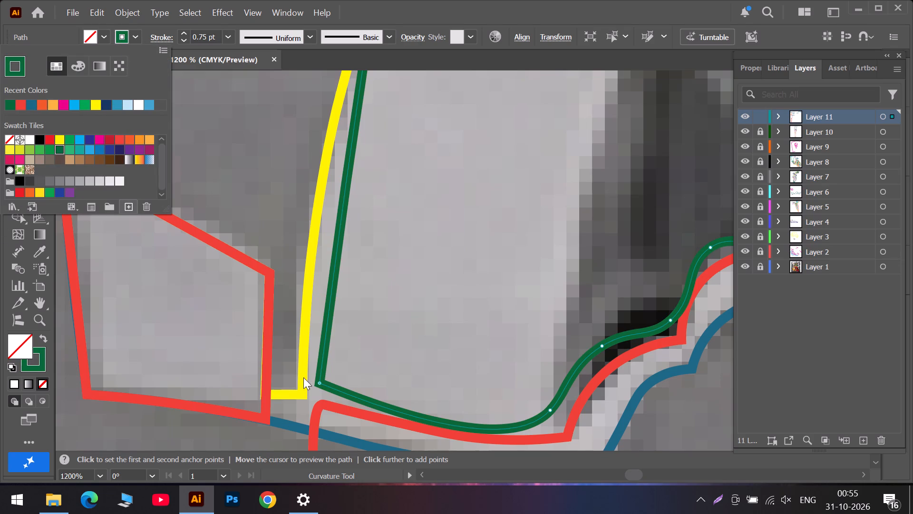
# Move the wall's bottom corner point onto the nearest lower corner of the small red block outline.
pyautogui.moveTo(318, 385); pyautogui.dragTo(303, 414)
pyautogui.moveTo(320, 384); pyautogui.dragTo(282, 415)
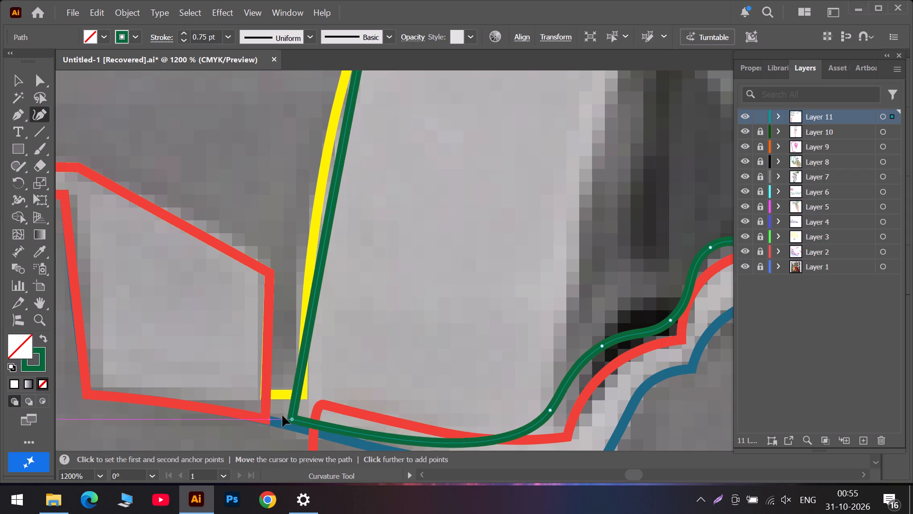
pyautogui.moveTo(282, 415); pyautogui.dragTo(267, 420)
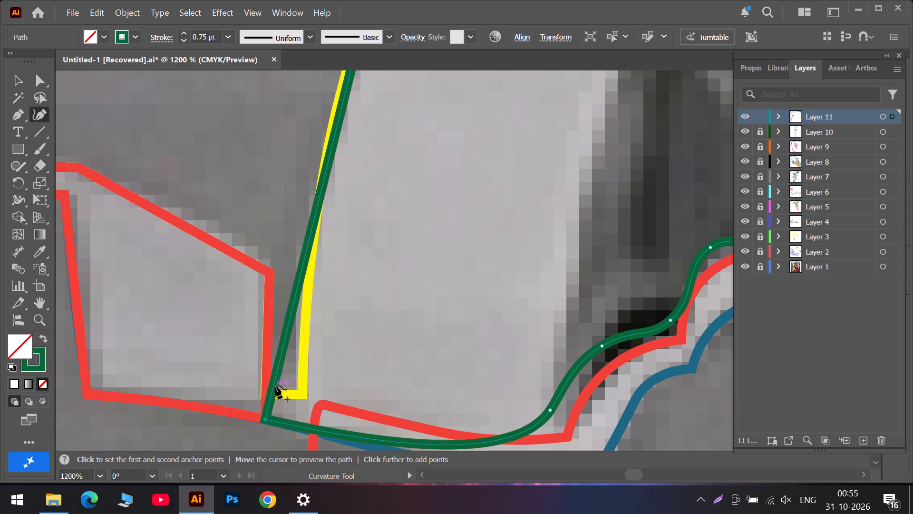
# Add two corner points above the wall's bottom corner, forming a small square step along the yellow outline.
pyautogui.doubleClick(275, 384)
pyautogui.moveTo(274, 385); pyautogui.dragTo(268, 400)
pyautogui.moveTo(269, 359); pyautogui.dragTo(279, 372)
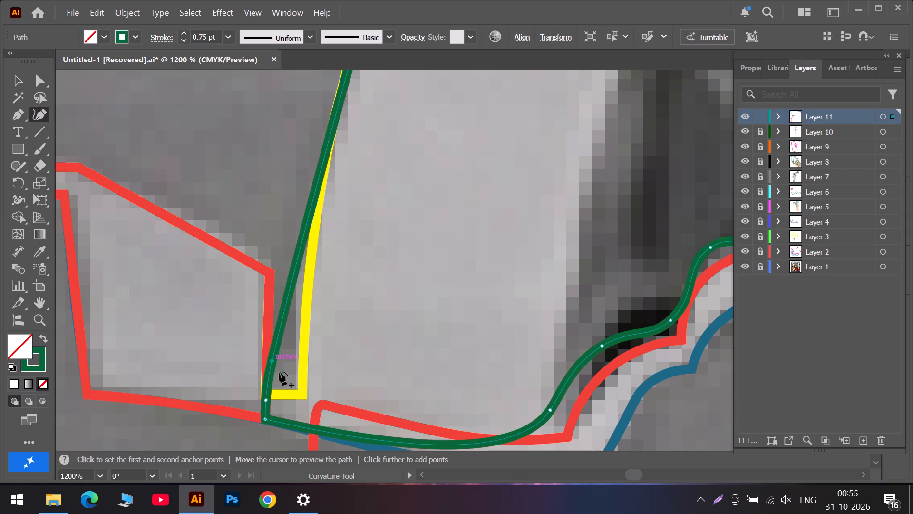
pyautogui.moveTo(279, 372); pyautogui.dragTo(280, 373)
pyautogui.doubleClick(281, 373)
pyautogui.moveTo(281, 373); pyautogui.dragTo(298, 395)
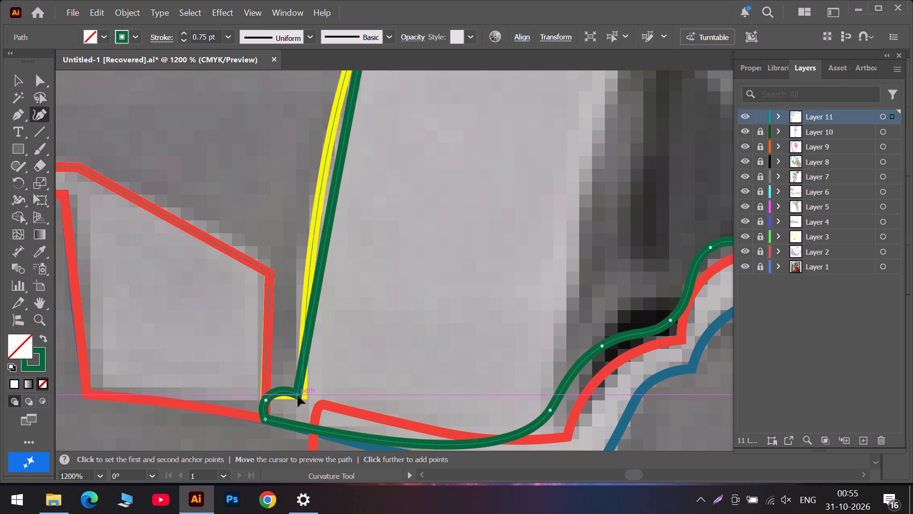
pyautogui.moveTo(298, 395); pyautogui.dragTo(300, 395)
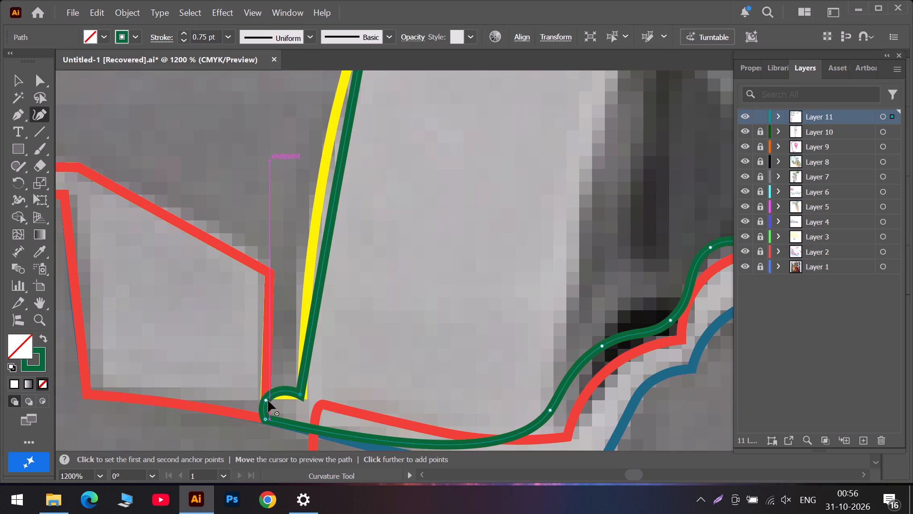
pyautogui.doubleClick(267, 401)
pyautogui.moveTo(266, 401); pyautogui.dragTo(270, 400)
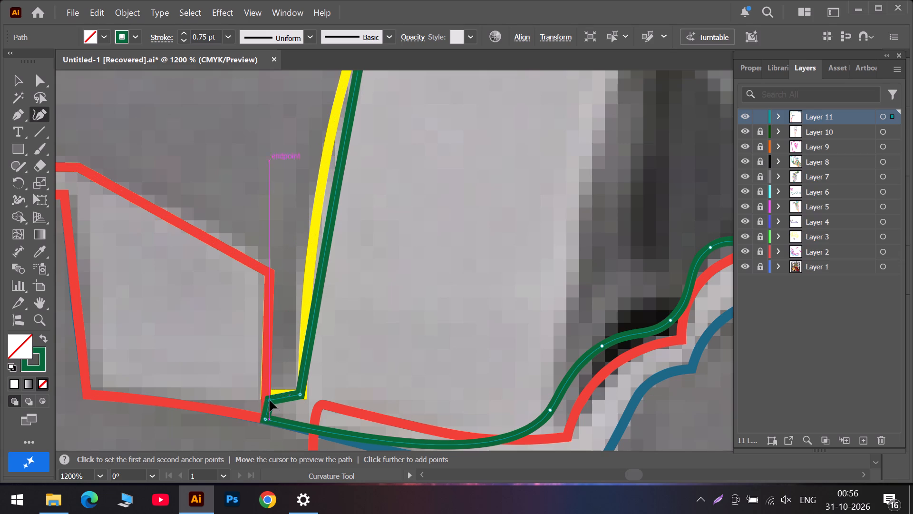
pyautogui.moveTo(270, 400); pyautogui.dragTo(265, 395)
pyautogui.click(300, 395)
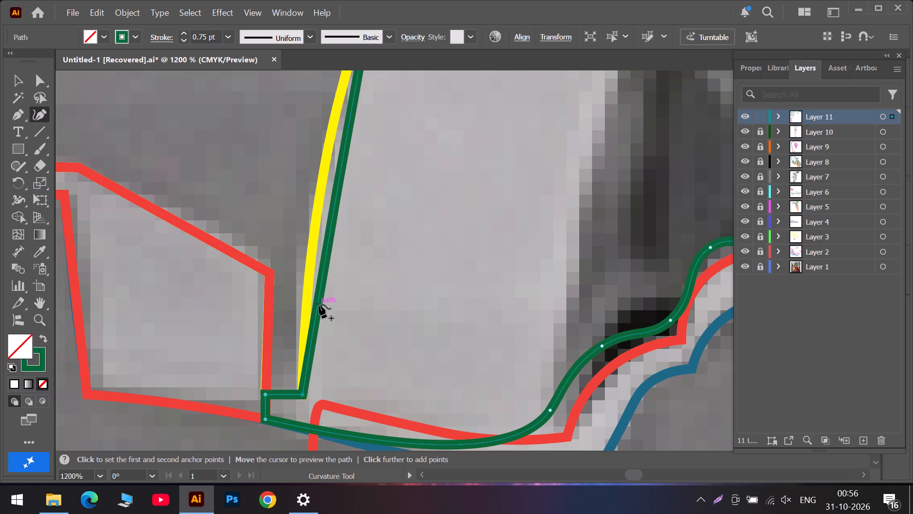
# Add two curve points to the green wall outline above its small square step, nudging them onto the yellow outline.
pyautogui.moveTo(318, 306); pyautogui.dragTo(305, 311)
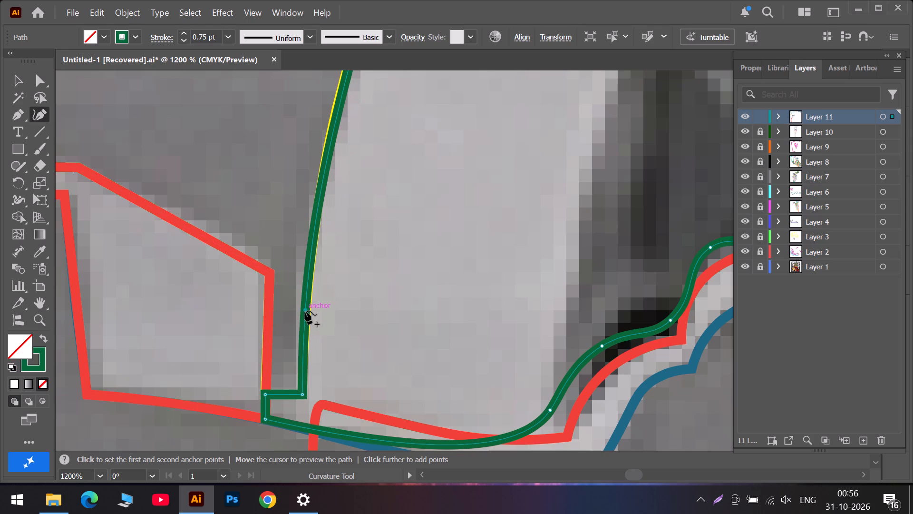
pyautogui.moveTo(305, 311); pyautogui.dragTo(308, 308)
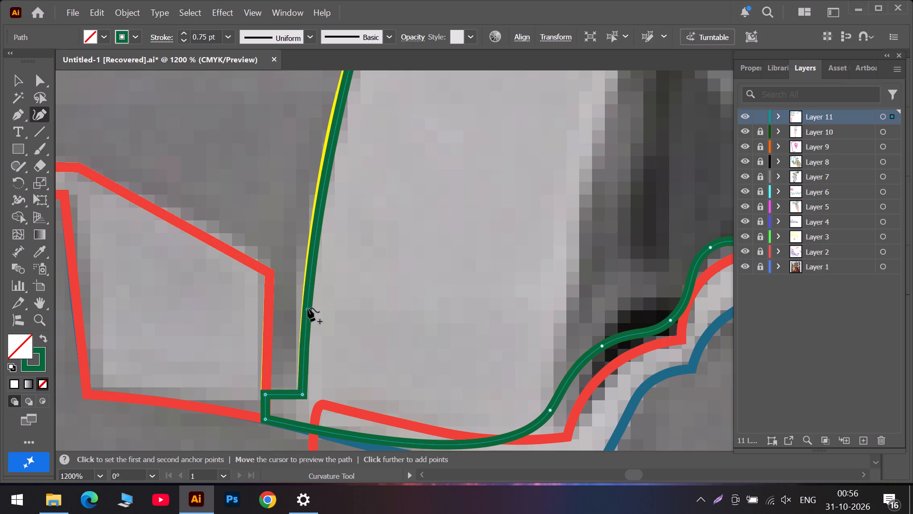
pyautogui.moveTo(308, 308); pyautogui.dragTo(304, 336)
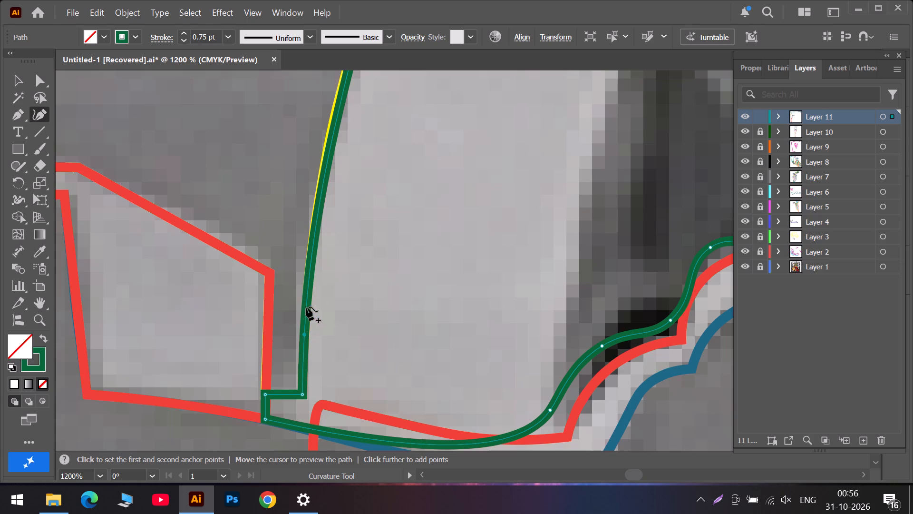
pyautogui.scroll(5, 306, 306)
pyautogui.moveTo(322, 244); pyautogui.dragTo(321, 257)
# Add two more curve points higher up the green wall edge, nudging the lower one to match the yellow outline.
pyautogui.scroll(6, 344, 187)
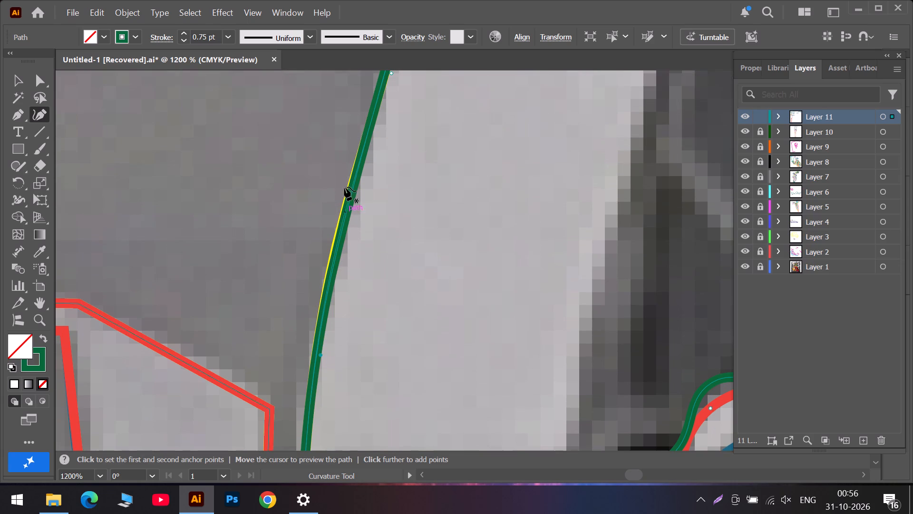
pyautogui.moveTo(346, 217); pyautogui.dragTo(337, 236)
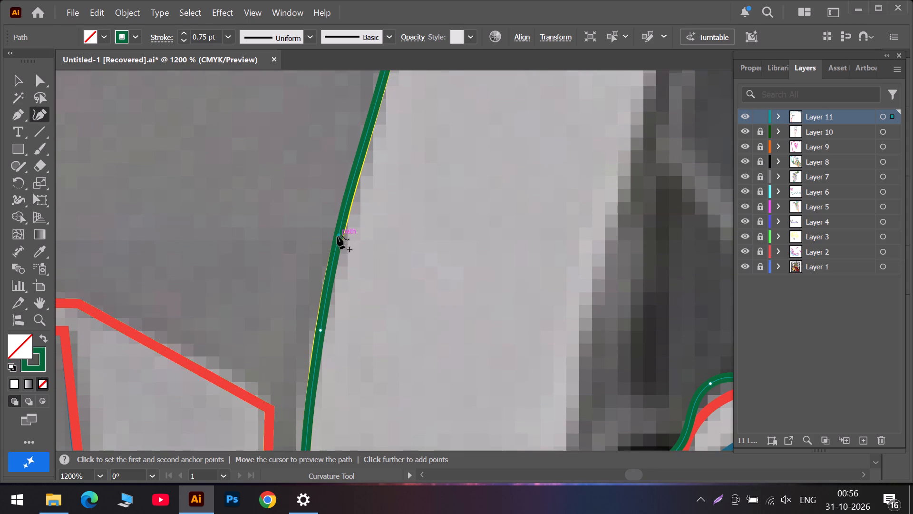
pyautogui.moveTo(337, 236); pyautogui.dragTo(334, 251)
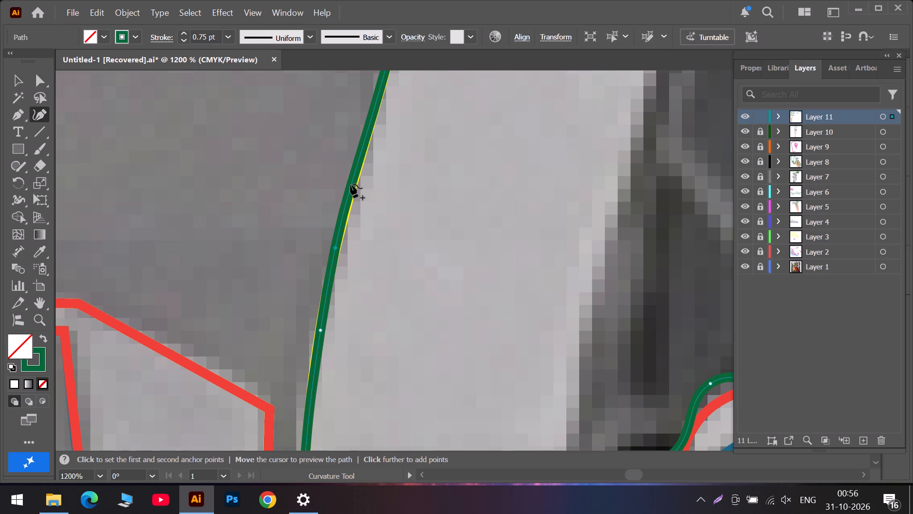
pyautogui.click(352, 183)
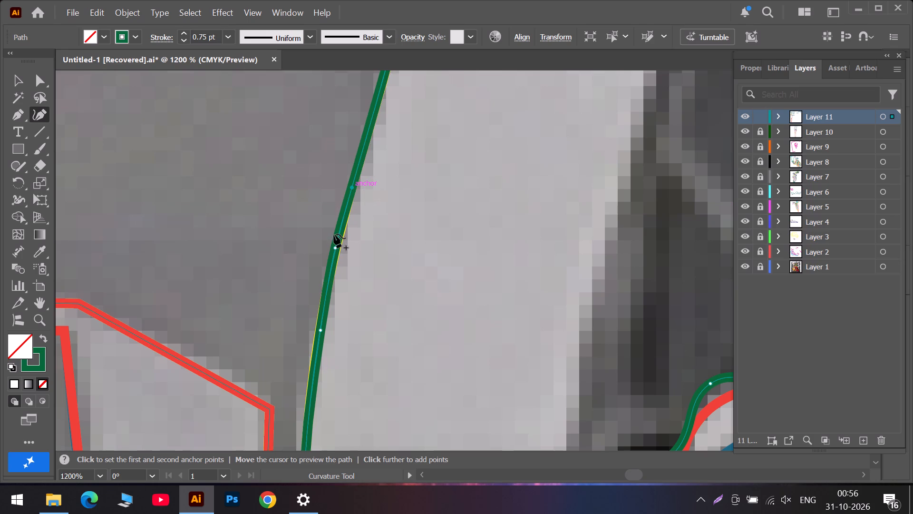
pyautogui.moveTo(337, 249); pyautogui.dragTo(337, 251)
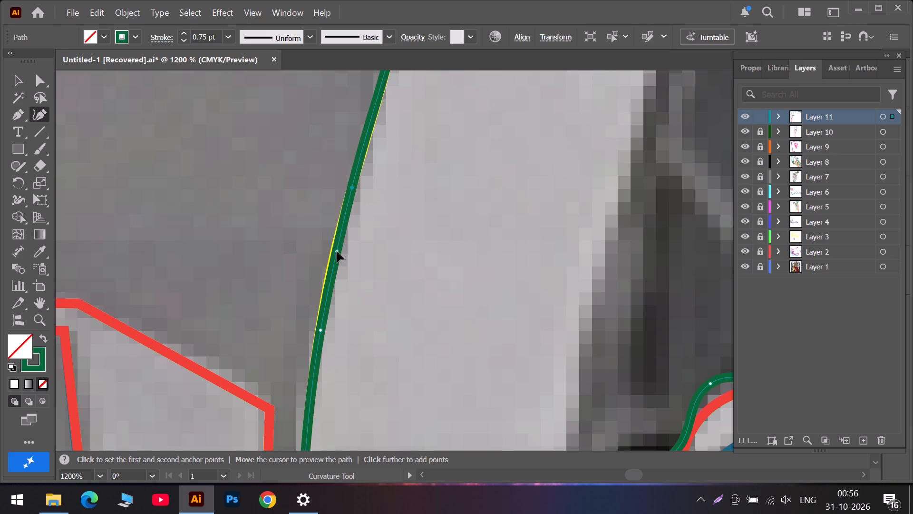
pyautogui.moveTo(337, 251); pyautogui.dragTo(333, 259)
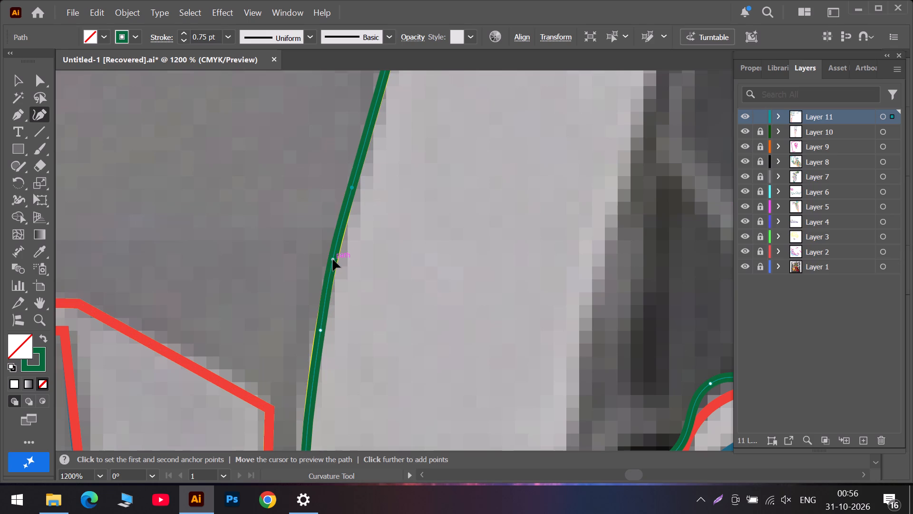
pyautogui.moveTo(333, 259); pyautogui.dragTo(331, 266)
pyautogui.moveTo(331, 266); pyautogui.dragTo(333, 267)
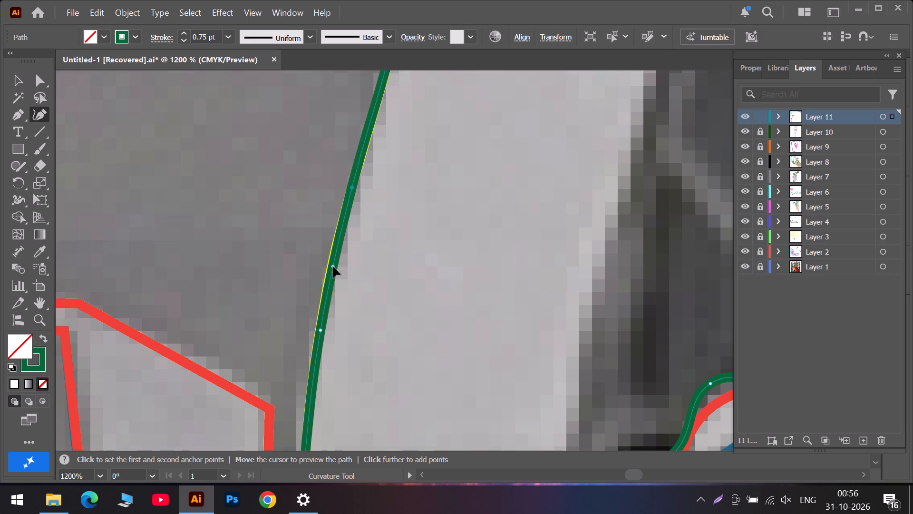
pyautogui.moveTo(333, 267); pyautogui.dragTo(331, 267)
pyautogui.moveTo(331, 267); pyautogui.dragTo(330, 268)
# Add a curve point between the two upper ones and another farther down the wall edge, fitting both to the yellow outline.
pyautogui.scroll(9, 354, 196)
pyautogui.scroll(-7, 369, 225)
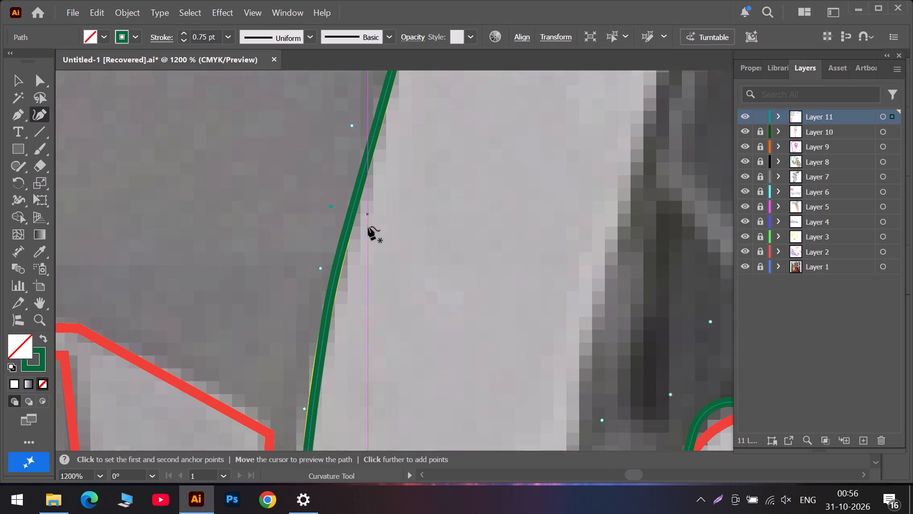
pyautogui.scroll(-6, 368, 227)
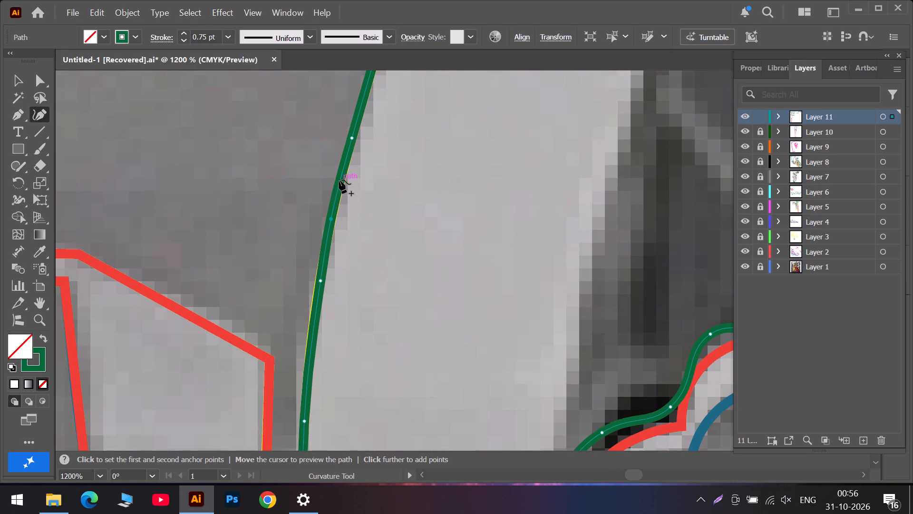
pyautogui.moveTo(340, 179); pyautogui.dragTo(339, 188)
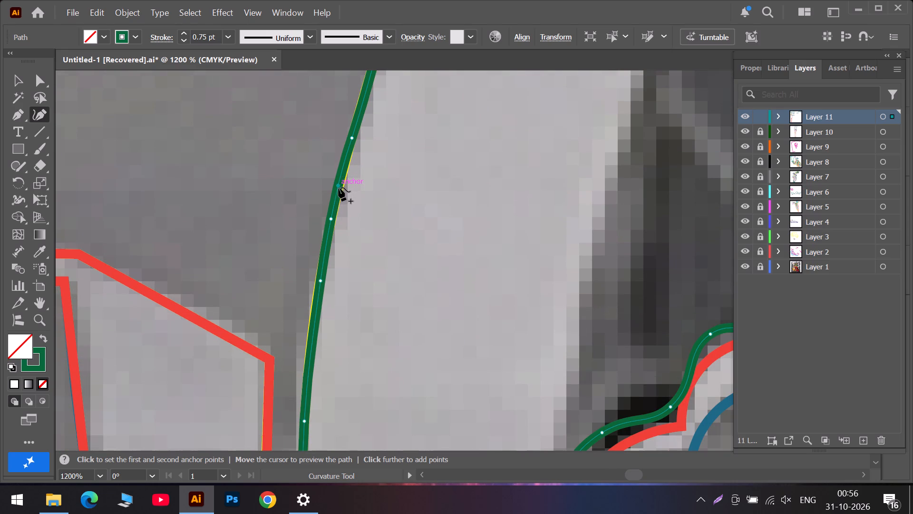
pyautogui.moveTo(339, 188); pyautogui.dragTo(338, 189)
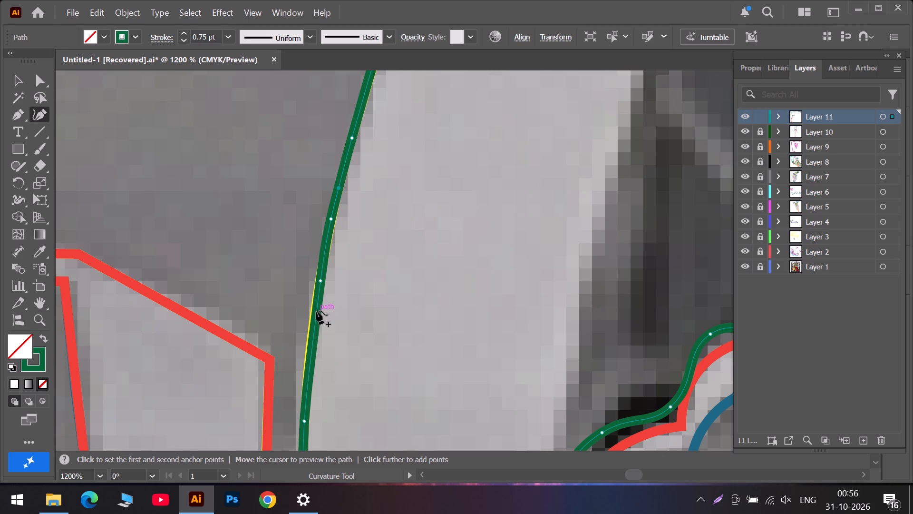
pyautogui.moveTo(318, 313); pyautogui.dragTo(313, 326)
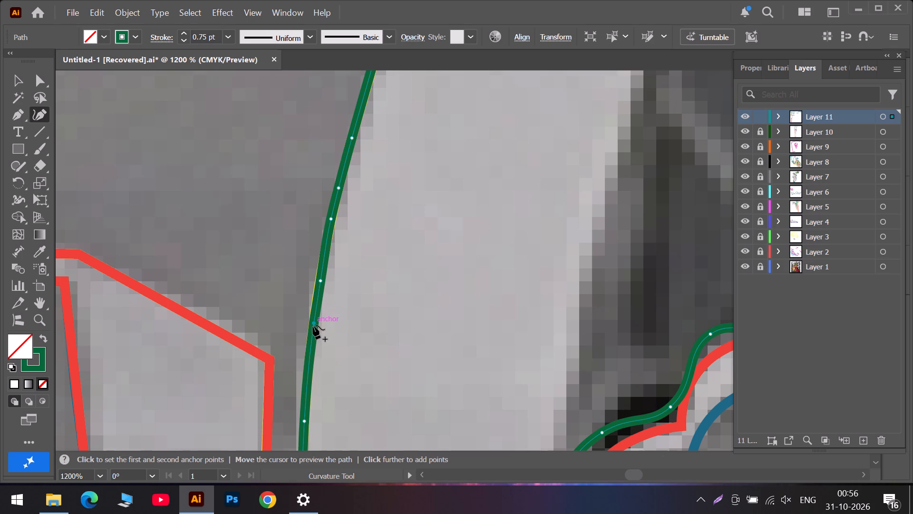
pyautogui.moveTo(313, 326); pyautogui.dragTo(313, 326)
pyautogui.moveTo(313, 326); pyautogui.dragTo(313, 332)
# Add a point to the green outline's bottom edge just beyond the square step and place it along the blue outline.
pyautogui.scroll(-7, 313, 332)
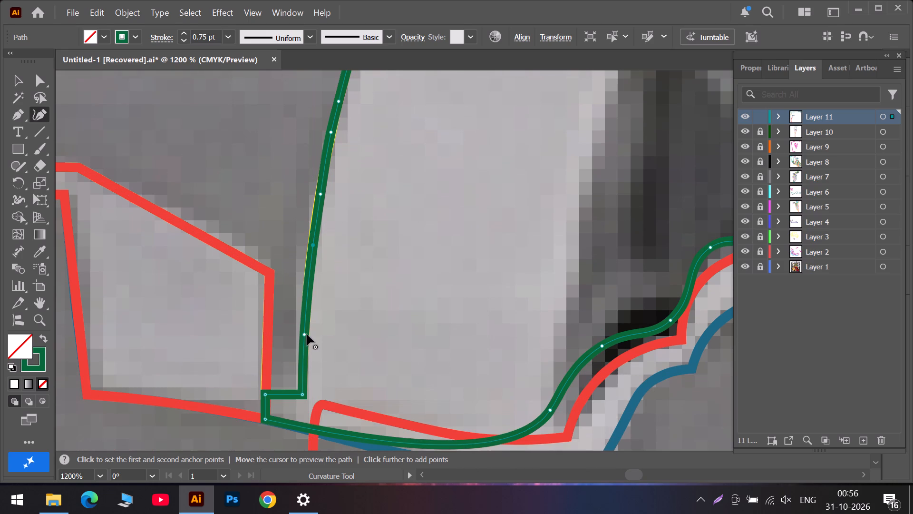
pyautogui.scroll(-6, 319, 333)
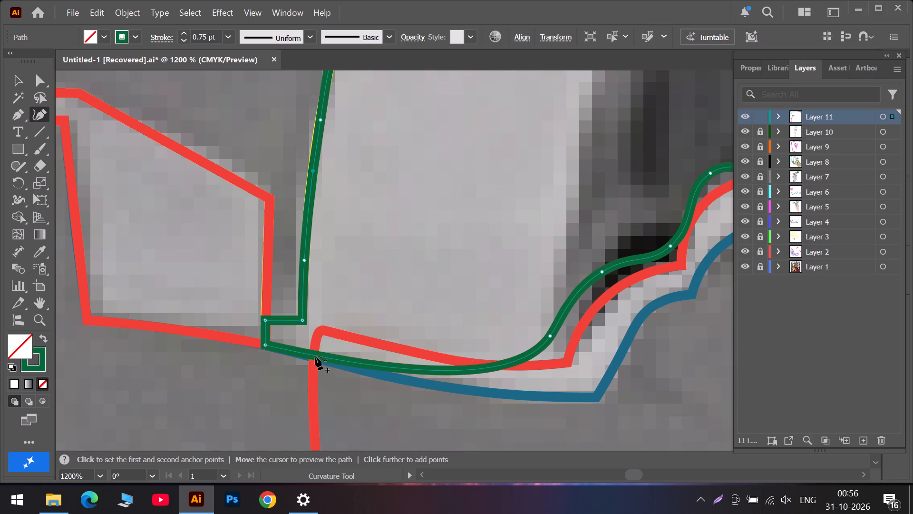
pyautogui.moveTo(305, 355); pyautogui.dragTo(303, 344)
pyautogui.doubleClick(302, 344)
pyautogui.moveTo(303, 345); pyautogui.dragTo(308, 357)
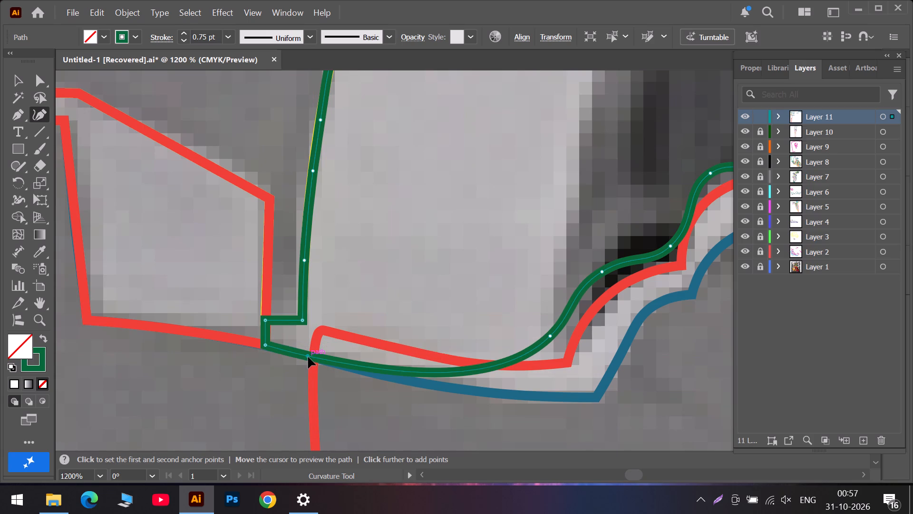
pyautogui.moveTo(308, 357); pyautogui.dragTo(309, 357)
# Add two points after the bottom-edge point, making the farther one a corner and placing the nearer at the red outline's rounded bend.
pyautogui.moveTo(341, 359); pyautogui.dragTo(327, 325)
pyautogui.doubleClick(327, 325)
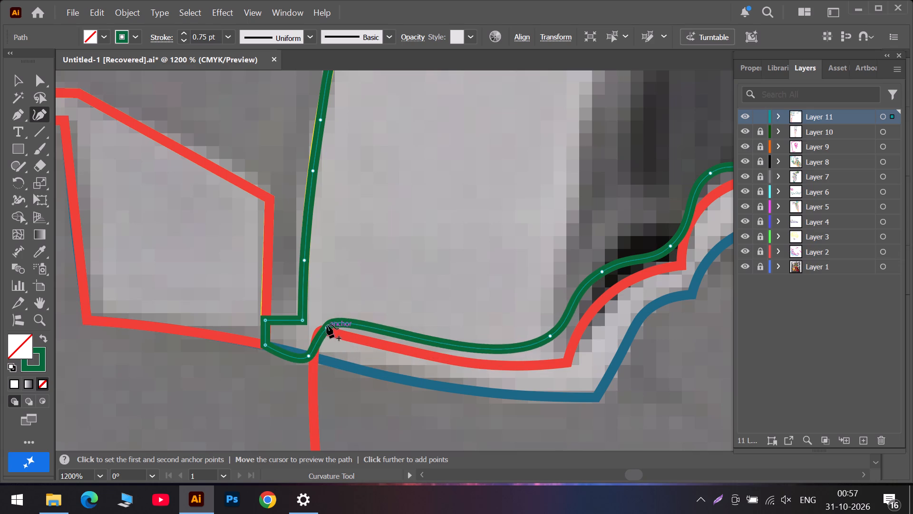
pyautogui.moveTo(327, 325); pyautogui.dragTo(336, 308)
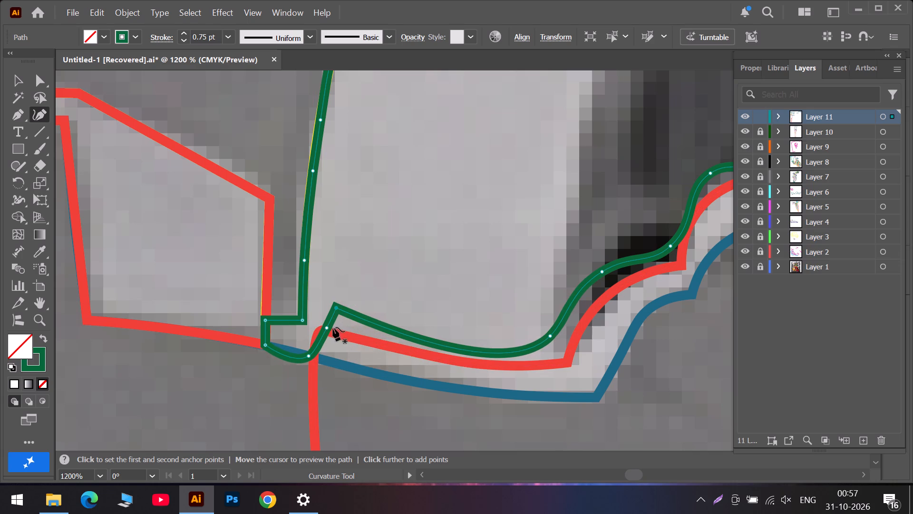
pyautogui.moveTo(327, 328); pyautogui.dragTo(319, 332)
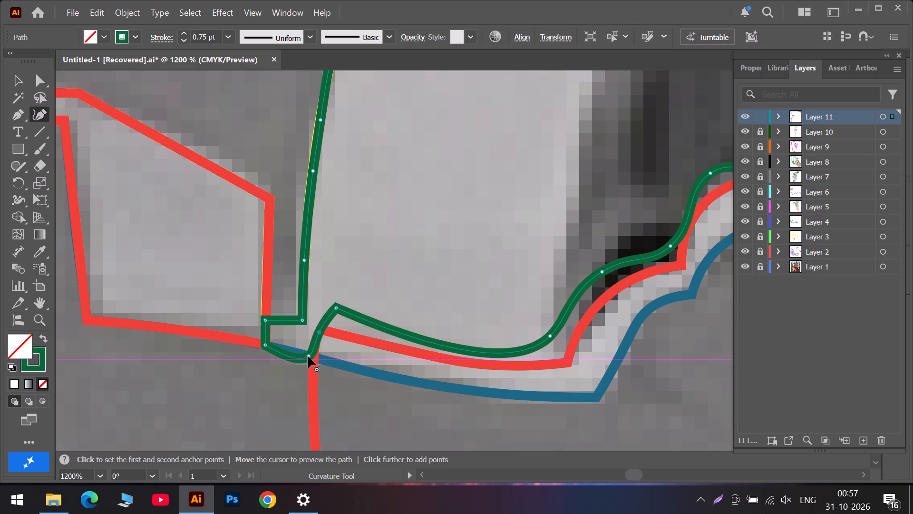
# Convert the bottom-edge point to a corner and move it to where the red and blue outlines meet.
pyautogui.doubleClick(308, 356)
pyautogui.moveTo(308, 356); pyautogui.dragTo(314, 358)
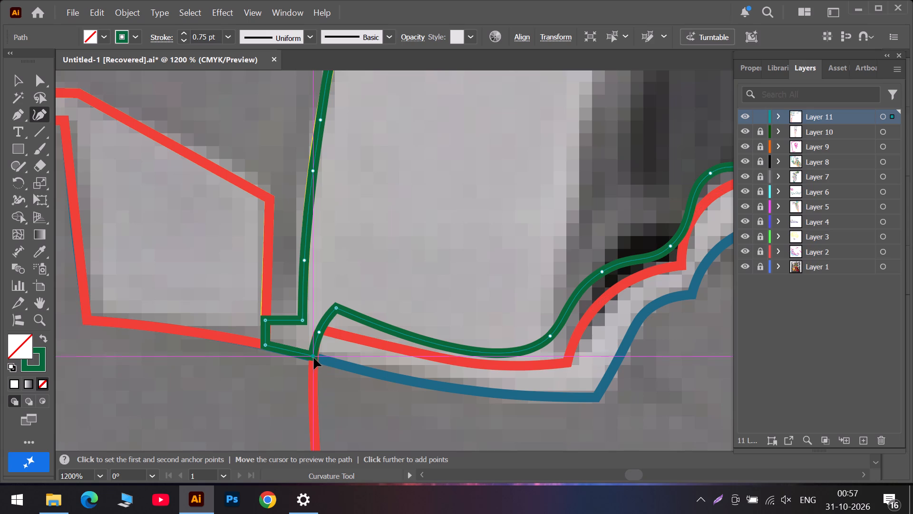
pyautogui.moveTo(314, 358); pyautogui.dragTo(312, 358)
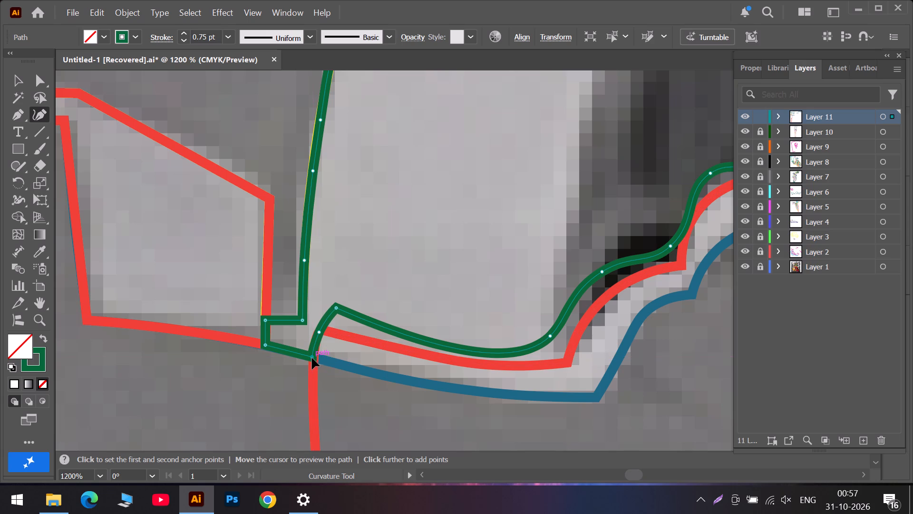
pyautogui.moveTo(312, 358); pyautogui.dragTo(316, 359)
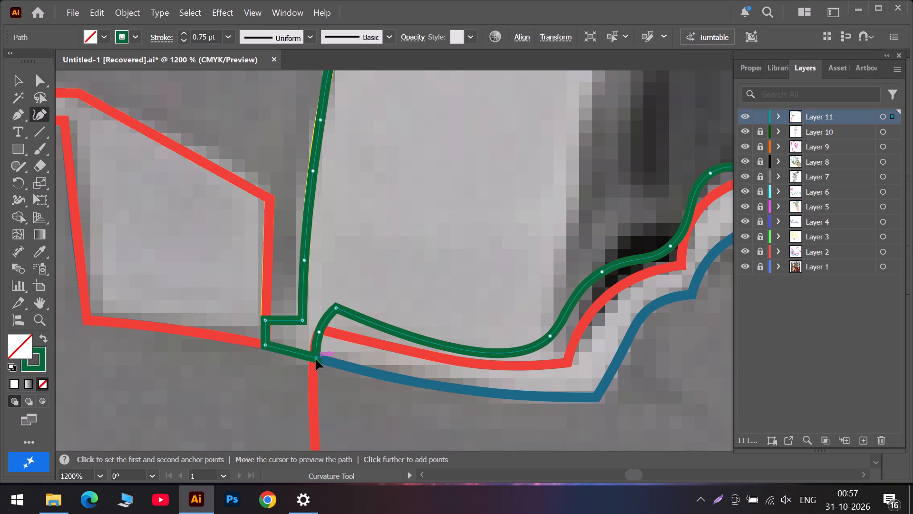
pyautogui.moveTo(316, 359); pyautogui.dragTo(316, 359)
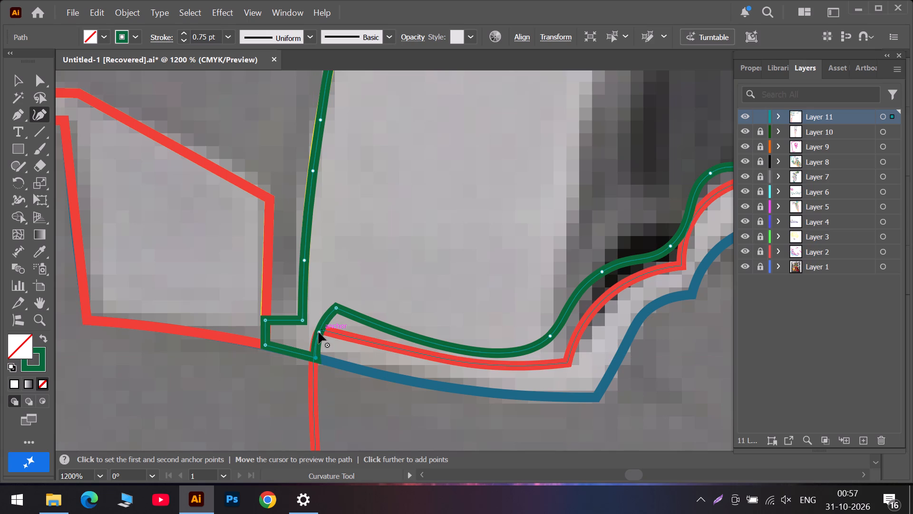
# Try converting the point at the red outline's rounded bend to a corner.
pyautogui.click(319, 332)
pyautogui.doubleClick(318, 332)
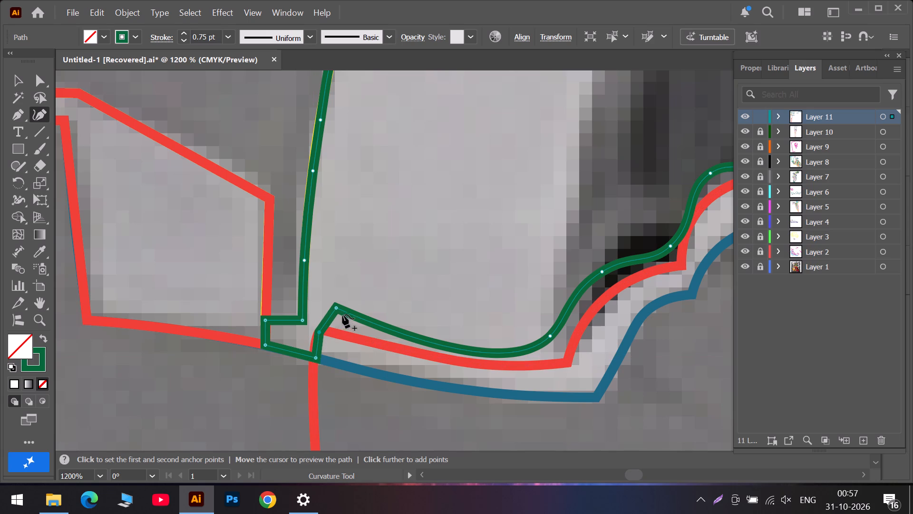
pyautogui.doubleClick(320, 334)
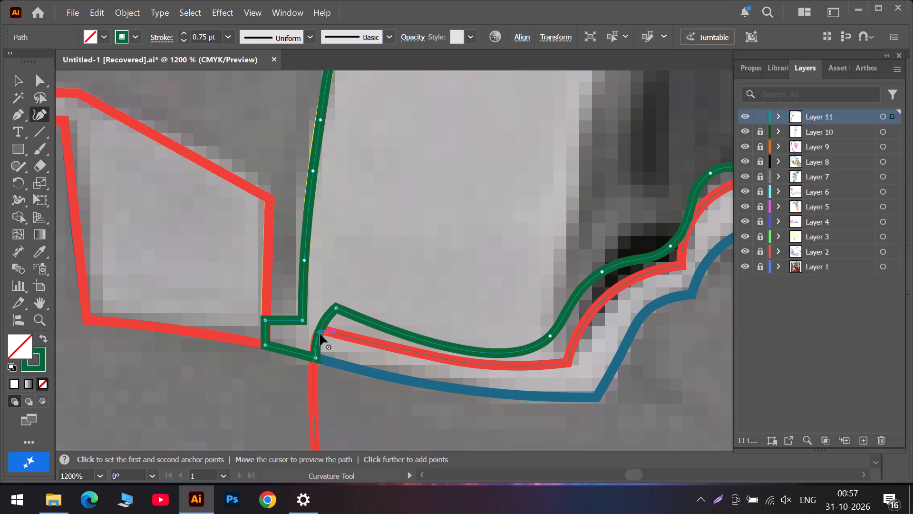
# Convert the raised corner to a curve point, move it onto the sloping red line, and add another between it and the rounded bend.
pyautogui.doubleClick(337, 311)
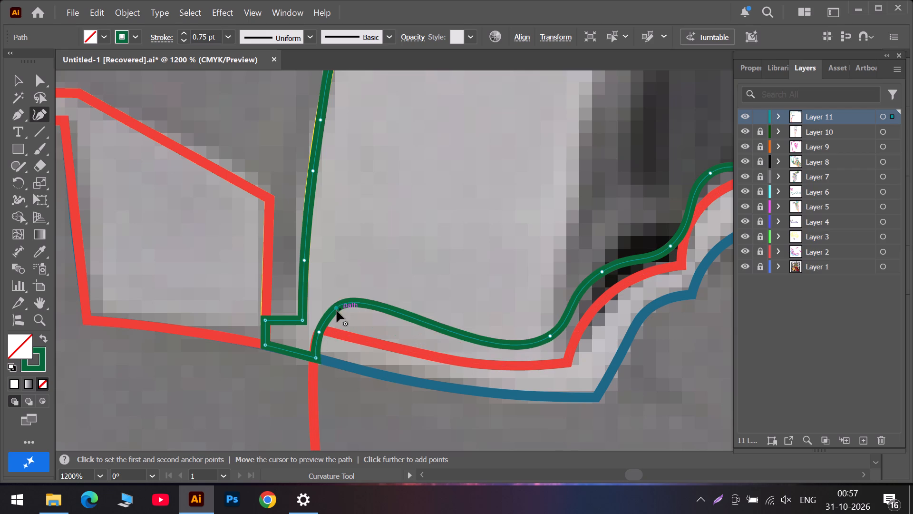
pyautogui.moveTo(337, 311); pyautogui.dragTo(377, 344)
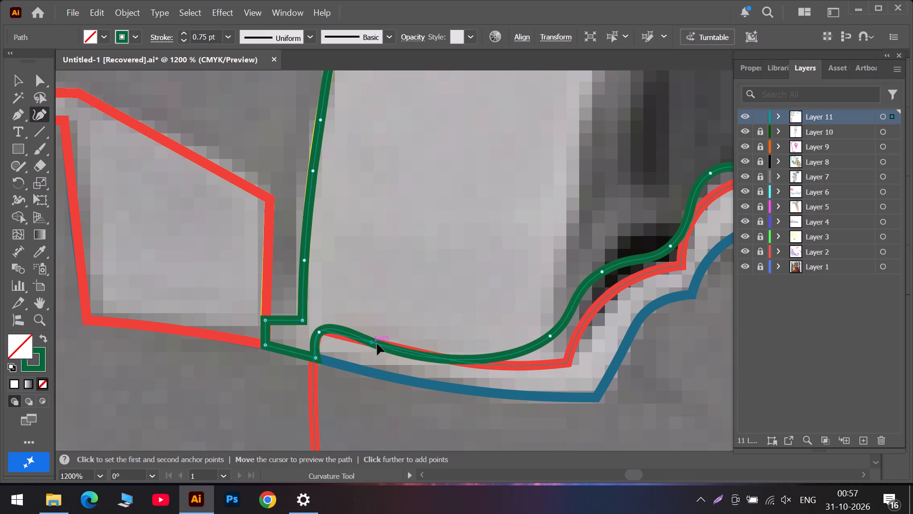
pyautogui.moveTo(377, 344); pyautogui.dragTo(394, 347)
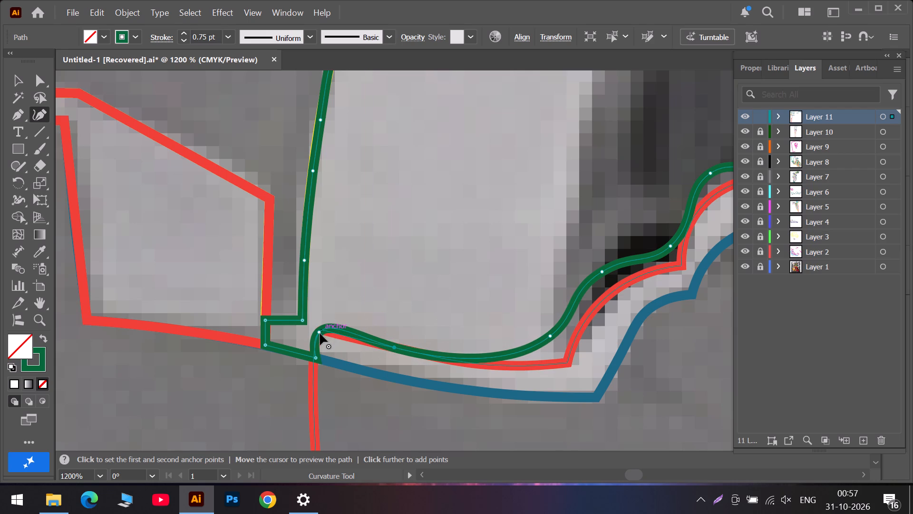
pyautogui.click(320, 334)
pyautogui.moveTo(336, 330); pyautogui.dragTo(349, 336)
pyautogui.click(321, 334)
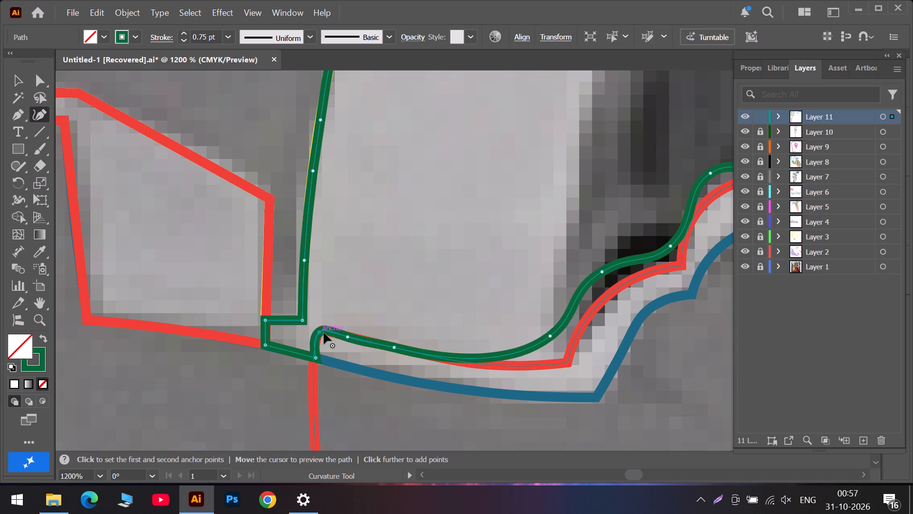
# Convert the curve point at the far end of the bottom edge to a corner and move it onto the red outline's sharp corner.
pyautogui.doubleClick(552, 336)
pyautogui.moveTo(552, 336); pyautogui.dragTo(565, 367)
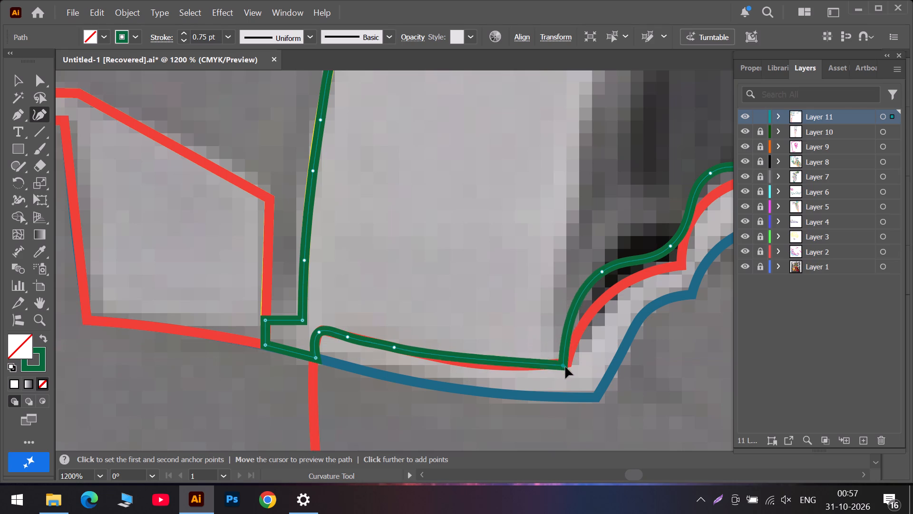
# Nudge the bottom-edge corner onto the red outline's sharp corner and pull a new curve point on the bottom edge onto the red line.
pyautogui.moveTo(565, 367); pyautogui.dragTo(568, 364)
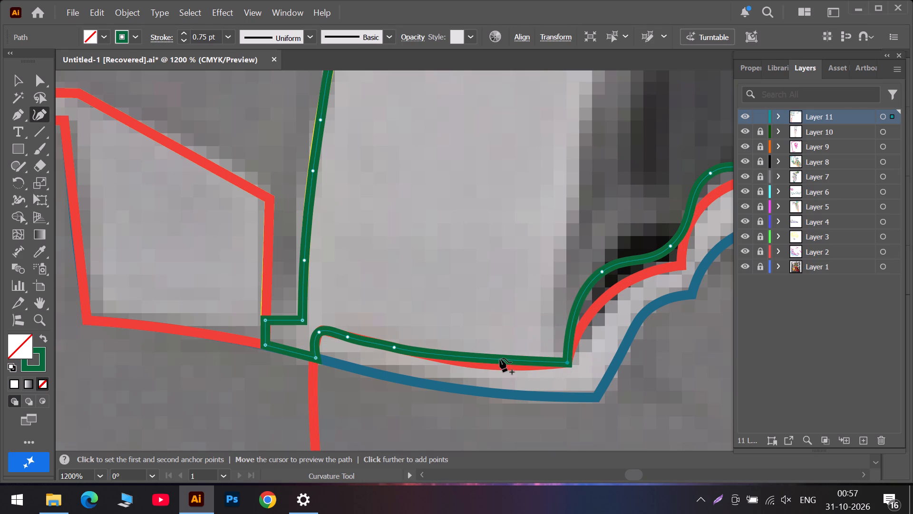
pyautogui.moveTo(500, 358); pyautogui.dragTo(500, 367)
# Fit the first scallop to the red outline, moving its curve point onto the arc and making the following point a corner at the notch.
pyautogui.scroll(1, 612, 284)
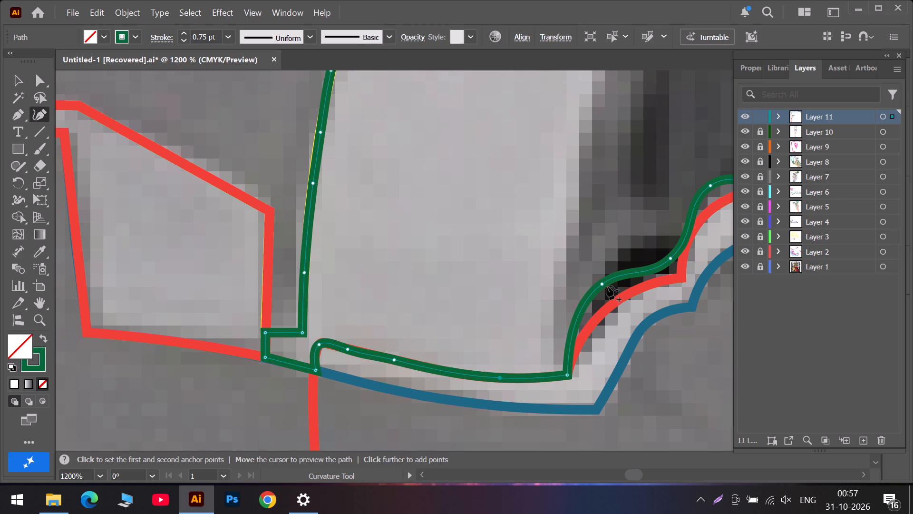
pyautogui.moveTo(603, 283); pyautogui.dragTo(609, 304)
pyautogui.doubleClick(670, 258)
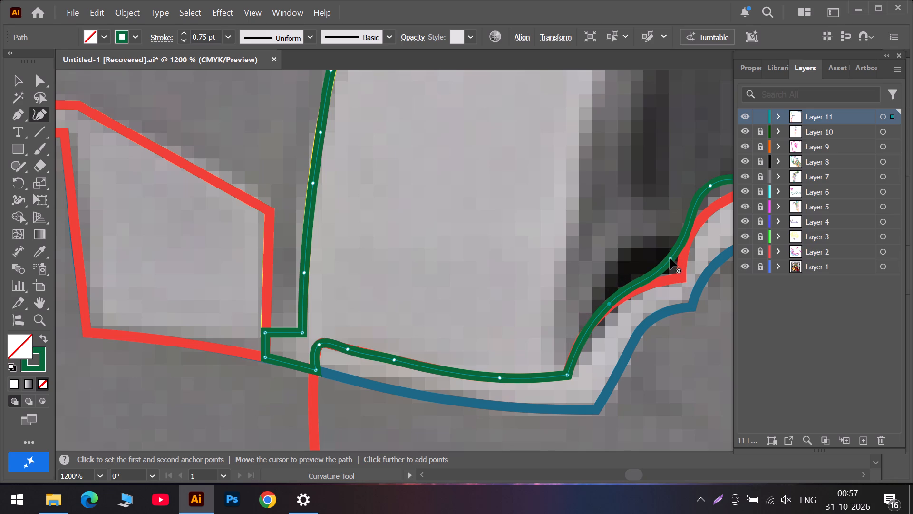
pyautogui.moveTo(670, 258); pyautogui.dragTo(681, 278)
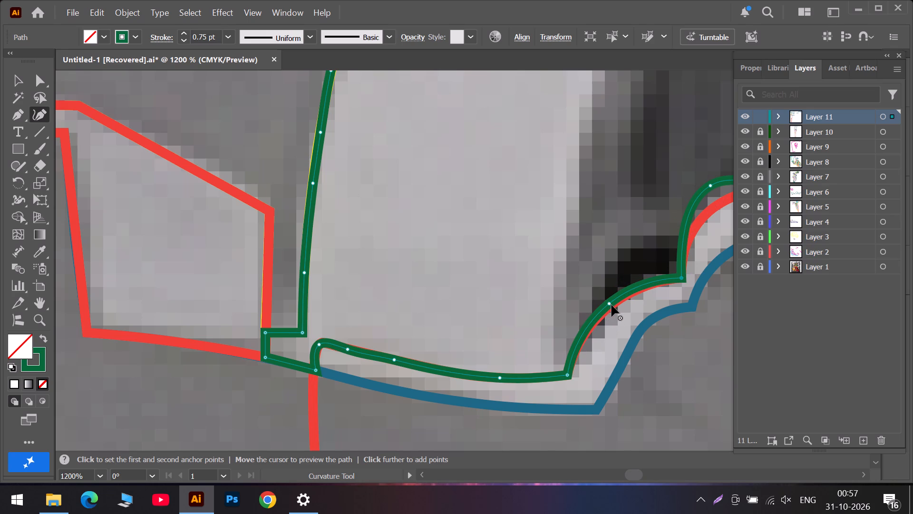
pyautogui.click(611, 305)
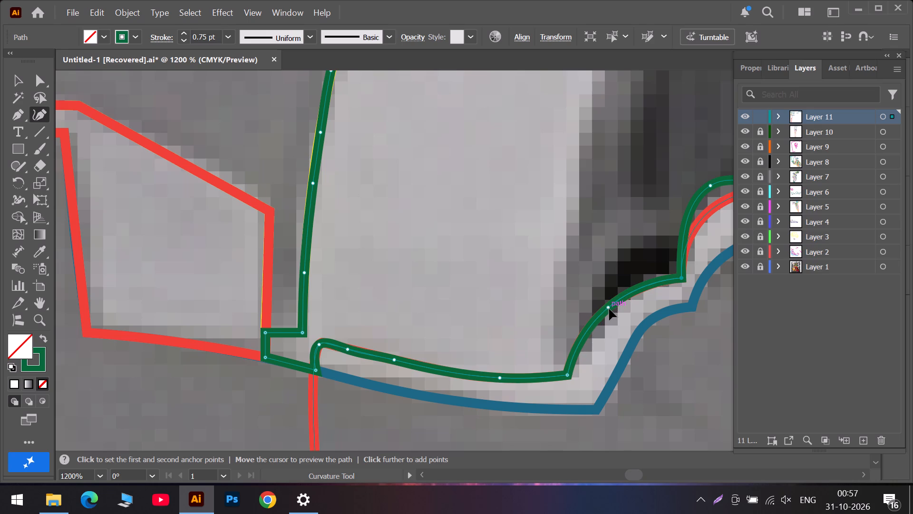
# Fit the second scallop to the red arc with a corner at its upper notch, a repositioned curve point and an added curve point.
pyautogui.moveTo(655, 477); pyautogui.dragTo(650, 475)
pyautogui.scroll(4, 302, 252)
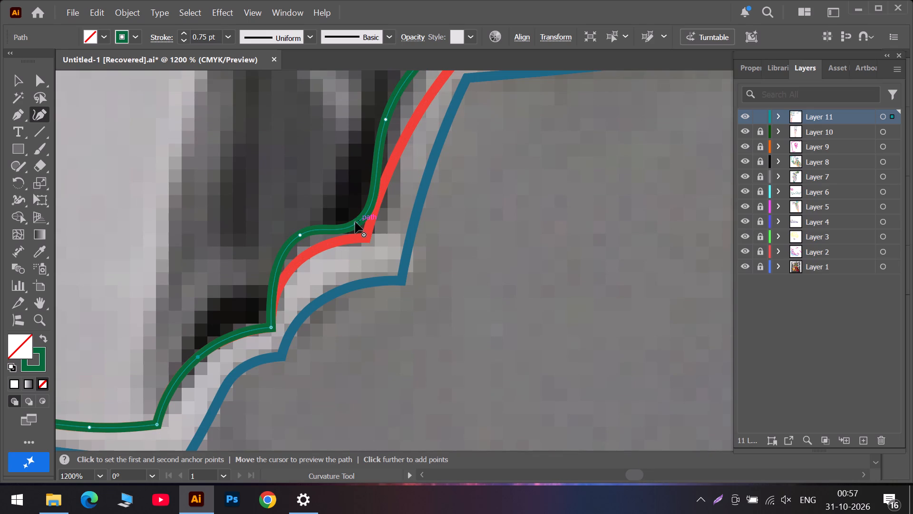
pyautogui.doubleClick(355, 222)
pyautogui.moveTo(355, 223); pyautogui.dragTo(368, 237)
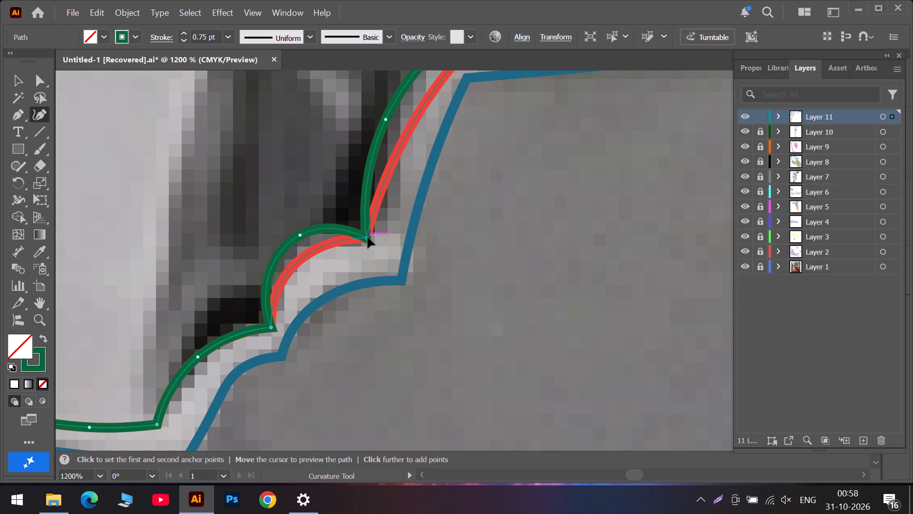
pyautogui.moveTo(368, 237); pyautogui.dragTo(368, 237)
pyautogui.moveTo(300, 235); pyautogui.dragTo(301, 242)
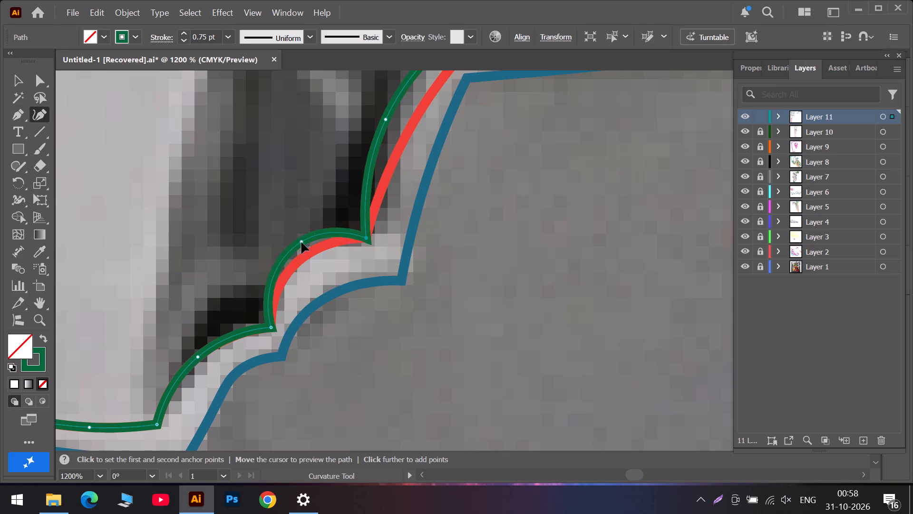
pyautogui.moveTo(301, 242); pyautogui.dragTo(279, 287)
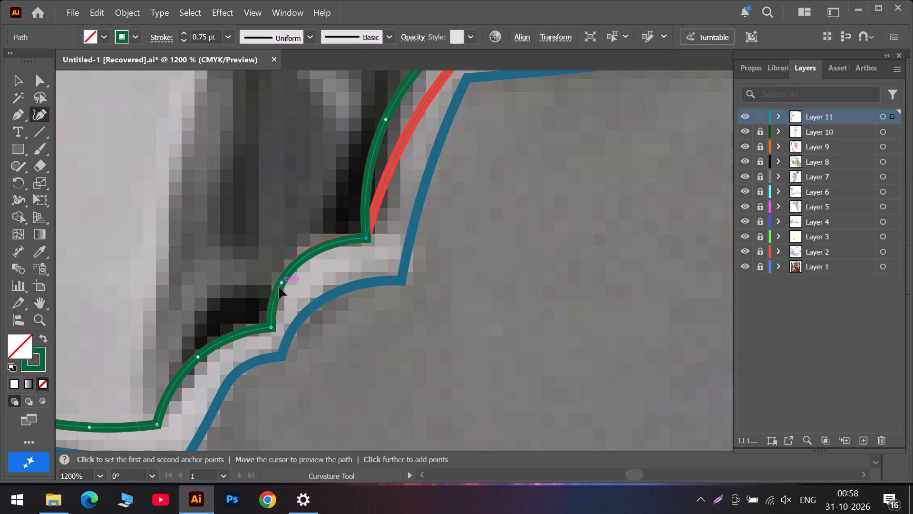
pyautogui.moveTo(279, 287); pyautogui.dragTo(278, 291)
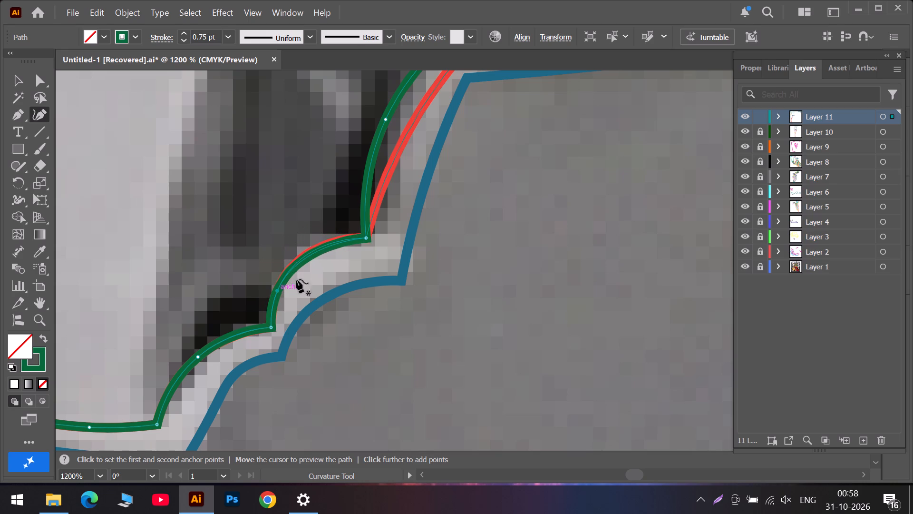
pyautogui.moveTo(320, 250); pyautogui.dragTo(315, 251)
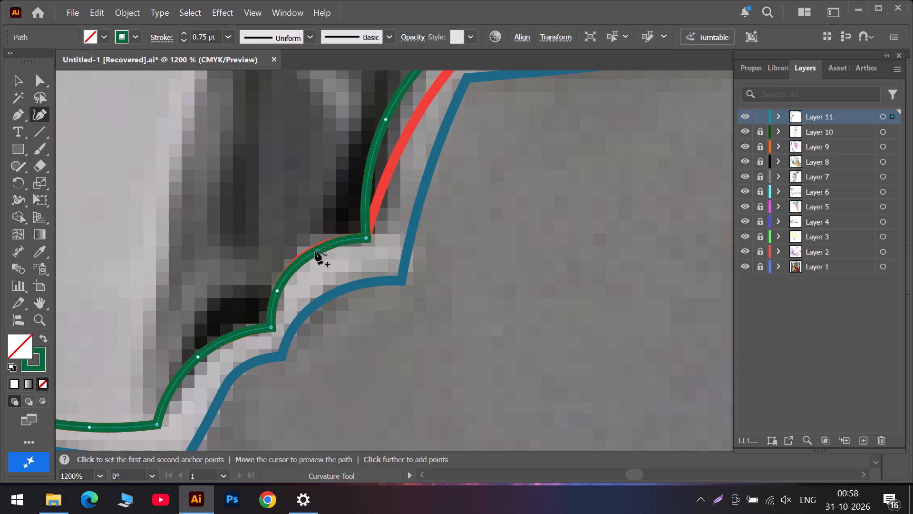
pyautogui.moveTo(315, 251); pyautogui.dragTo(309, 254)
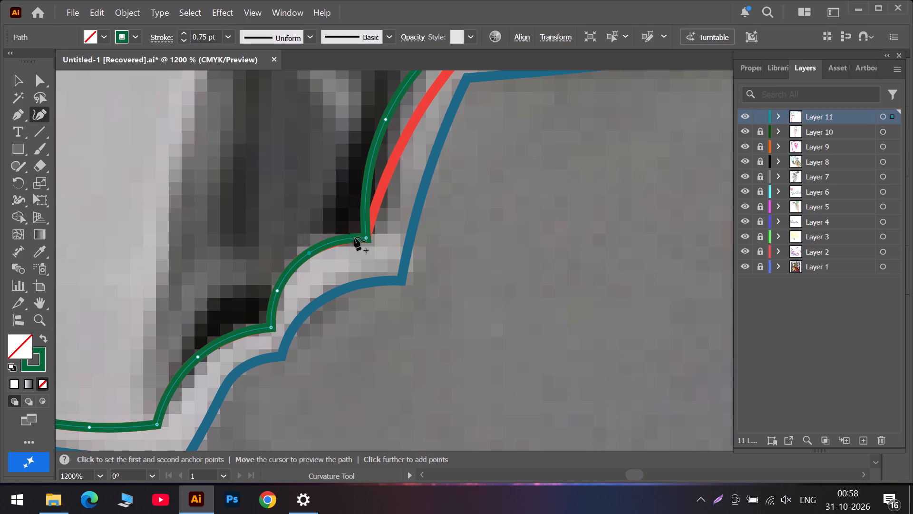
# Move the curve point above the second scallop onto the red slope and convert the following point to a corner on the red outline's corner.
pyautogui.scroll(6, 372, 208)
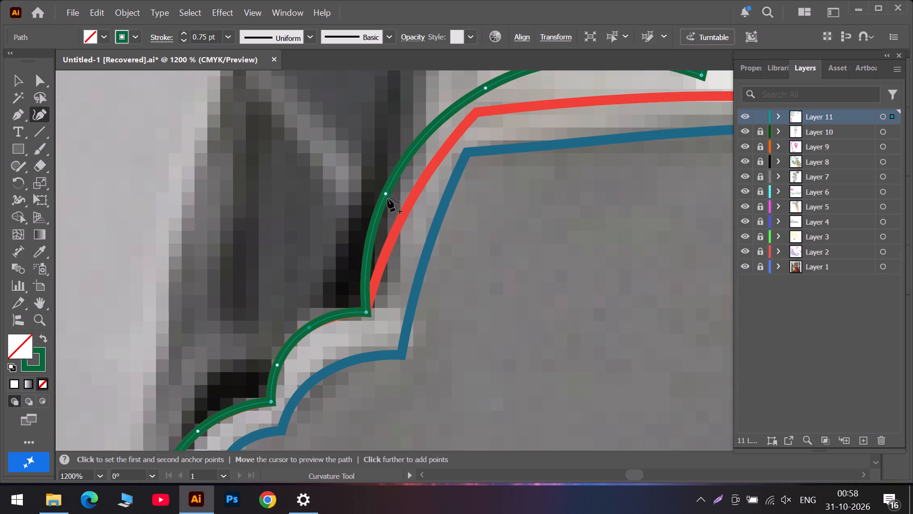
pyautogui.moveTo(387, 195); pyautogui.dragTo(390, 244)
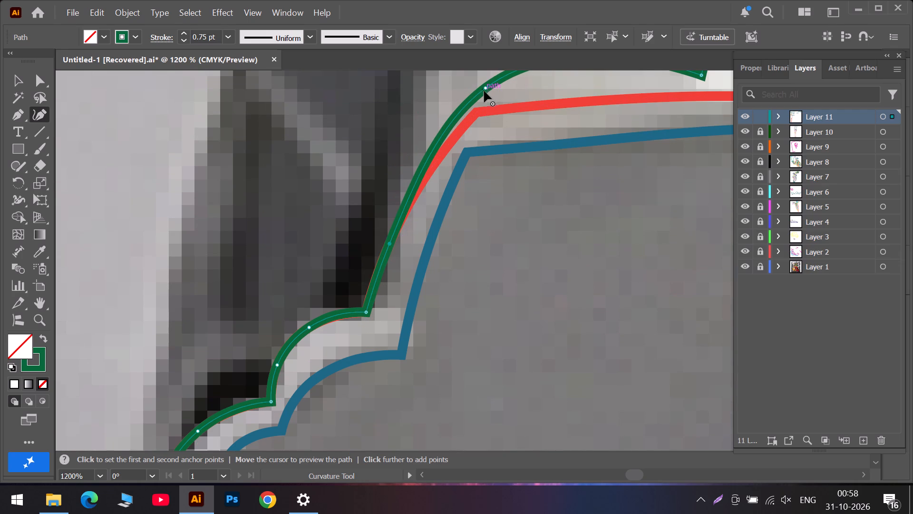
pyautogui.doubleClick(484, 90)
pyautogui.moveTo(484, 90); pyautogui.dragTo(473, 114)
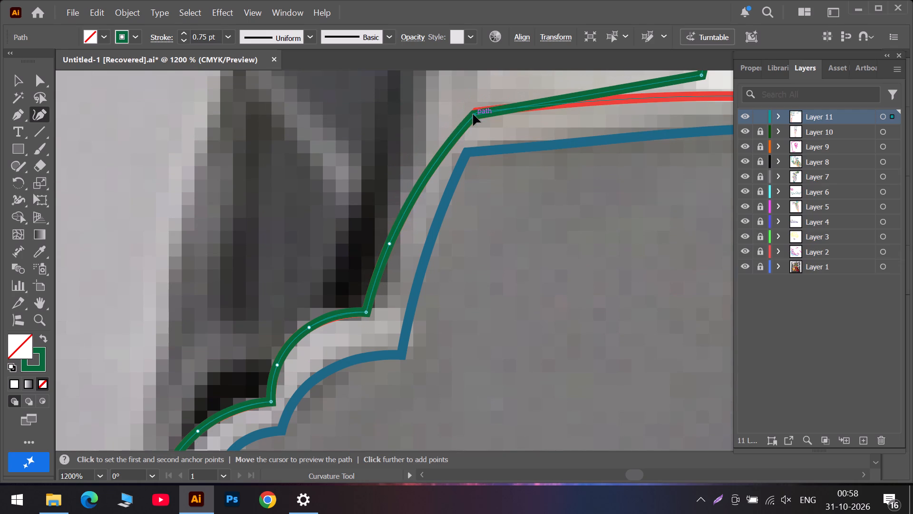
pyautogui.moveTo(473, 114); pyautogui.dragTo(477, 113)
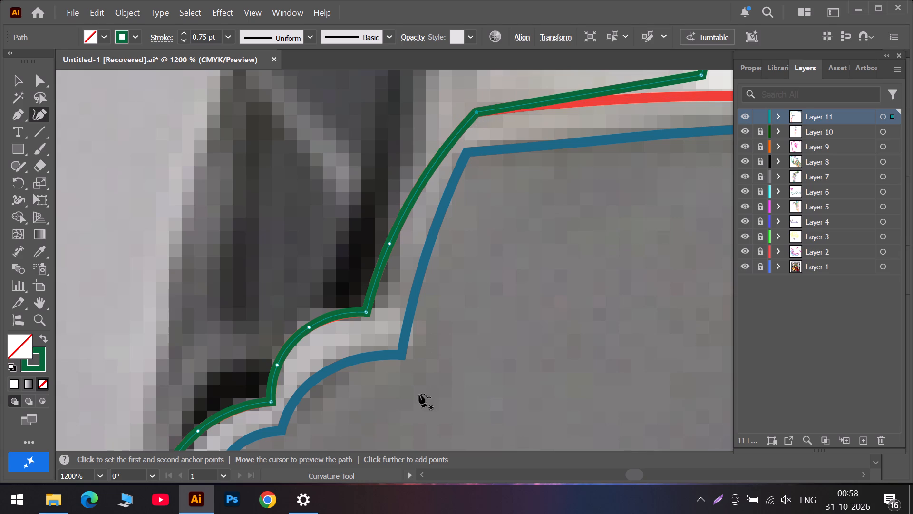
# Move the green outline's next corner onto the red top edge and add a curve point so the segment between follows the red line.
pyautogui.click(651, 470)
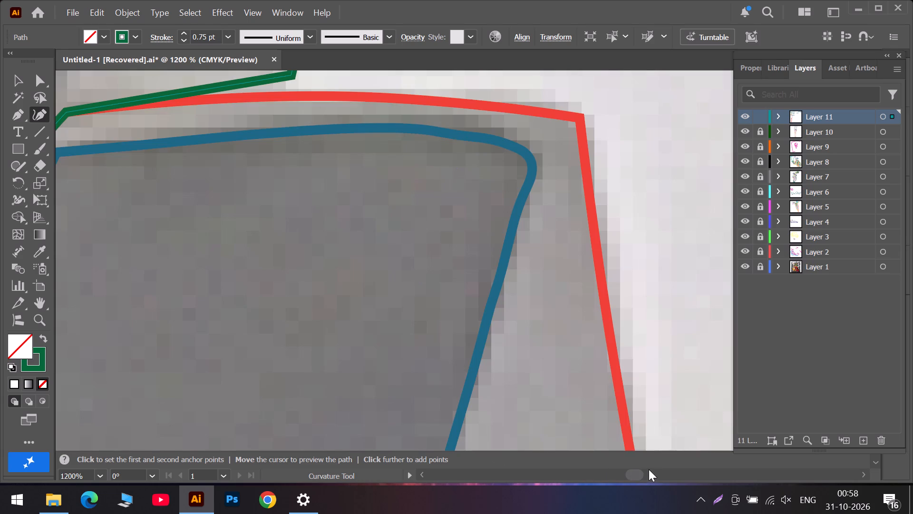
pyautogui.scroll(4, 221, 163)
pyautogui.scroll(4, 271, 151)
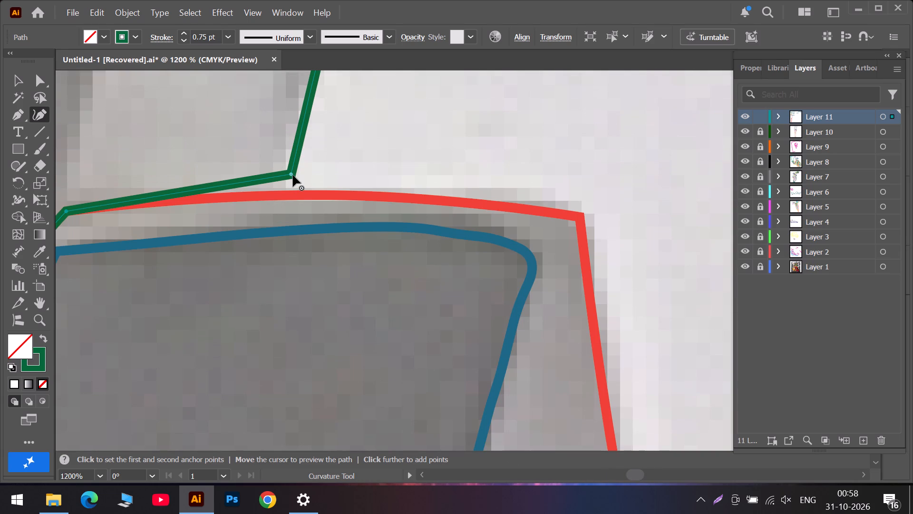
pyautogui.moveTo(293, 175); pyautogui.dragTo(284, 194)
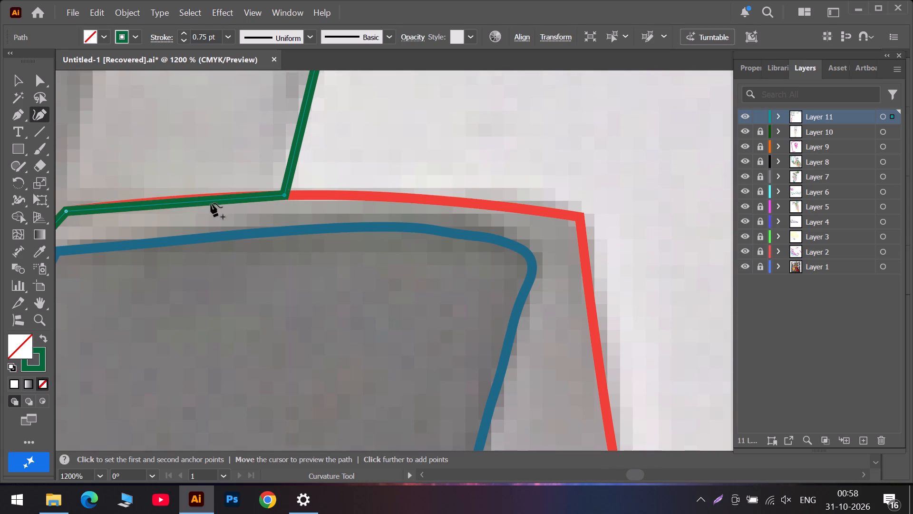
pyautogui.moveTo(171, 203); pyautogui.dragTo(151, 203)
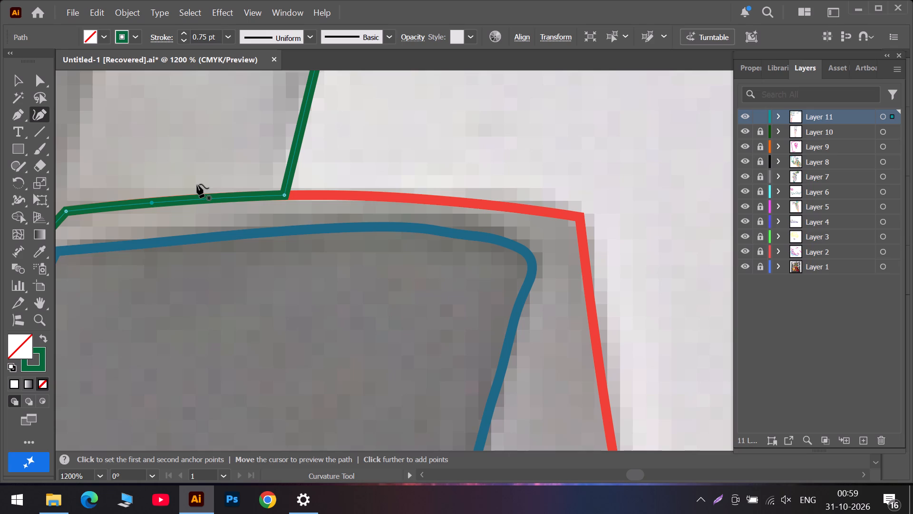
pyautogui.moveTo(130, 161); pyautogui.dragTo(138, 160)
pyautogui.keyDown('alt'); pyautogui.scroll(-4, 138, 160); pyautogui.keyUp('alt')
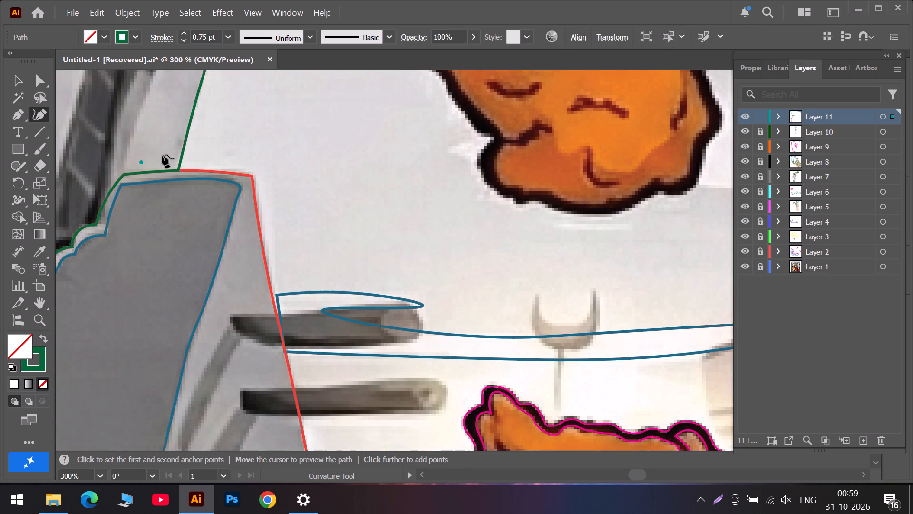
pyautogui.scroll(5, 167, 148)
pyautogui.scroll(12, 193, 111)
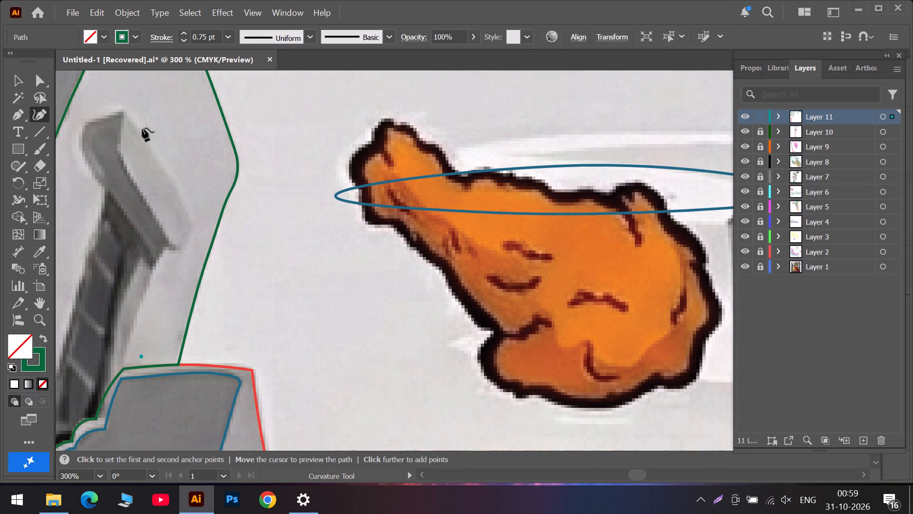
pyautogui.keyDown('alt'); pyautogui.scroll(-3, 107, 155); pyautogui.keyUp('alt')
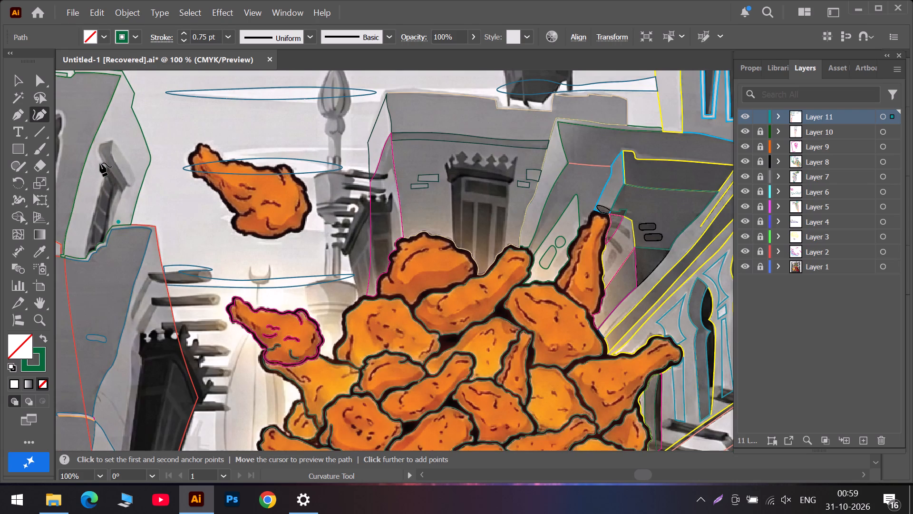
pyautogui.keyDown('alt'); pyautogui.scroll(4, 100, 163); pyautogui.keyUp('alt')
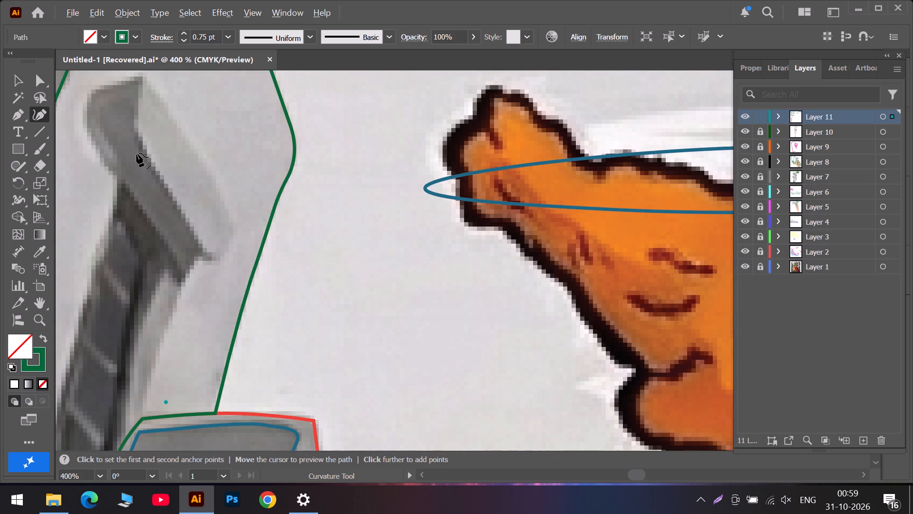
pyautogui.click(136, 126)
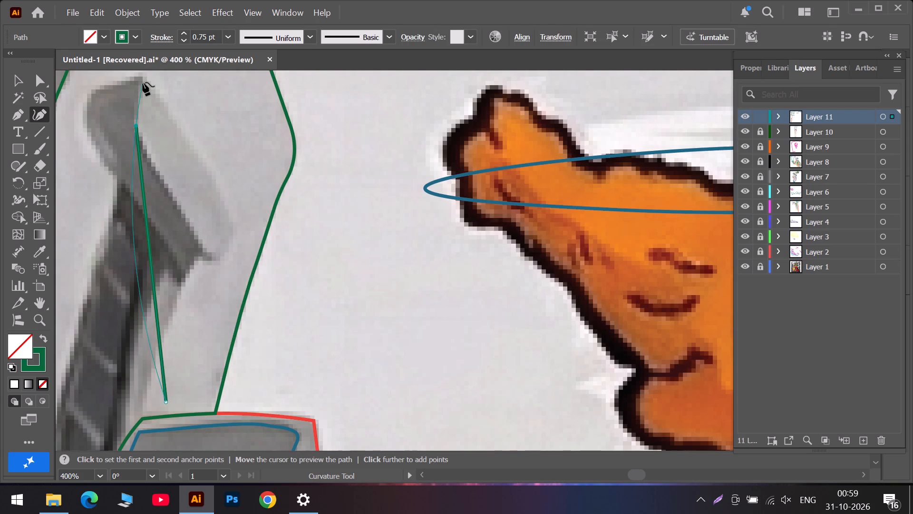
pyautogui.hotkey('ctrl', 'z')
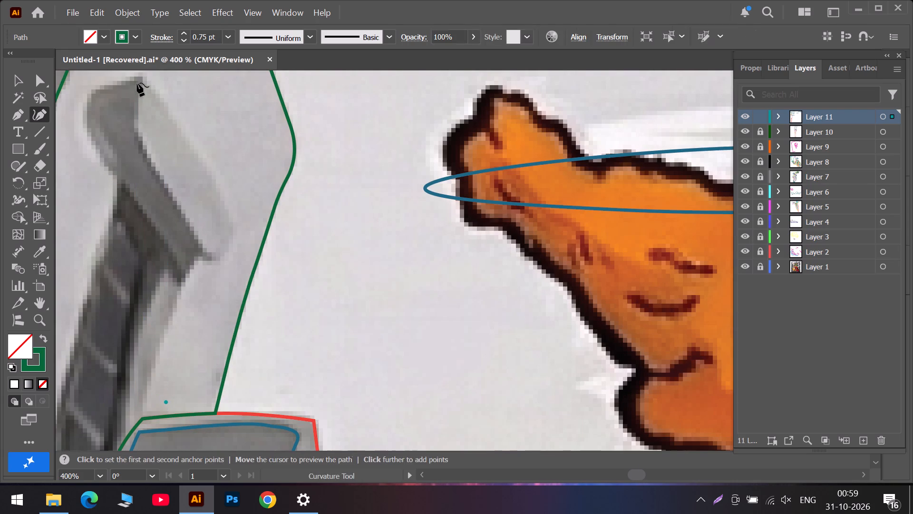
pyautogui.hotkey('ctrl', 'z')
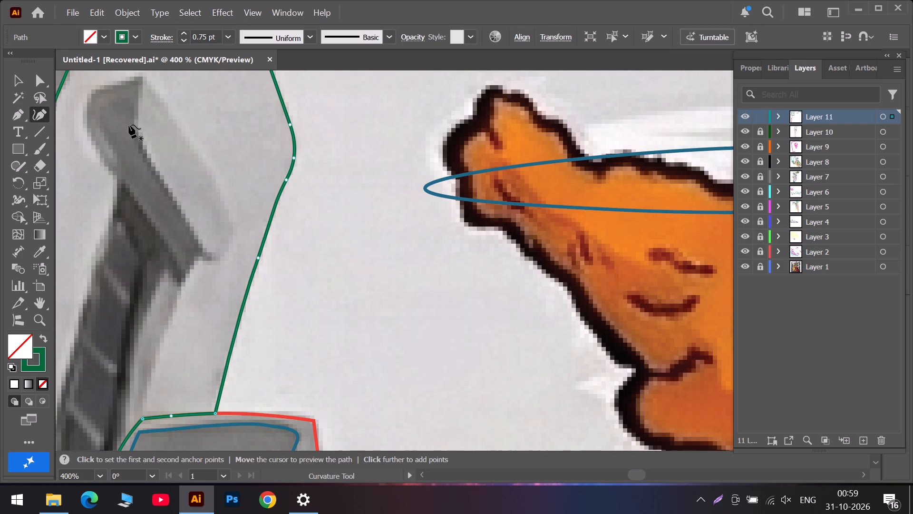
# Trace the pale side face beside the grey lintel from its sharp upper corner, down the long outer slope and around the rounded lower end.
pyautogui.click(137, 122)
pyautogui.click(141, 89)
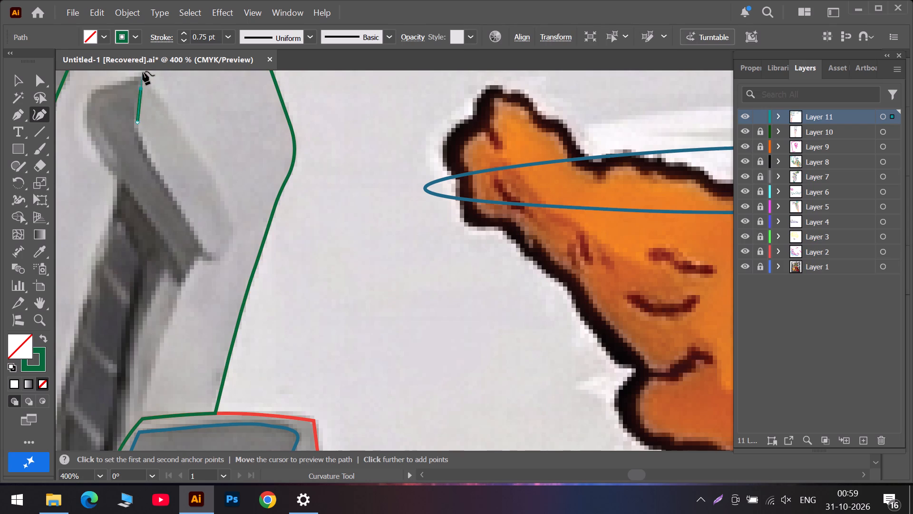
pyautogui.click(142, 80)
pyautogui.doubleClick(141, 79)
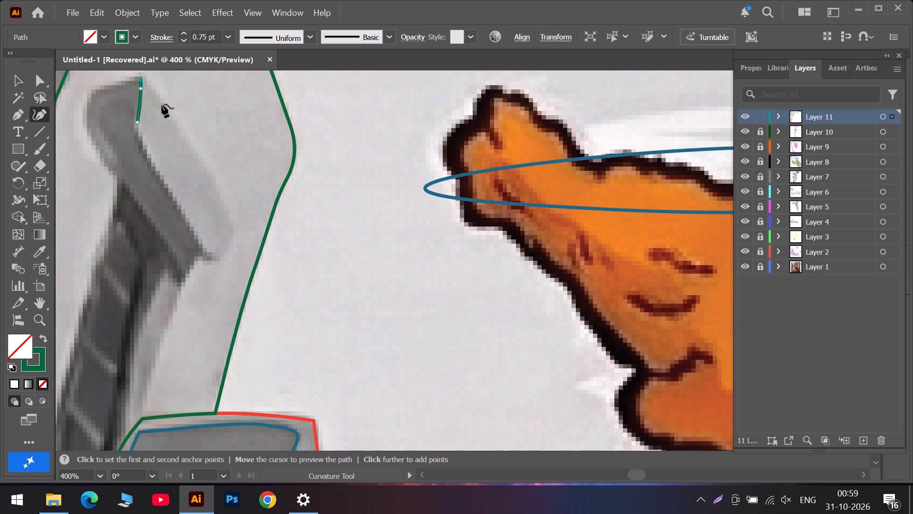
pyautogui.click(162, 104)
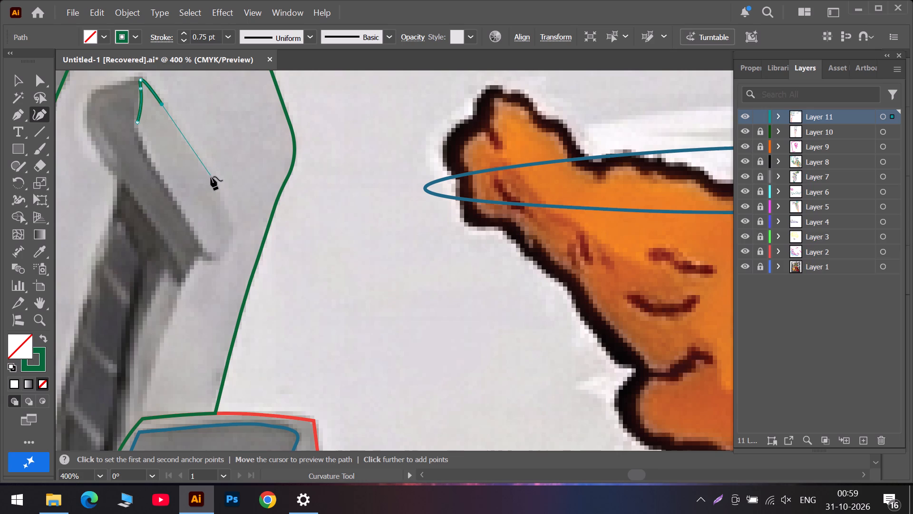
pyautogui.click(211, 177)
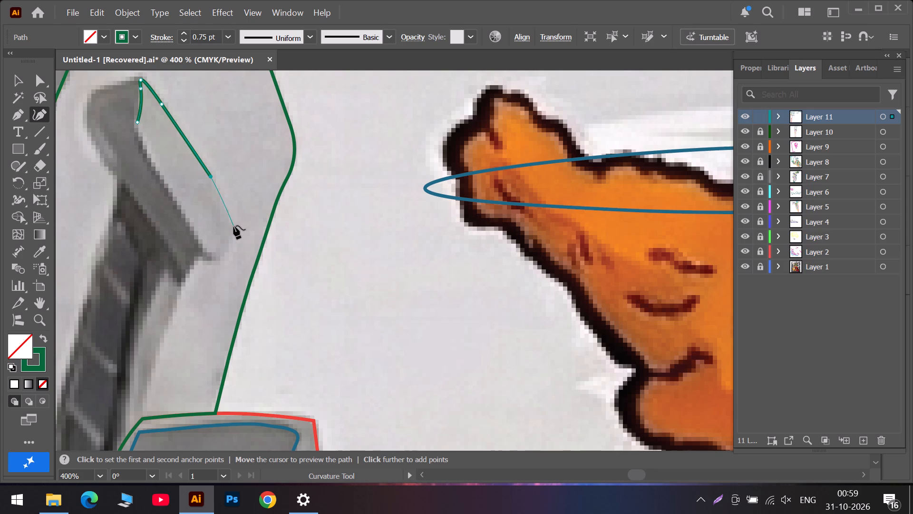
pyautogui.click(233, 226)
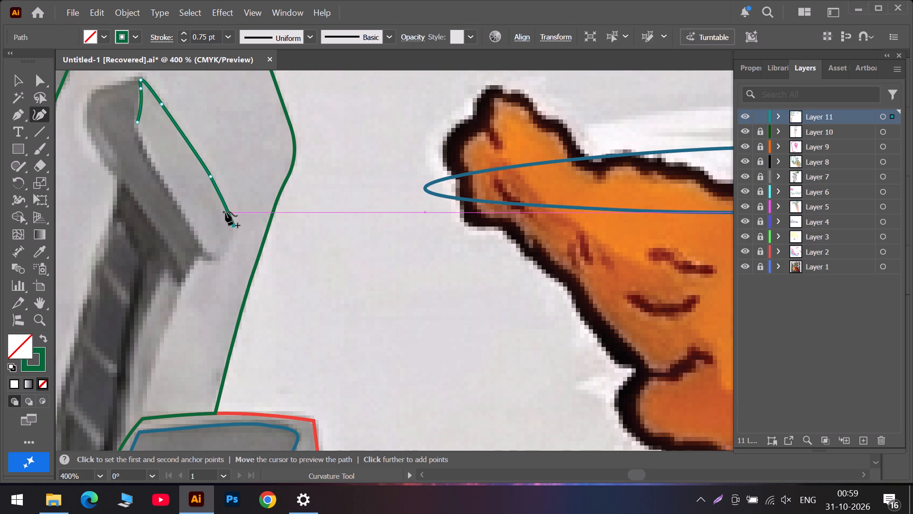
pyautogui.click(229, 213)
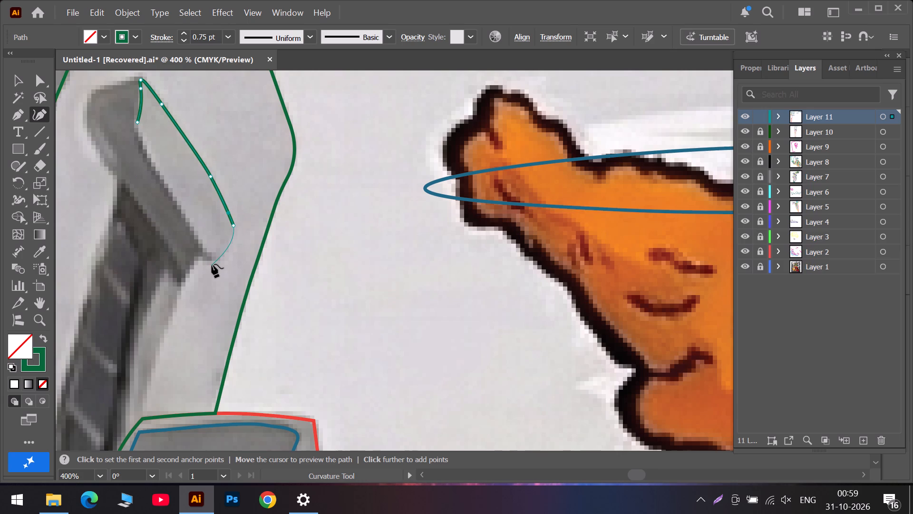
pyautogui.click(221, 258)
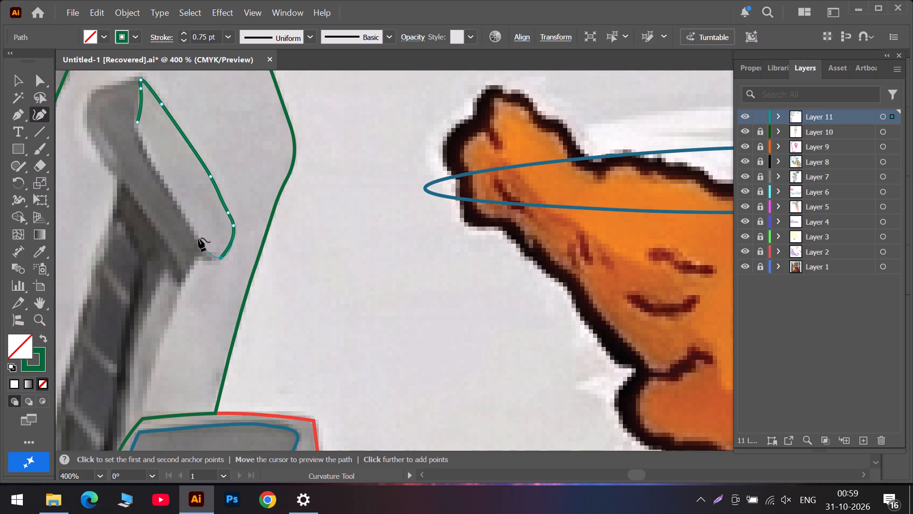
pyautogui.click(198, 238)
pyautogui.click(222, 259)
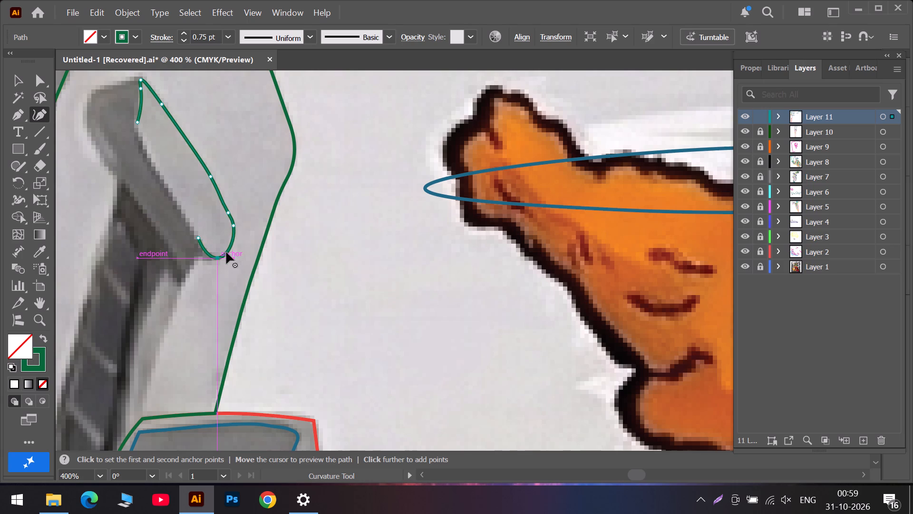
pyautogui.moveTo(229, 212); pyautogui.dragTo(227, 205)
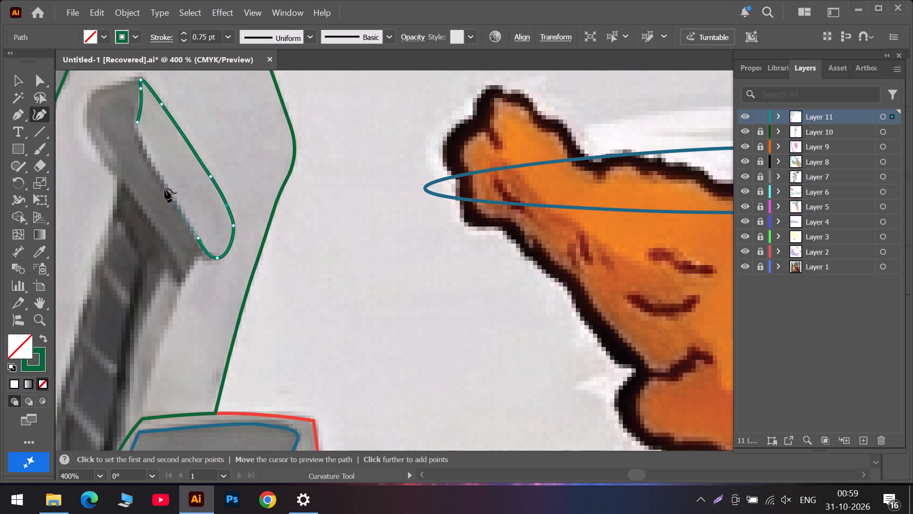
# Continue the outline up along the grey lintel's edge and close it at the starting point.
pyautogui.click(166, 187)
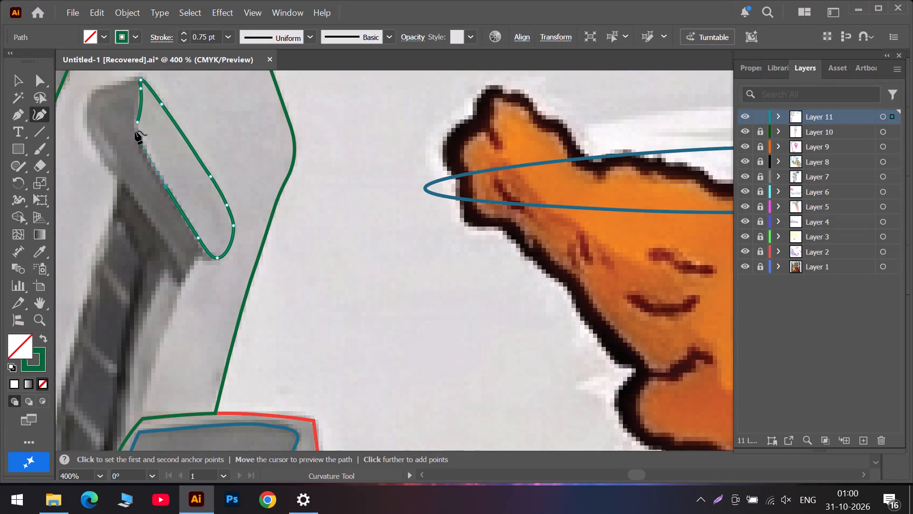
pyautogui.click(135, 130)
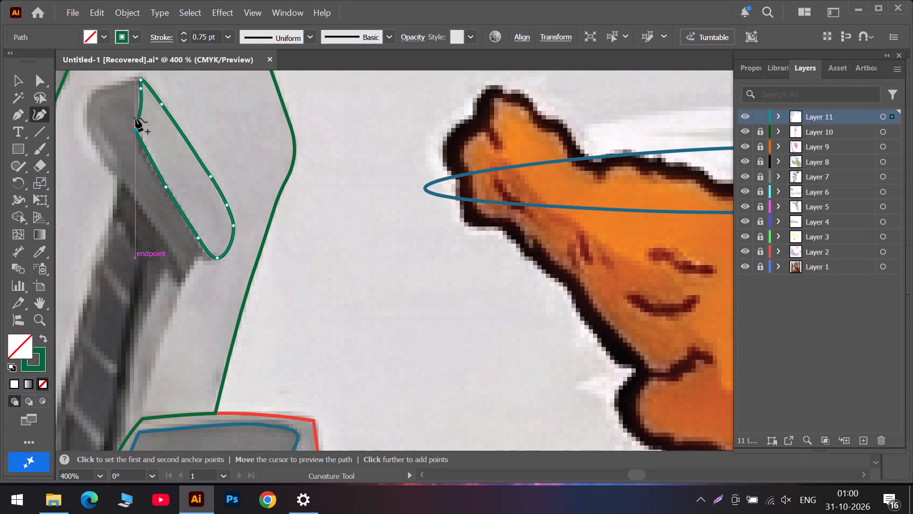
pyautogui.click(144, 145)
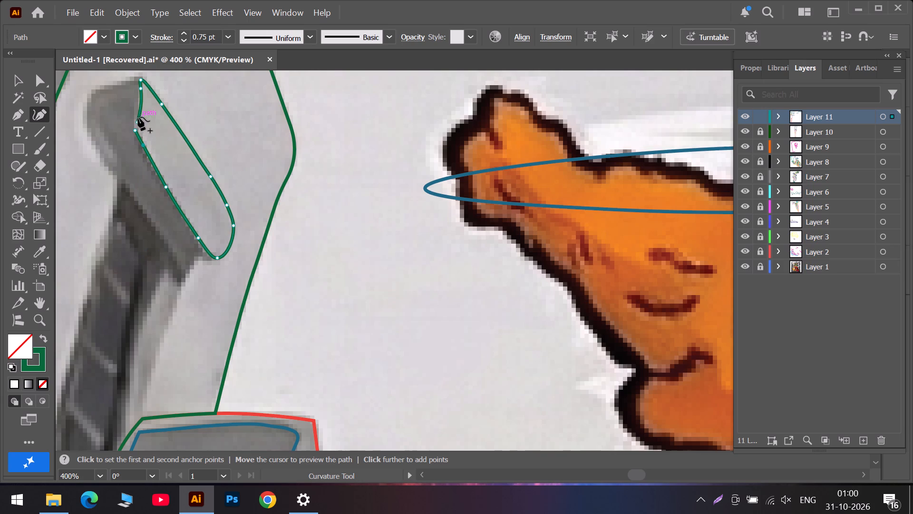
pyautogui.click(138, 121)
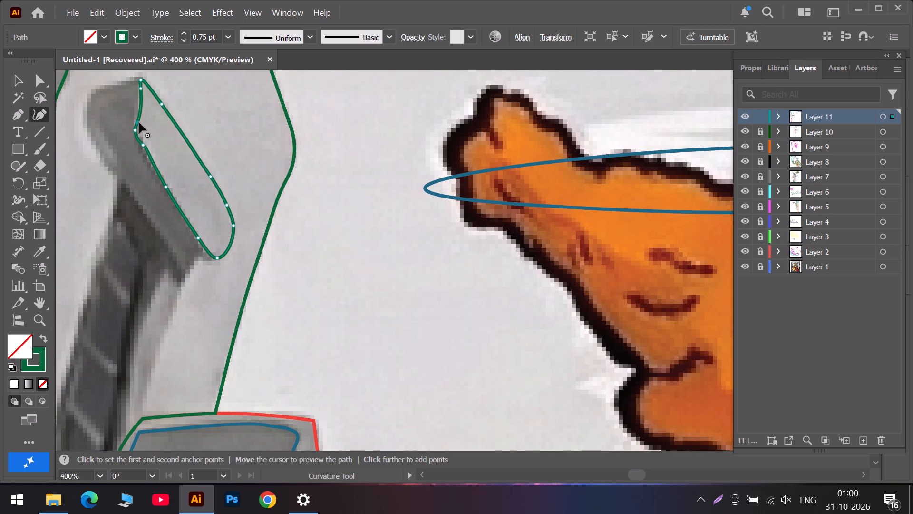
# Reposition the curve points on either side of the shape's inner bend so the outline follows the grey lintel's edge.
pyautogui.click(137, 123)
pyautogui.click(137, 115)
pyautogui.press('Delete')
pyautogui.moveTo(138, 122); pyautogui.dragTo(138, 109)
pyautogui.moveTo(144, 145); pyautogui.dragTo(146, 150)
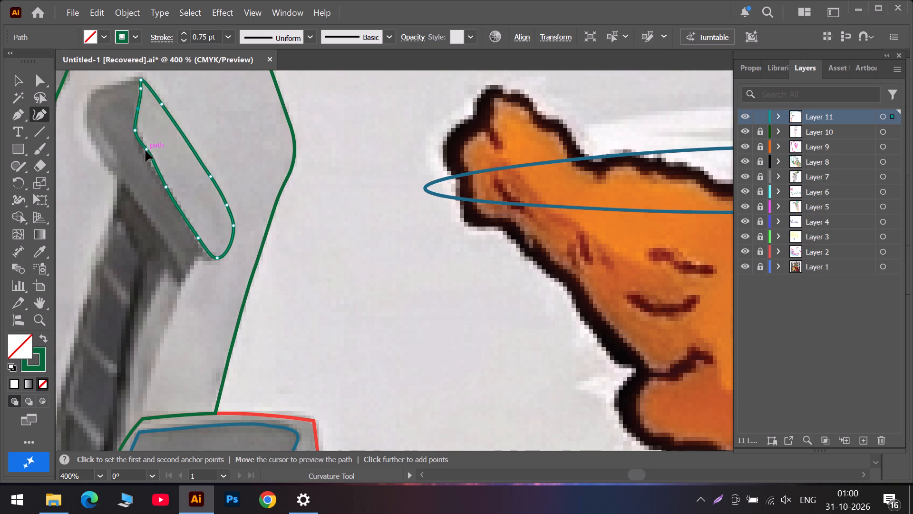
pyautogui.moveTo(146, 150); pyautogui.dragTo(146, 154)
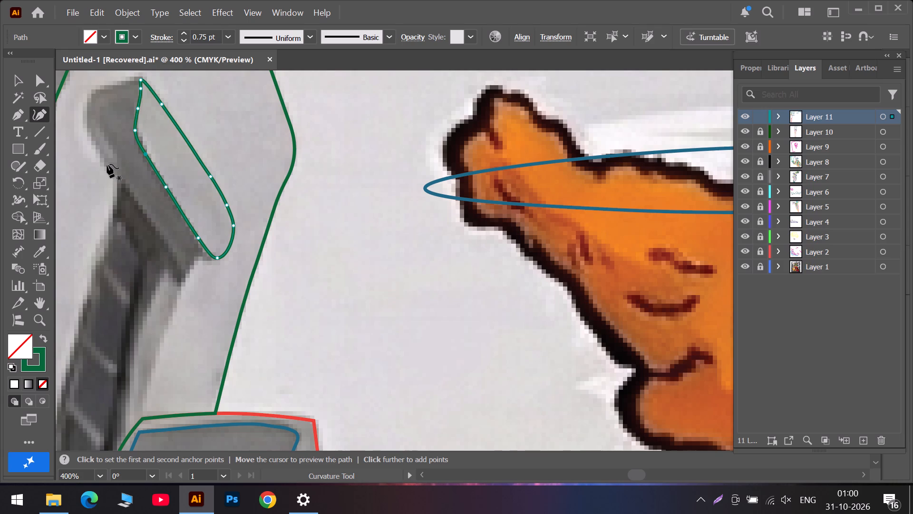
# Start a new outline for the pale window reveal below the lintel, tracing its window-side edge down and its base along the green wall outline.
pyautogui.scroll(3, 95, 161)
pyautogui.scroll(-5, 91, 171)
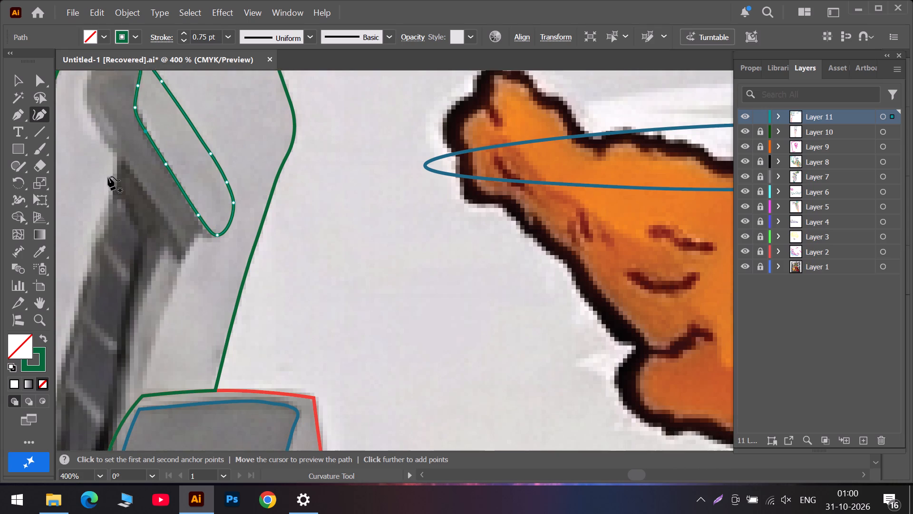
pyautogui.scroll(-5, 108, 177)
pyautogui.keyDown('alt'); pyautogui.scroll(-3, 107, 176); pyautogui.keyUp('alt')
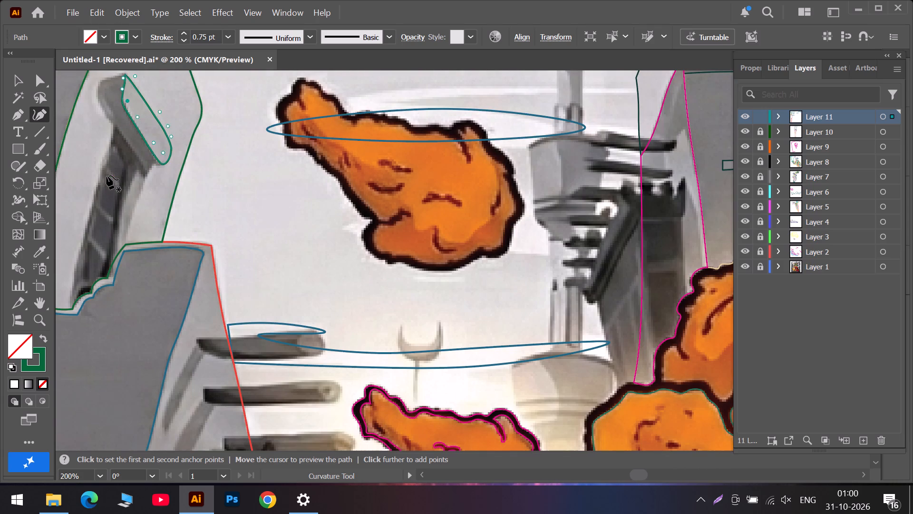
pyautogui.press('space')
pyautogui.scroll(3, 133, 173)
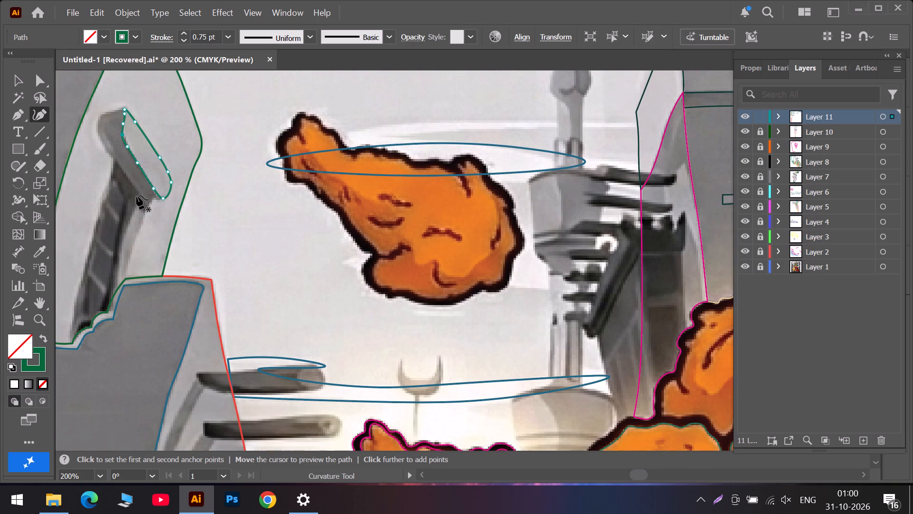
pyautogui.press('space')
pyautogui.press('space')
pyautogui.press('space')
pyautogui.press('space')
pyautogui.press('space')
pyautogui.scroll(2, 133, 197)
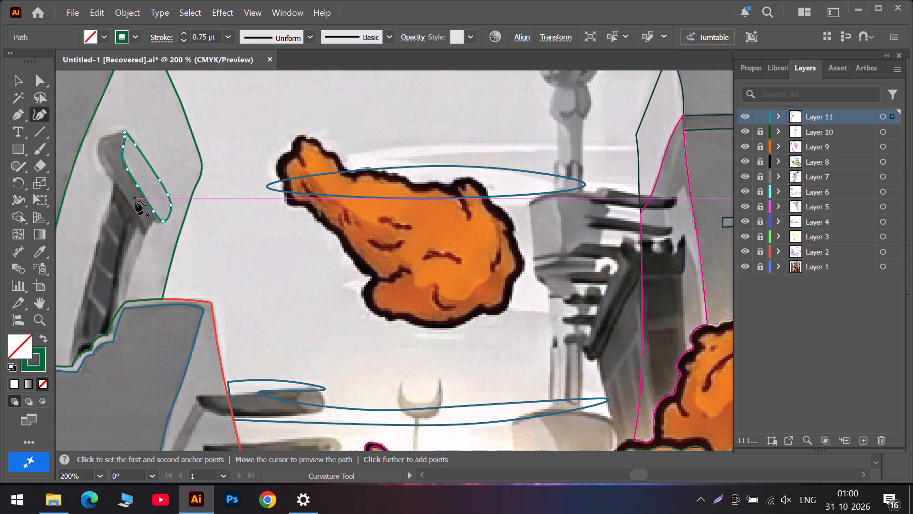
pyautogui.press('space')
pyautogui.scroll(1, 135, 236)
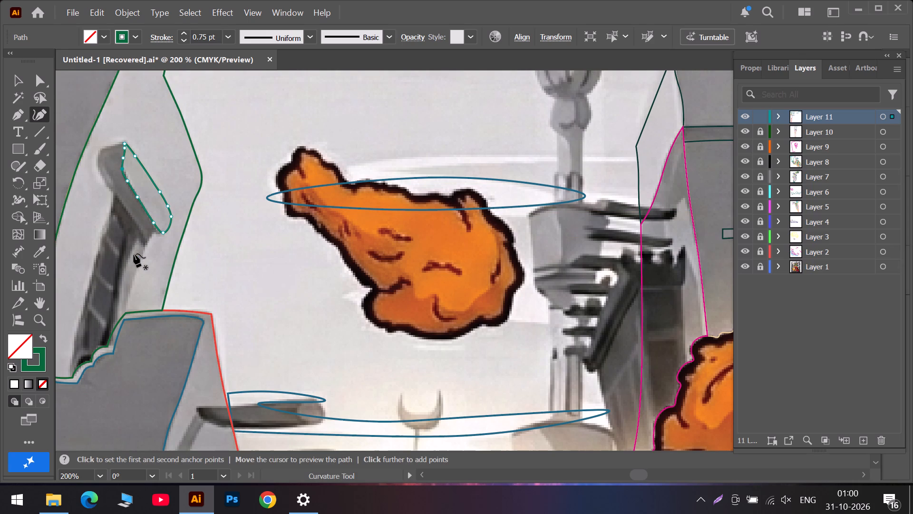
pyautogui.press('space')
pyautogui.keyDown('alt'); pyautogui.scroll(2, 135, 253); pyautogui.keyUp('alt')
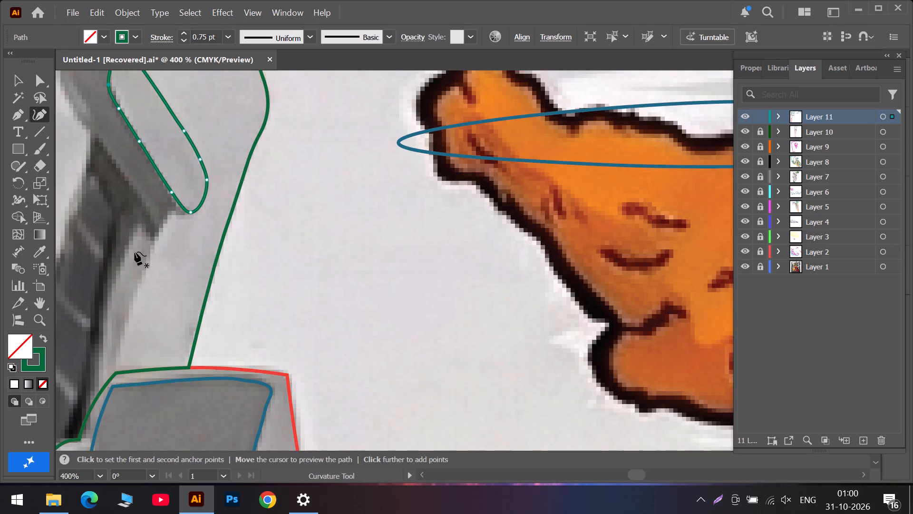
pyautogui.click(139, 223)
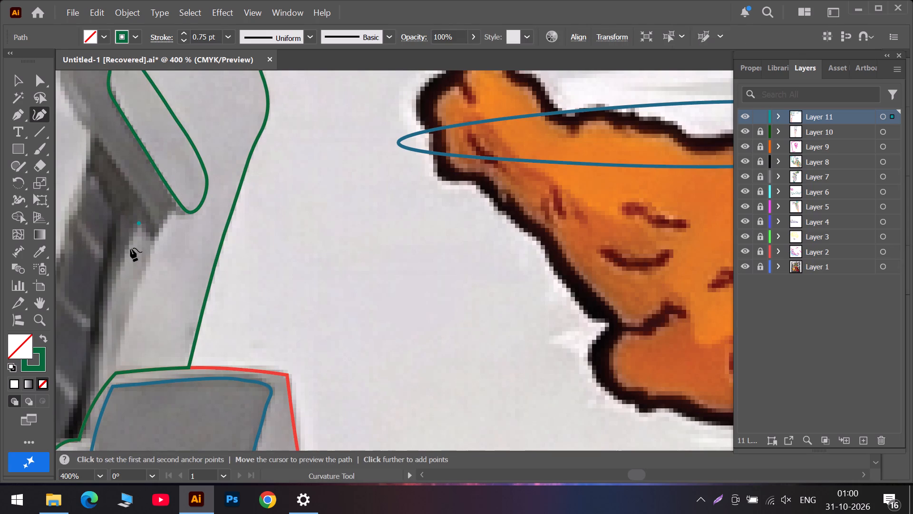
pyautogui.click(115, 281)
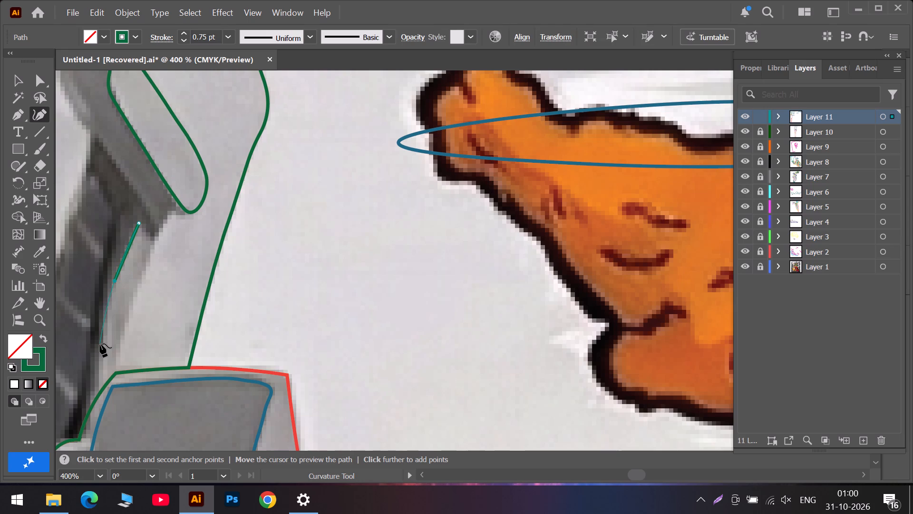
pyautogui.click(100, 344)
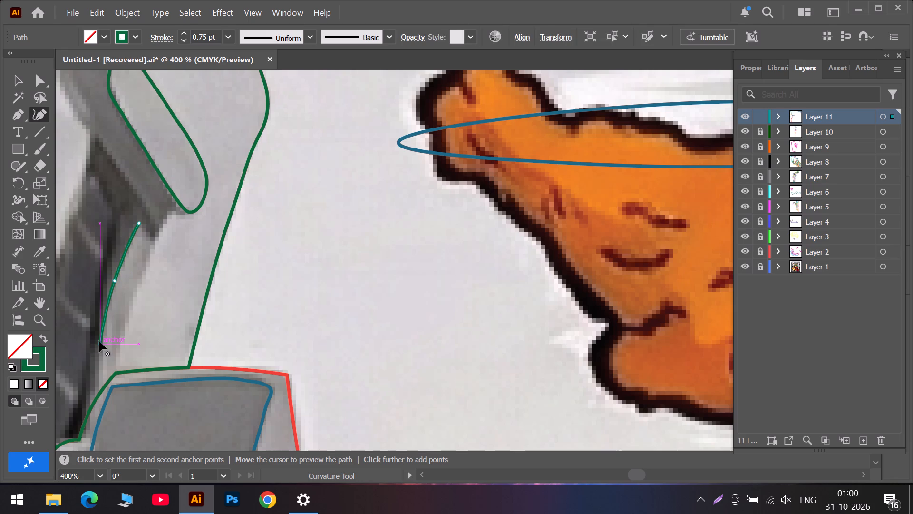
pyautogui.scroll(-4, 99, 341)
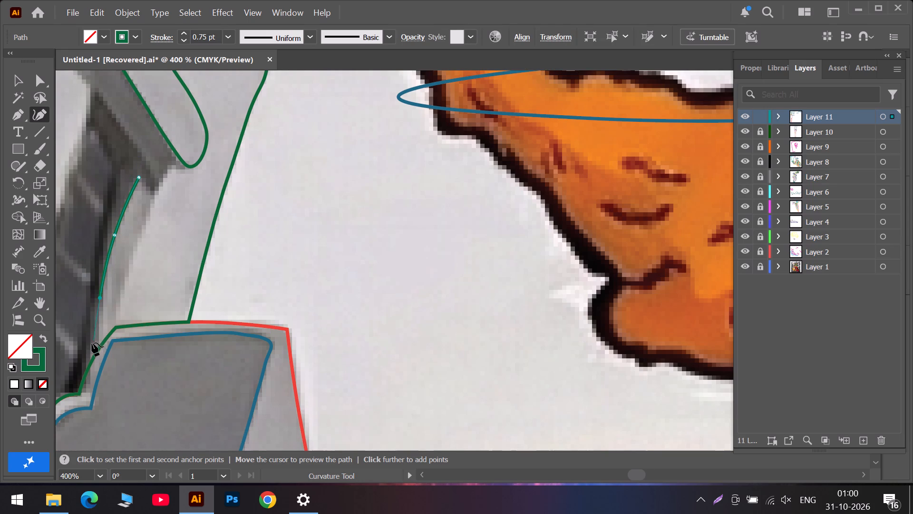
pyautogui.tripleClick(92, 352)
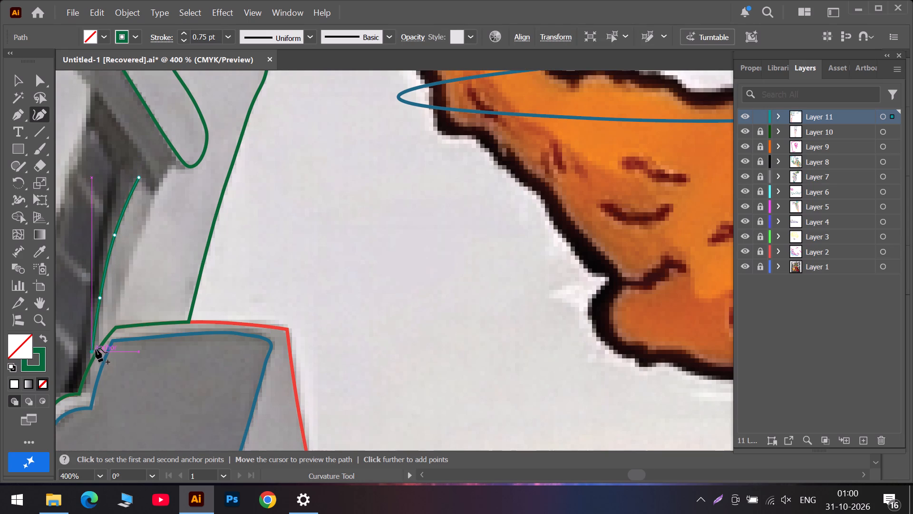
pyautogui.doubleClick(114, 321)
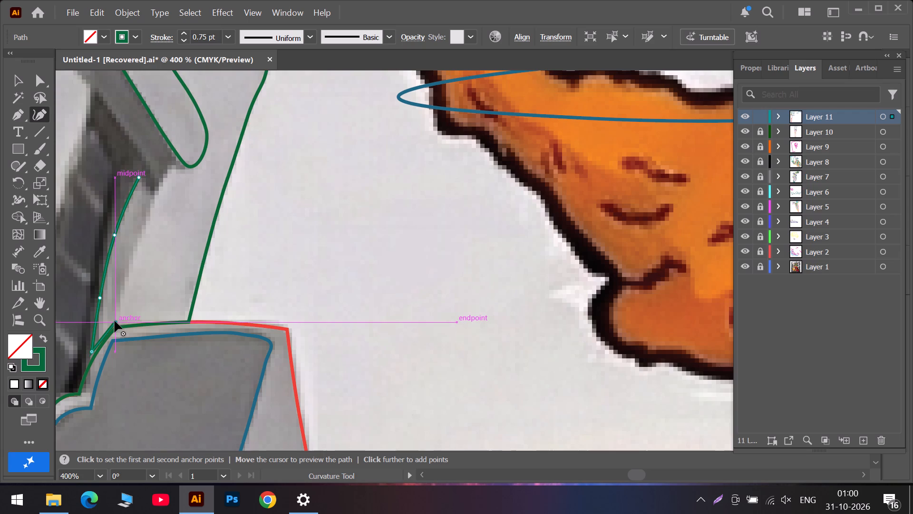
# Trace the reveal's wall-side edge up from the base to the lintel and close the outline at its starting point.
pyautogui.click(122, 278)
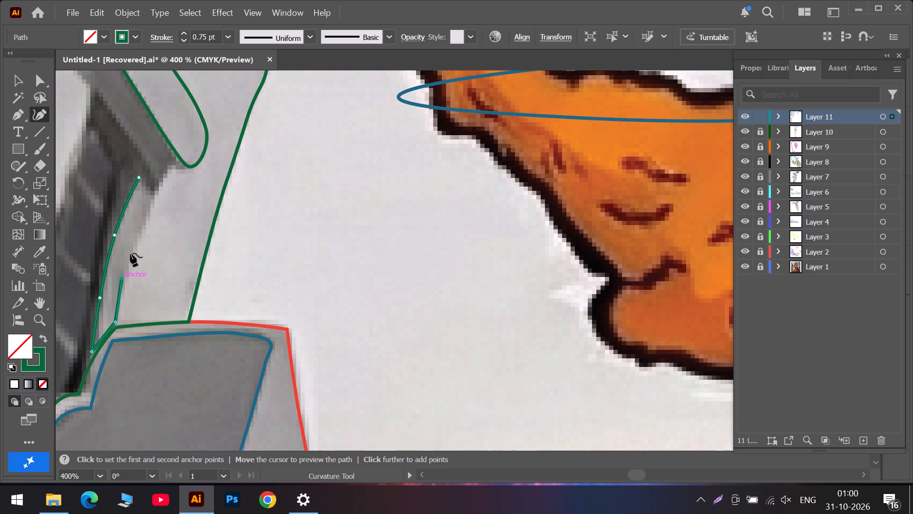
pyautogui.doubleClick(153, 197)
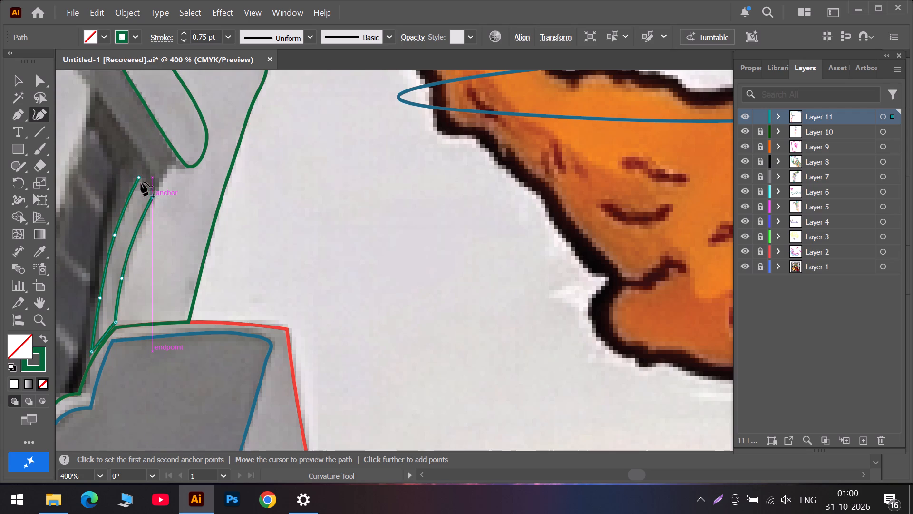
pyautogui.tripleClick(138, 178)
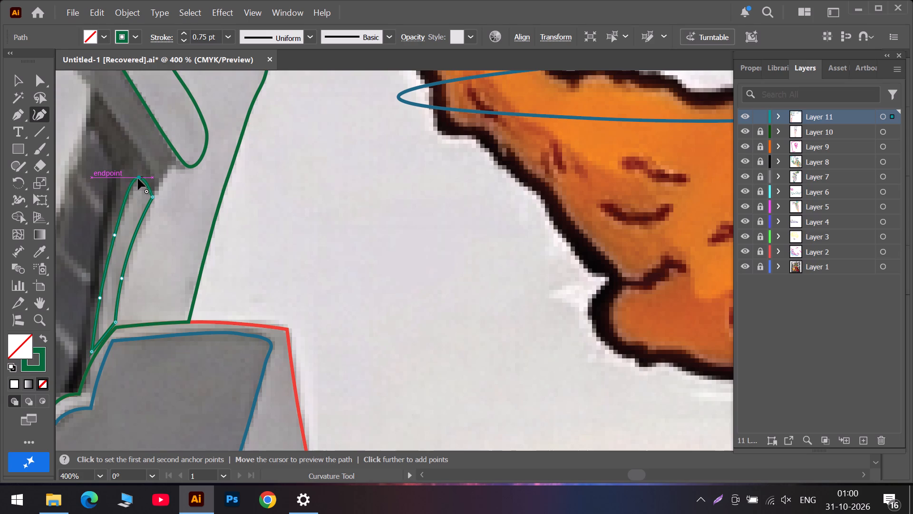
# Round the upper end of the reveal outline and add a curve point below it on each long edge.
pyautogui.doubleClick(138, 178)
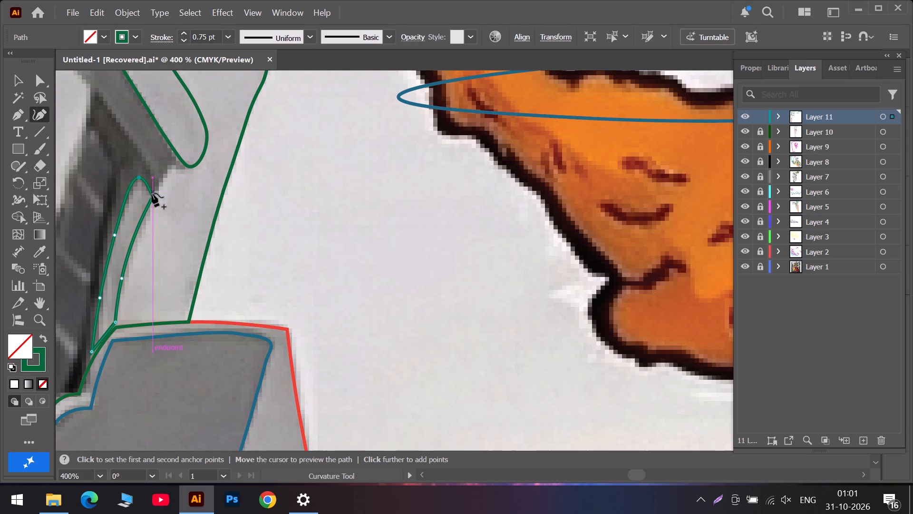
pyautogui.doubleClick(153, 198)
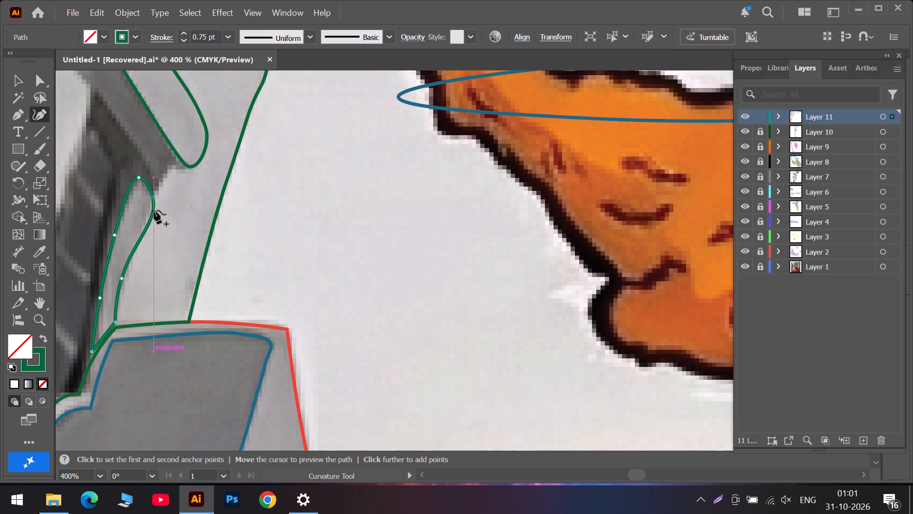
pyautogui.click(153, 211)
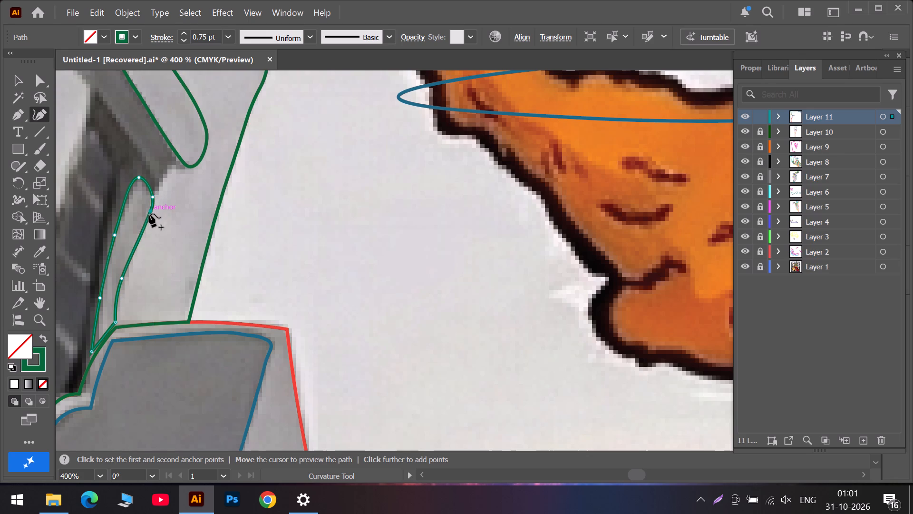
pyautogui.click(138, 177)
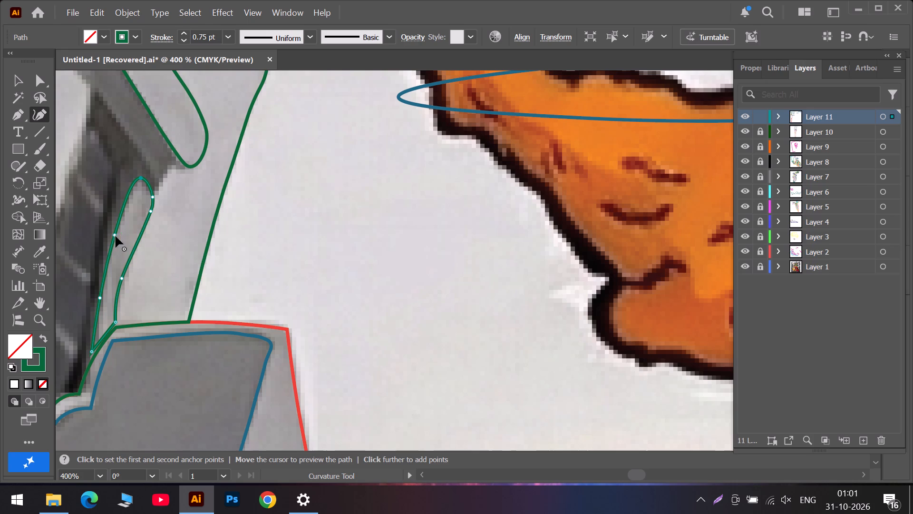
pyautogui.moveTo(132, 185); pyautogui.dragTo(132, 185)
pyautogui.moveTo(132, 185); pyautogui.dragTo(130, 196)
# Change the reveal outline's stroke colour to light orange.
pyautogui.click(138, 39)
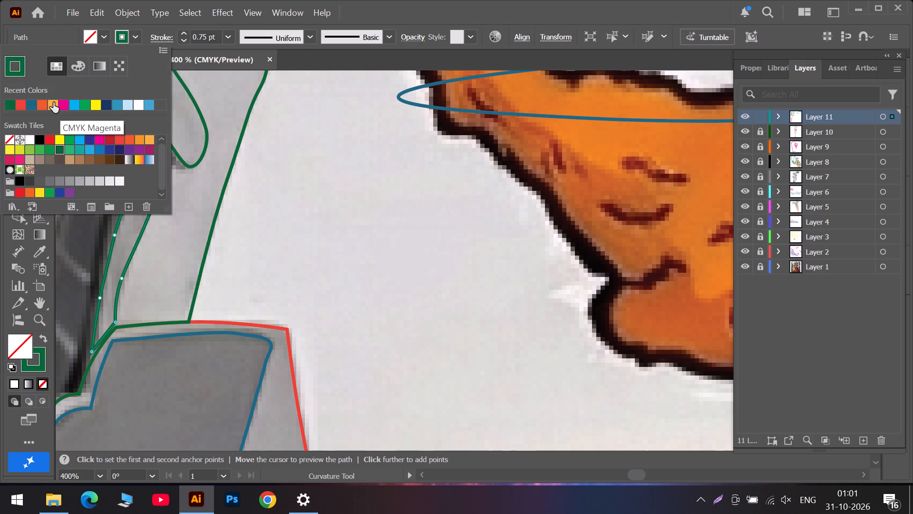
pyautogui.click(53, 102)
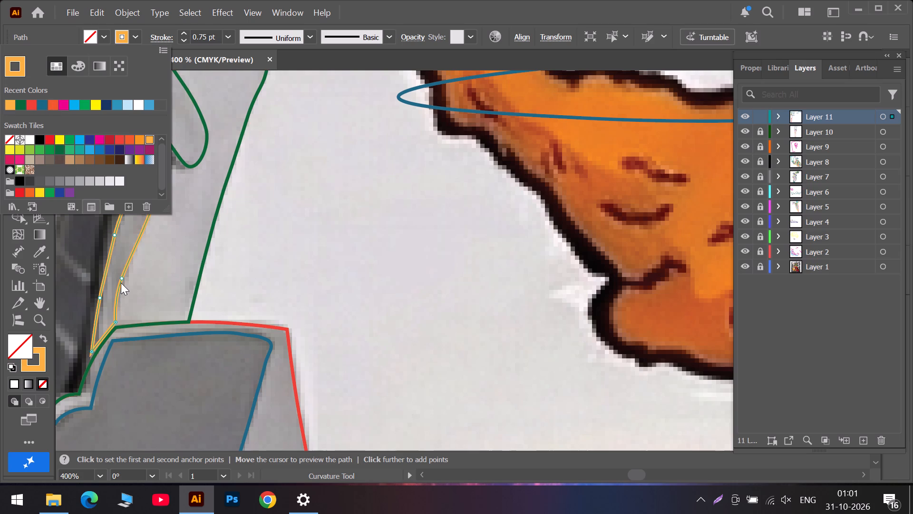
pyautogui.click(110, 274)
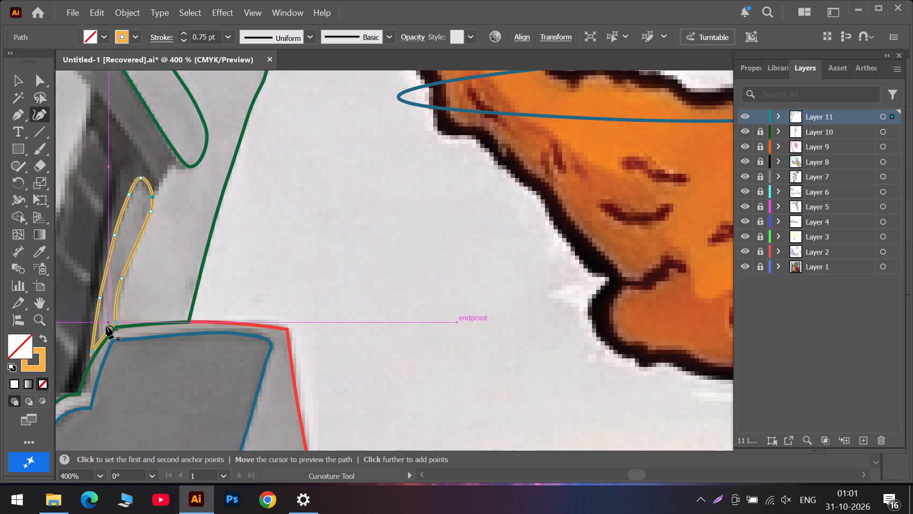
# Nudge the reveal outline's top point and switch its upper wall-side point between smooth and corner to shape the tip.
pyautogui.doubleClick(153, 198)
pyautogui.click(140, 178)
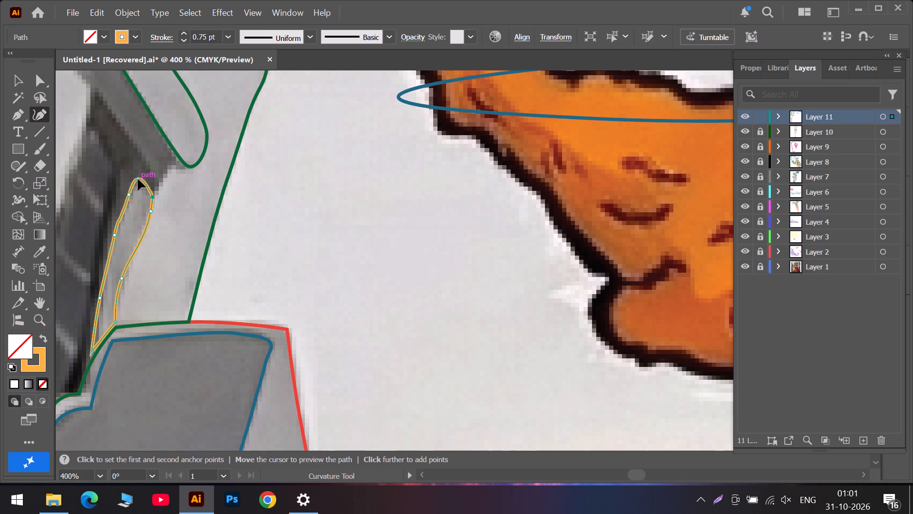
pyautogui.doubleClick(152, 195)
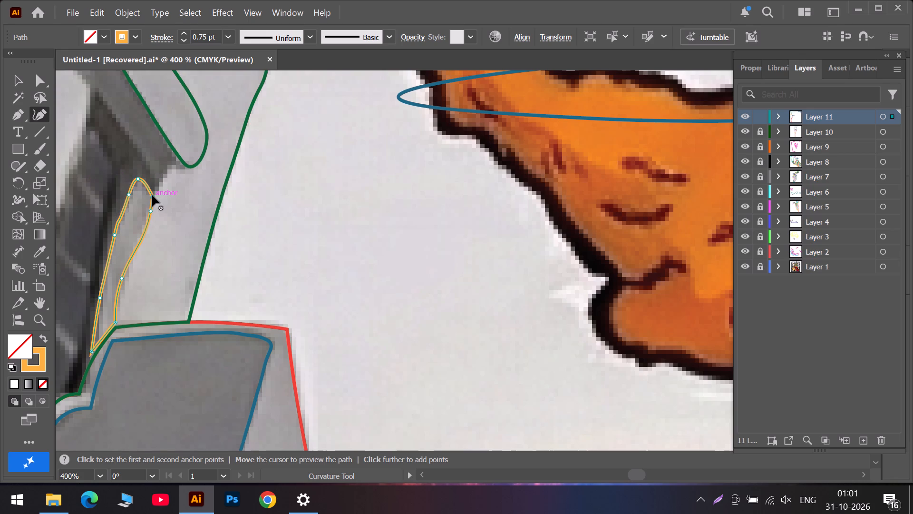
pyautogui.doubleClick(153, 198)
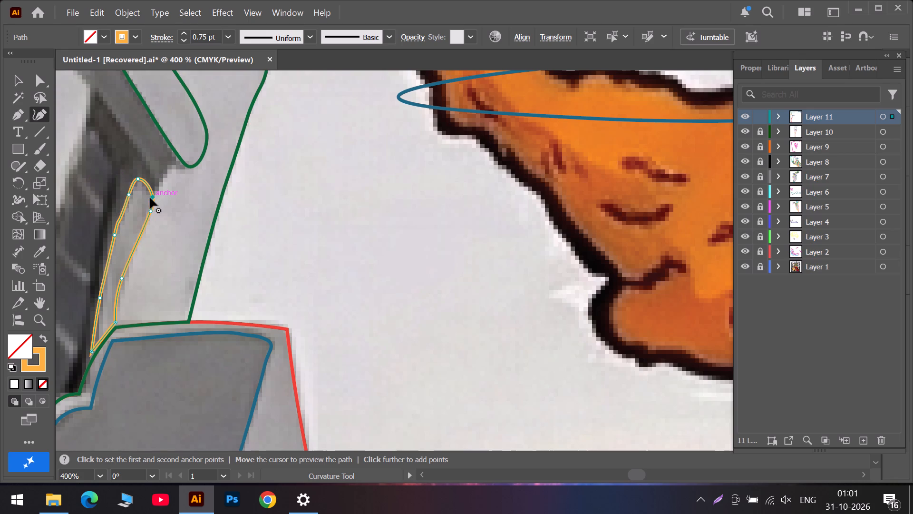
# Reposition the curve point on the reveal outline's window-side edge and add another above it to follow the window frame.
pyautogui.moveTo(116, 236); pyautogui.dragTo(116, 254)
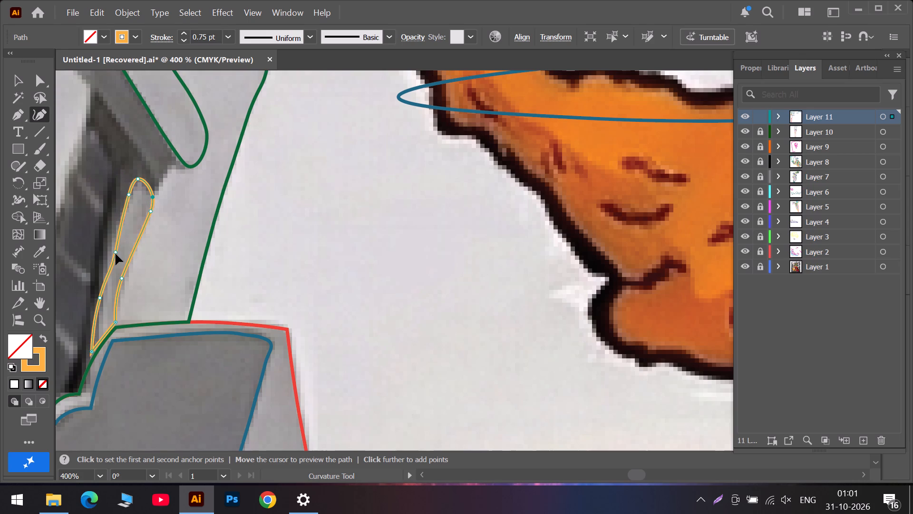
pyautogui.moveTo(116, 254); pyautogui.dragTo(113, 251)
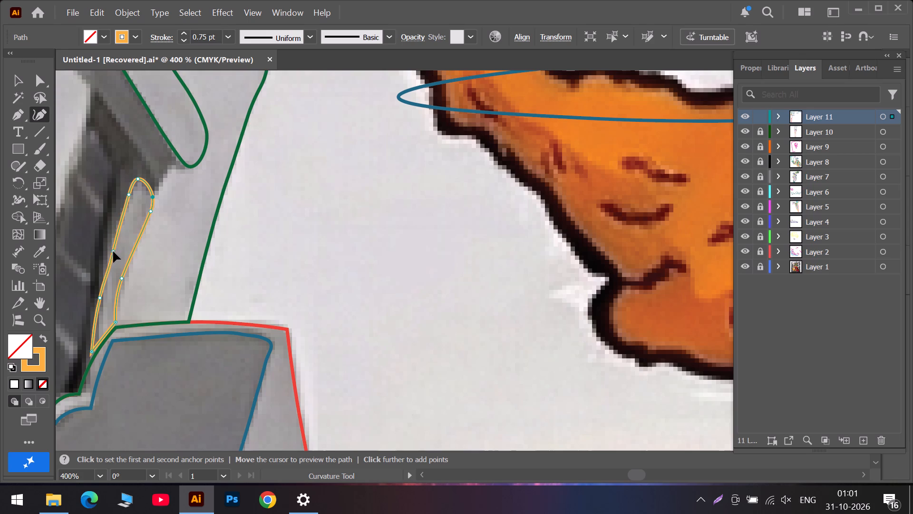
pyautogui.moveTo(113, 251); pyautogui.dragTo(112, 242)
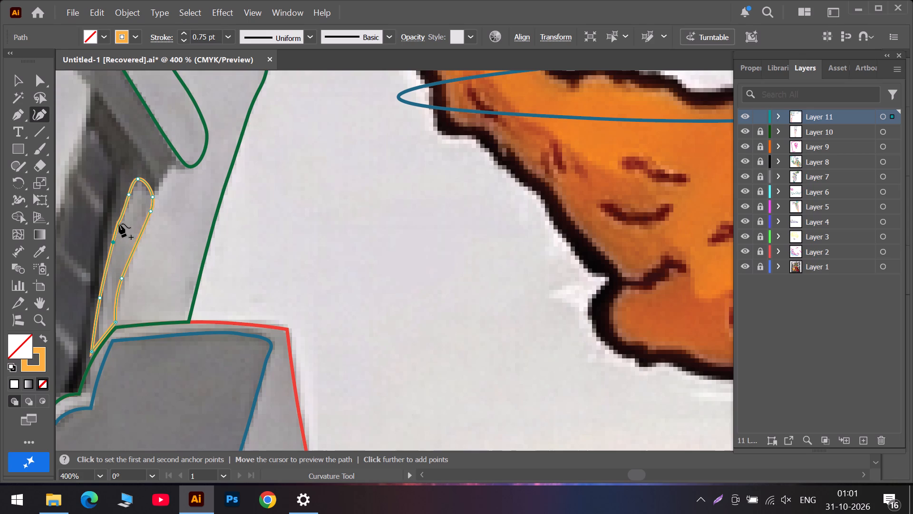
pyautogui.moveTo(123, 213); pyautogui.dragTo(121, 216)
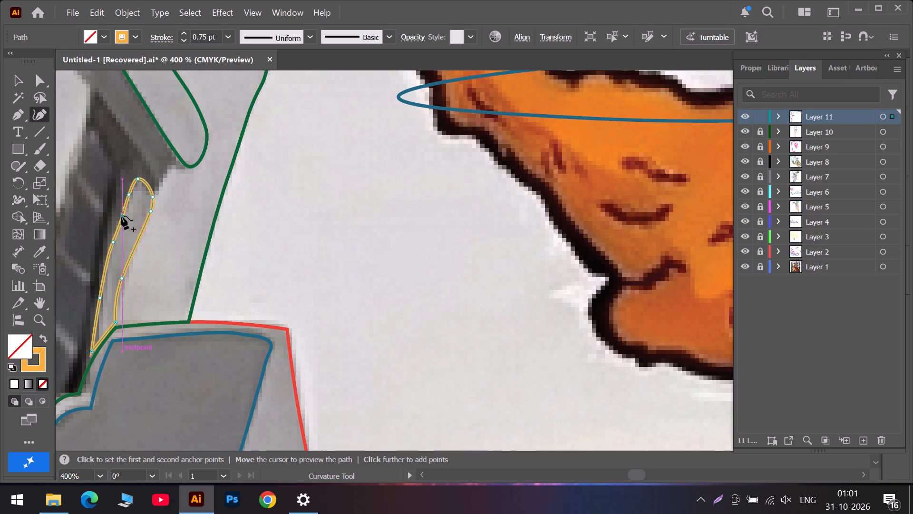
pyautogui.moveTo(121, 216); pyautogui.dragTo(121, 219)
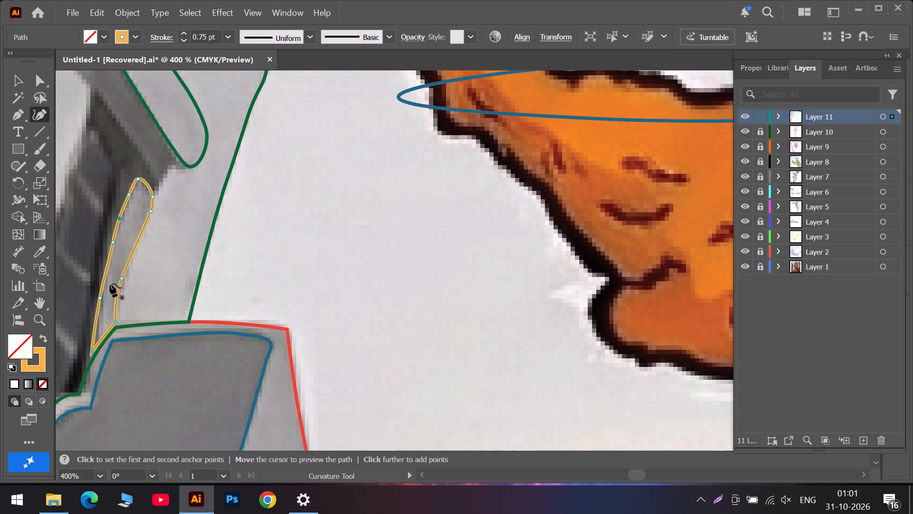
# Move the two base corners of the orange reveal outline onto the green wall outline.
pyautogui.scroll(-5, 113, 295)
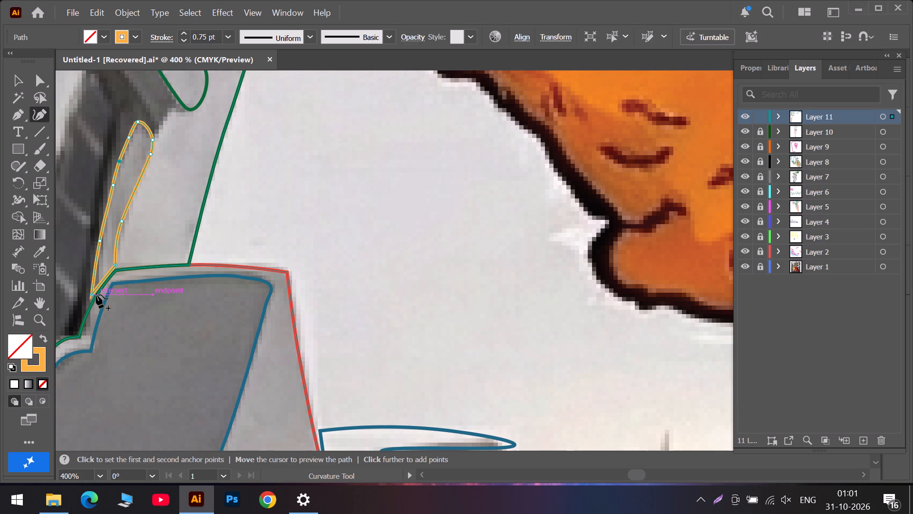
pyautogui.keyDown('alt'); pyautogui.scroll(3, 95, 295); pyautogui.keyUp('alt')
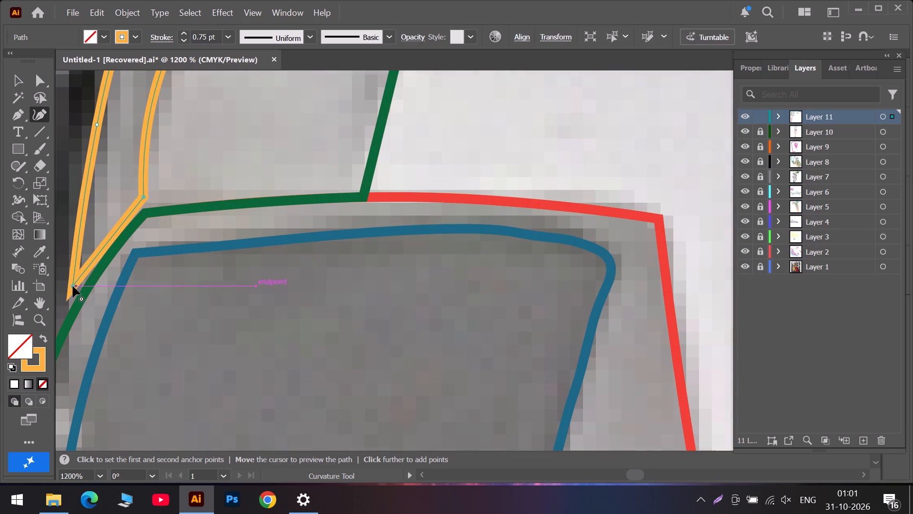
pyautogui.moveTo(73, 286); pyautogui.dragTo(75, 308)
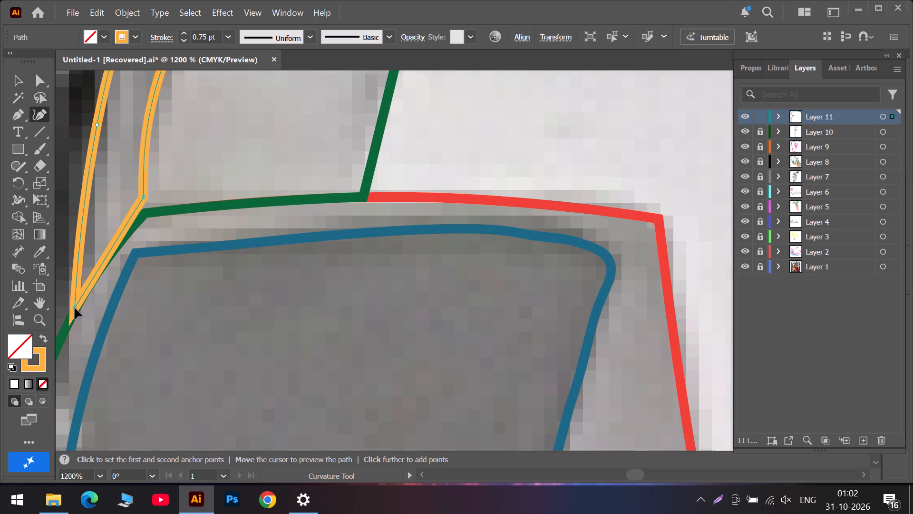
pyautogui.moveTo(75, 308); pyautogui.dragTo(75, 313)
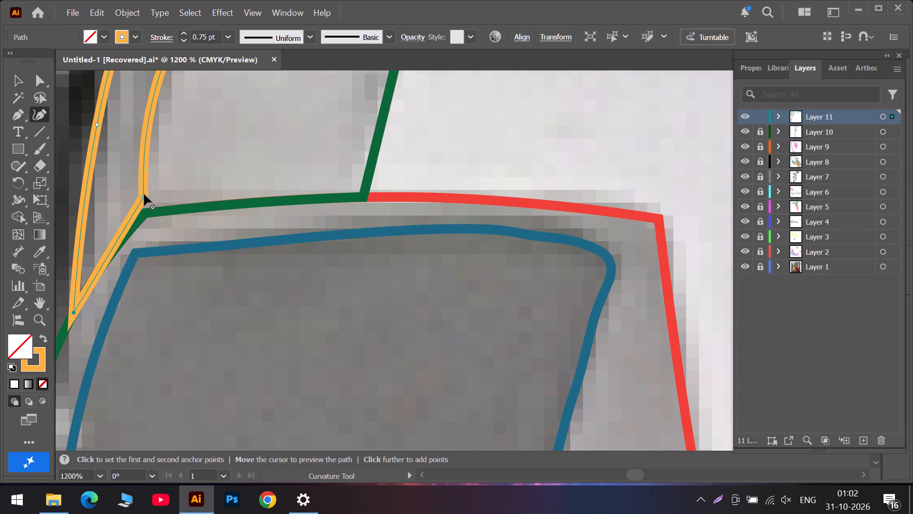
pyautogui.moveTo(142, 198); pyautogui.dragTo(142, 216)
# Add a curve point midway along the orange outline's base edge and bend it to follow the green wall outline.
pyautogui.moveTo(115, 251); pyautogui.dragTo(102, 264)
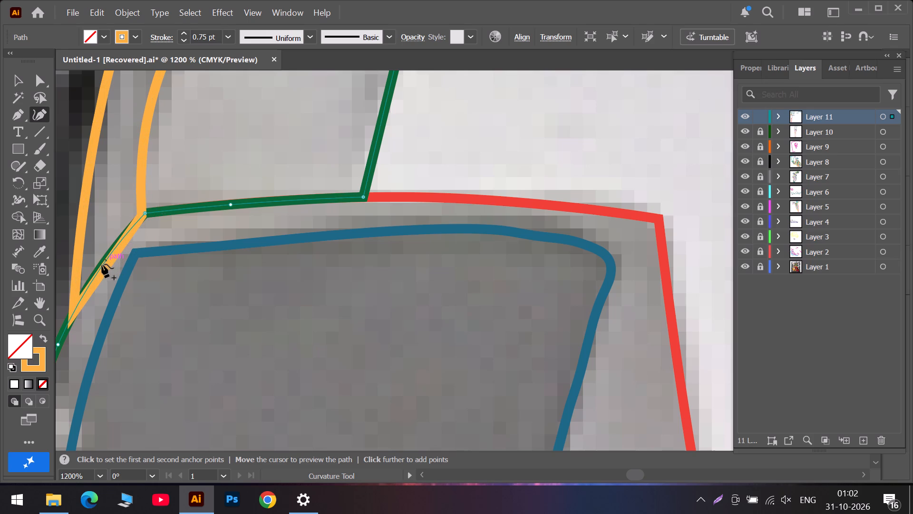
pyautogui.moveTo(102, 264); pyautogui.dragTo(101, 265)
pyautogui.hotkey('ctrl', 'z')
pyautogui.keyDown('ctrl'); pyautogui.click(102, 270); pyautogui.keyUp('ctrl')
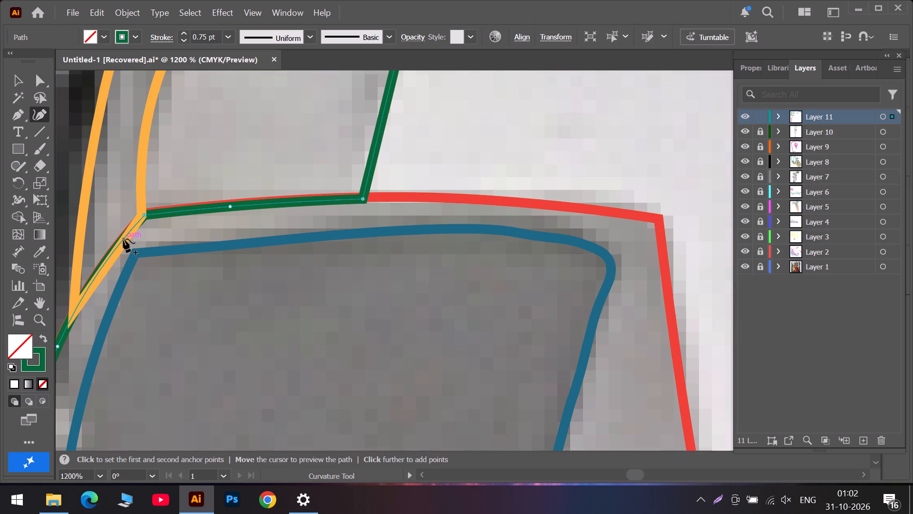
pyautogui.click(141, 201)
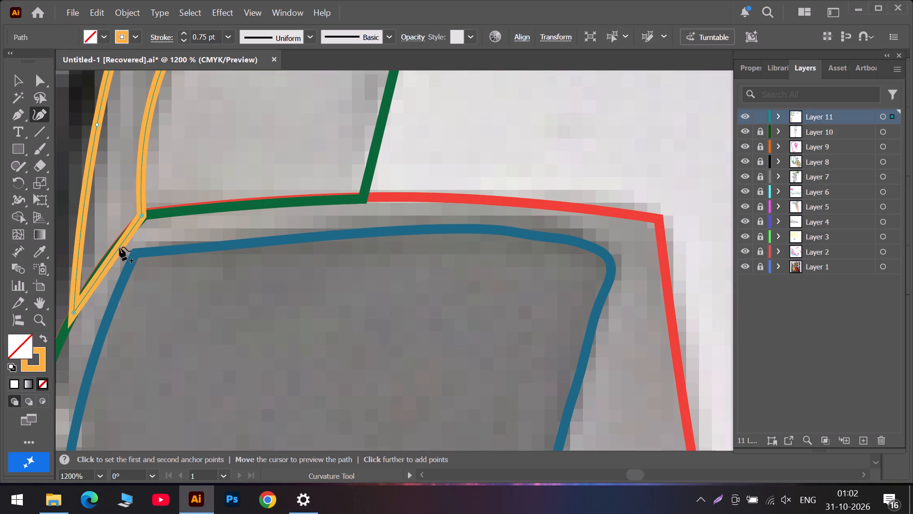
pyautogui.moveTo(119, 247); pyautogui.dragTo(111, 256)
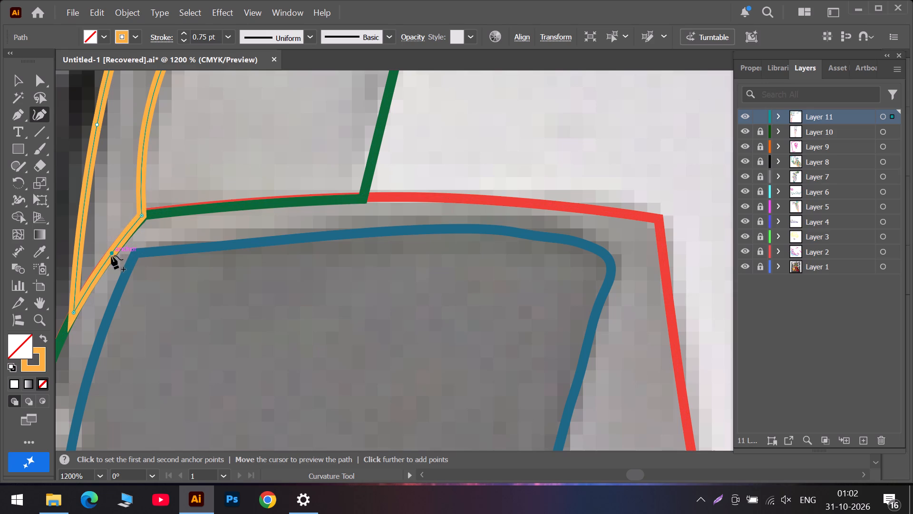
pyautogui.moveTo(111, 256); pyautogui.dragTo(107, 260)
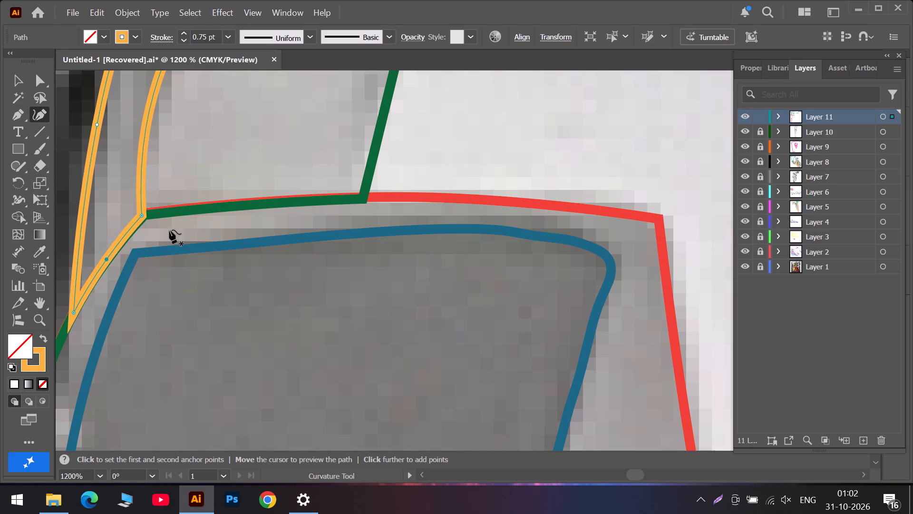
# Fit the red outline's top edge to the green wall outline by moving its curve point beside the green corner and its end corner onto the orange corner.
pyautogui.click(16, 81)
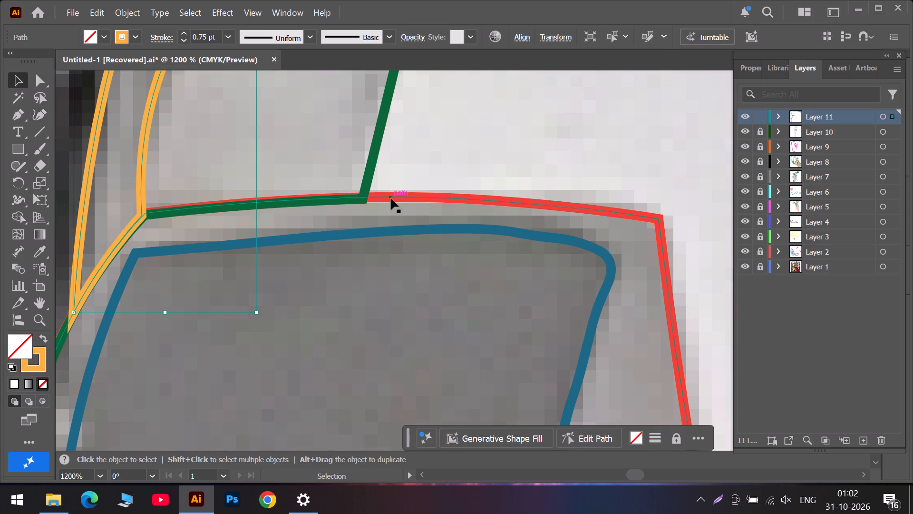
pyautogui.click(397, 196)
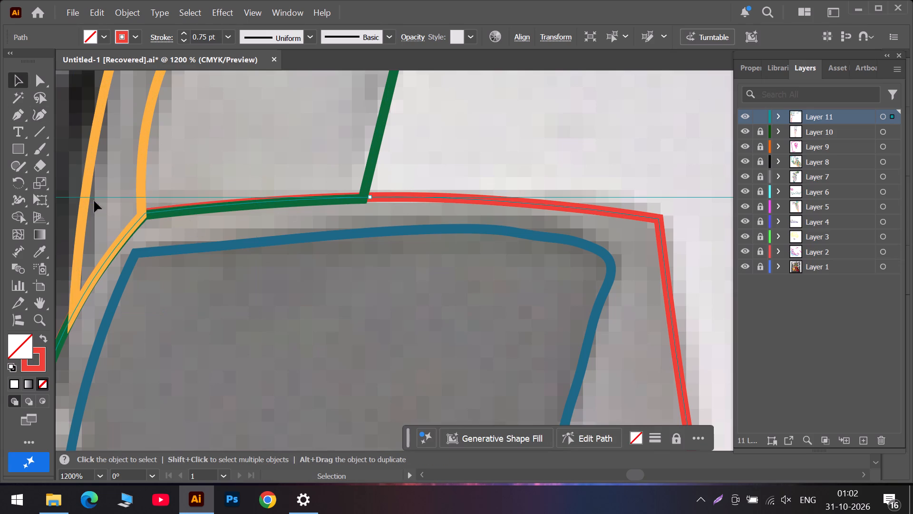
pyautogui.click(40, 119)
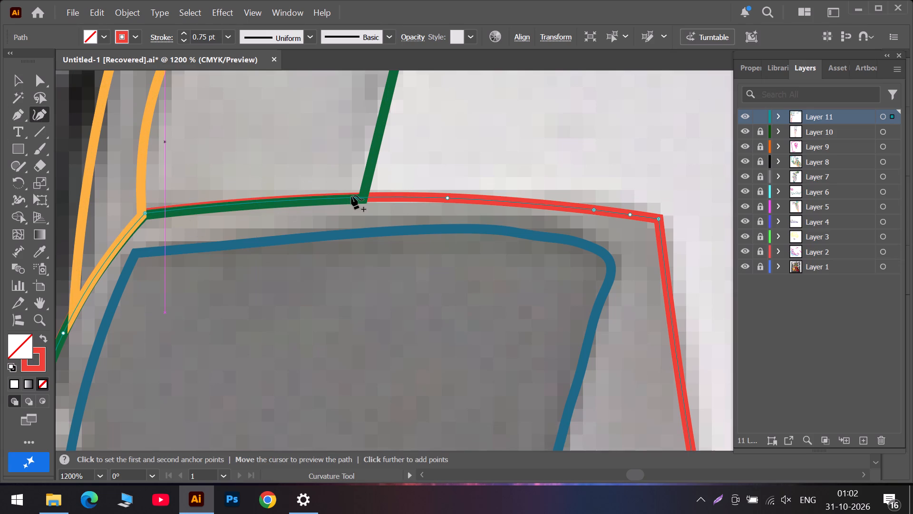
pyautogui.moveTo(449, 198); pyautogui.dragTo(450, 198)
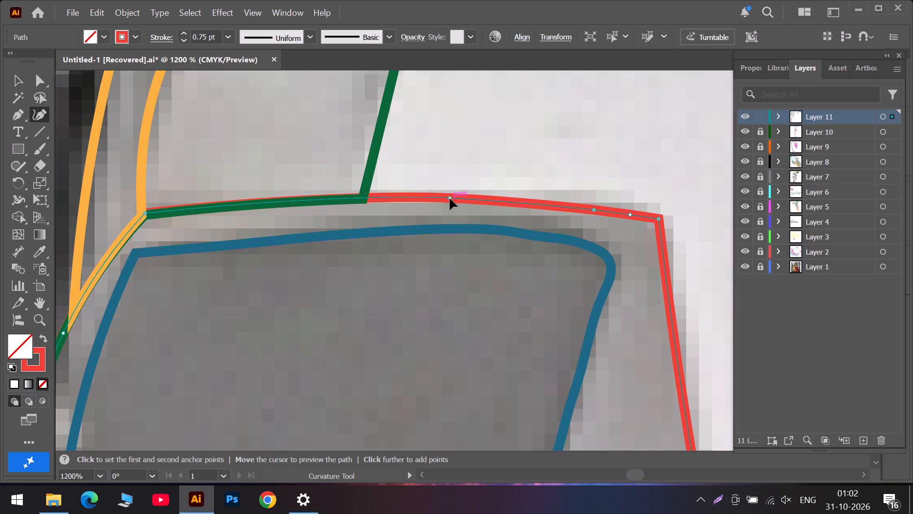
pyautogui.moveTo(450, 198); pyautogui.dragTo(447, 199)
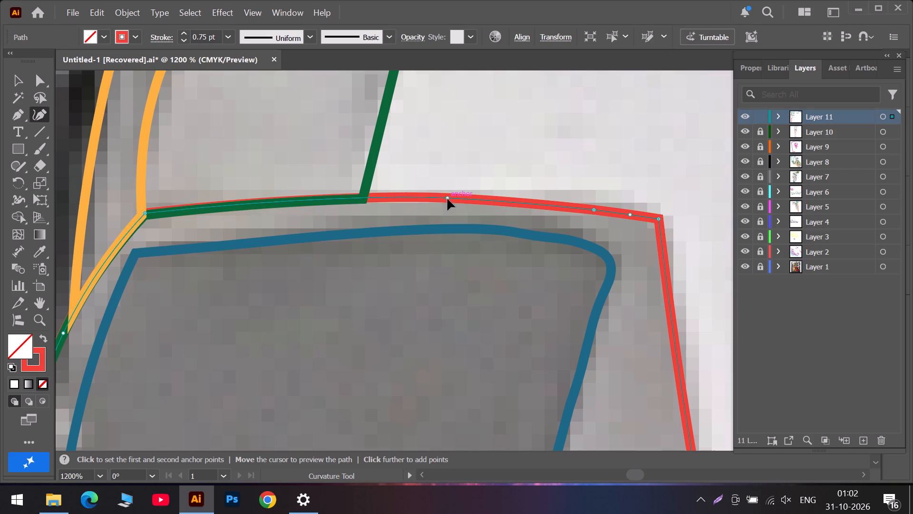
pyautogui.moveTo(447, 199); pyautogui.dragTo(427, 199)
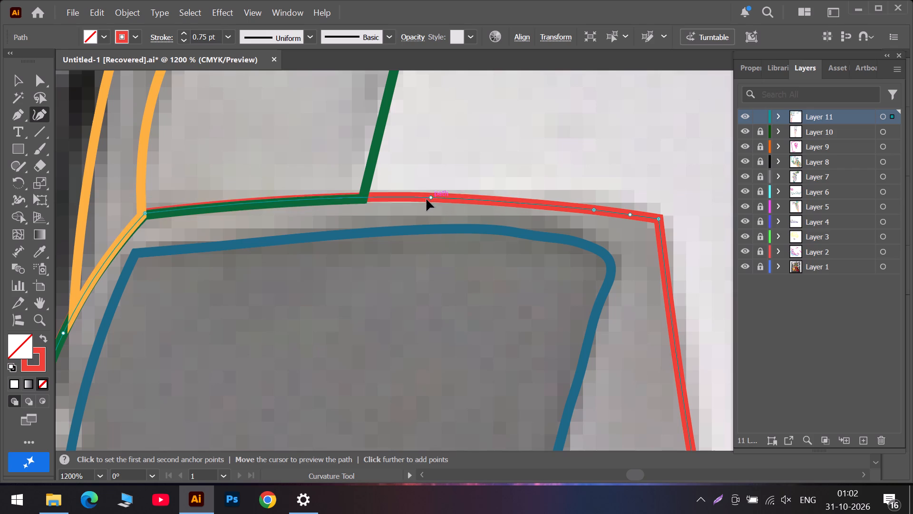
pyautogui.moveTo(427, 199); pyautogui.dragTo(379, 199)
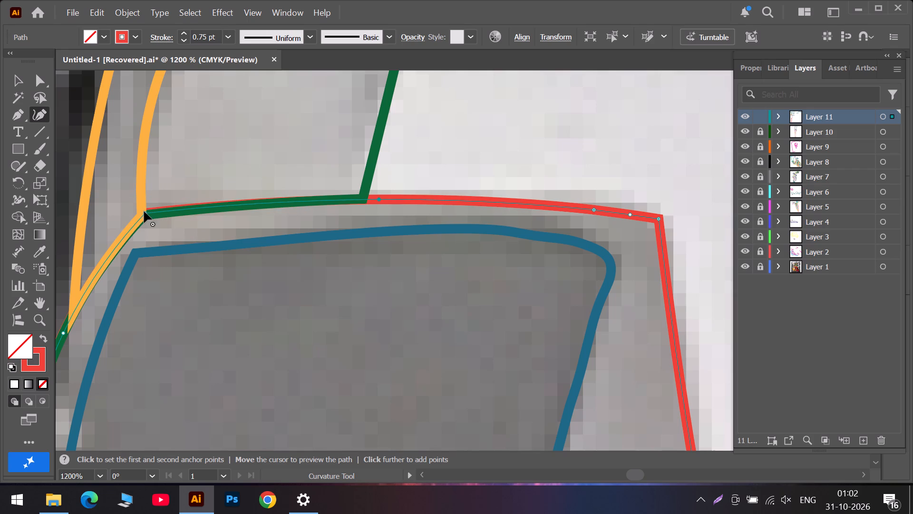
pyautogui.click(144, 212)
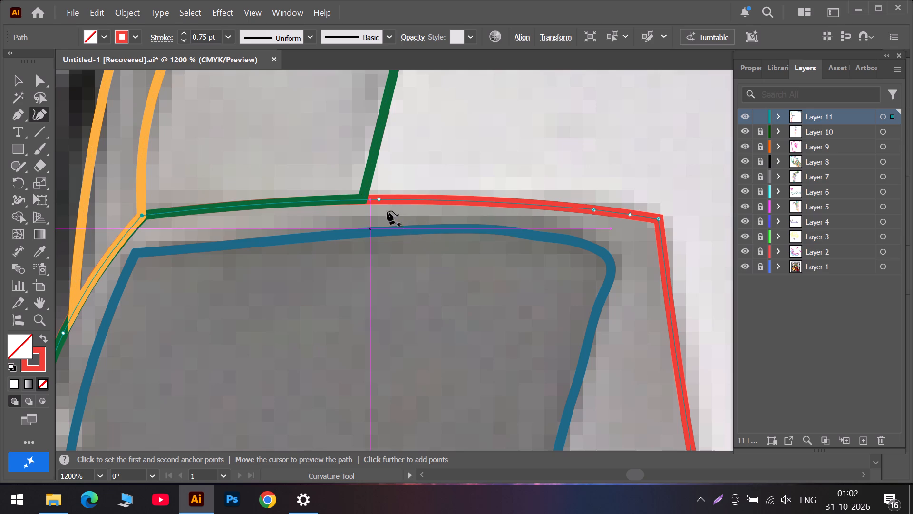
pyautogui.click(379, 197)
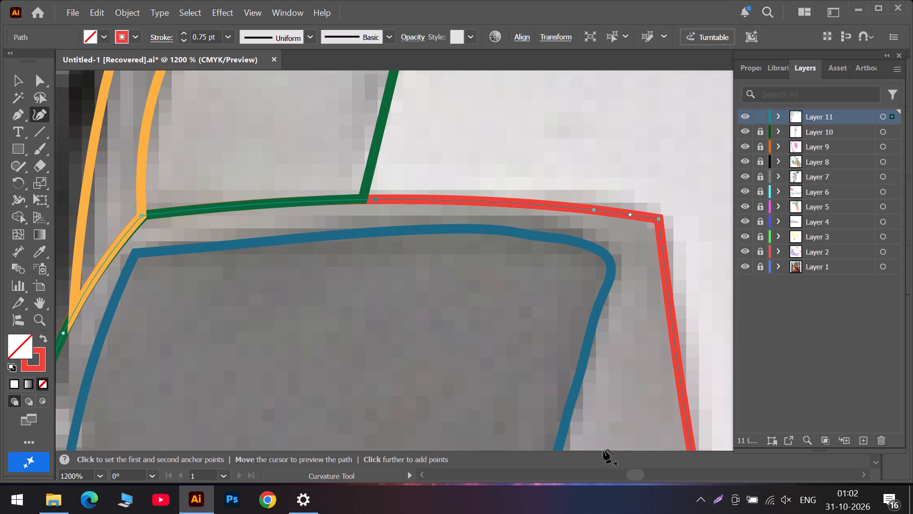
# Fit the red outline to the green outline's upper scallop by repositioning its curve point and adding two more along the arc.
pyautogui.click(612, 473)
pyautogui.scroll(-6, 484, 227)
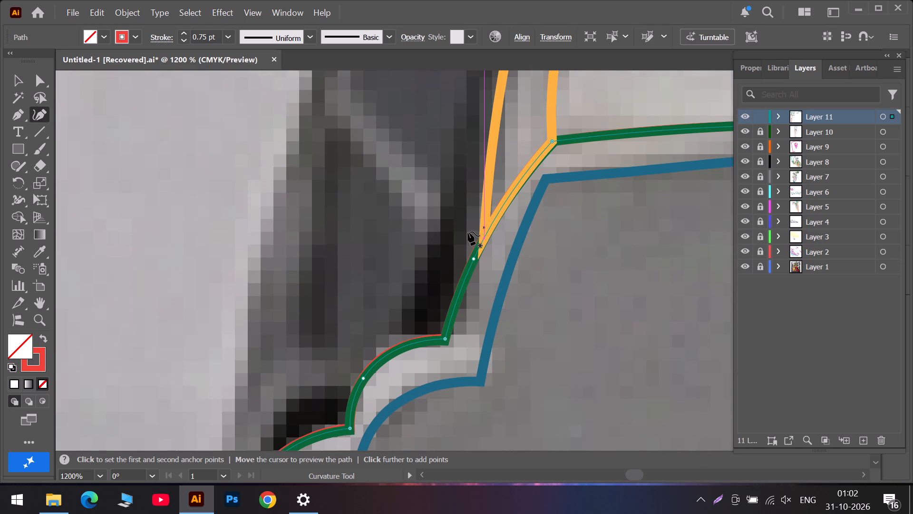
pyautogui.scroll(-6, 459, 239)
pyautogui.scroll(-5, 383, 279)
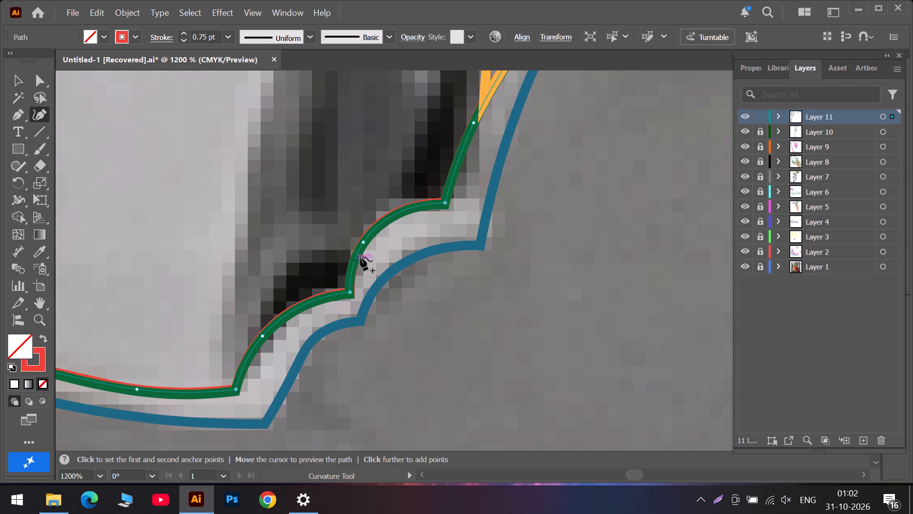
pyautogui.moveTo(364, 241); pyautogui.dragTo(361, 247)
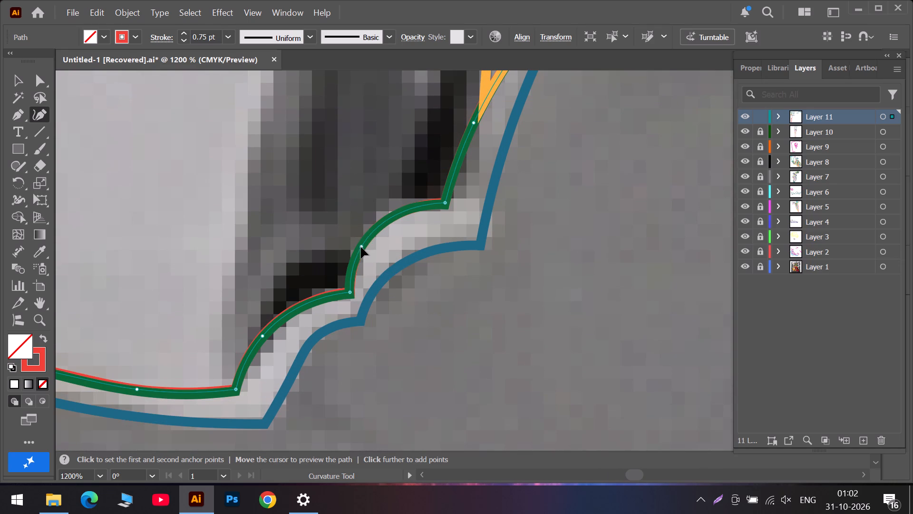
pyautogui.moveTo(361, 247); pyautogui.dragTo(366, 246)
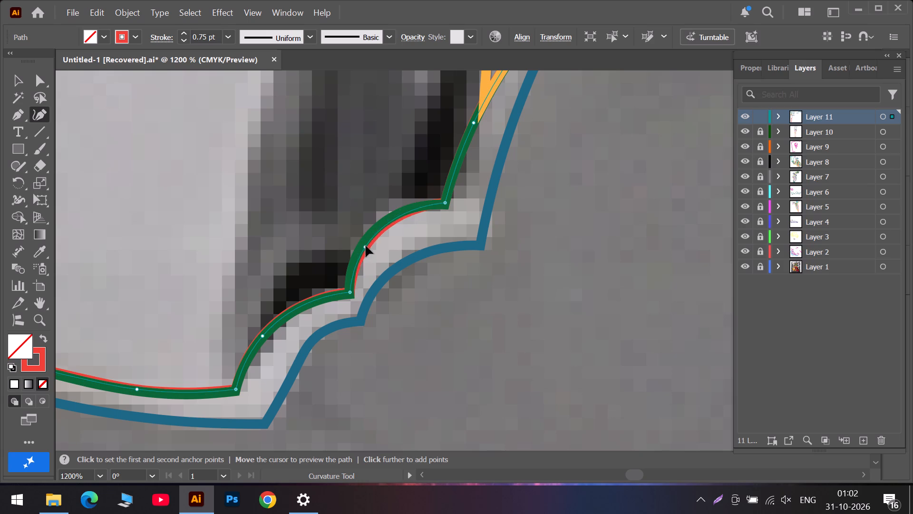
pyautogui.moveTo(366, 246); pyautogui.dragTo(372, 230)
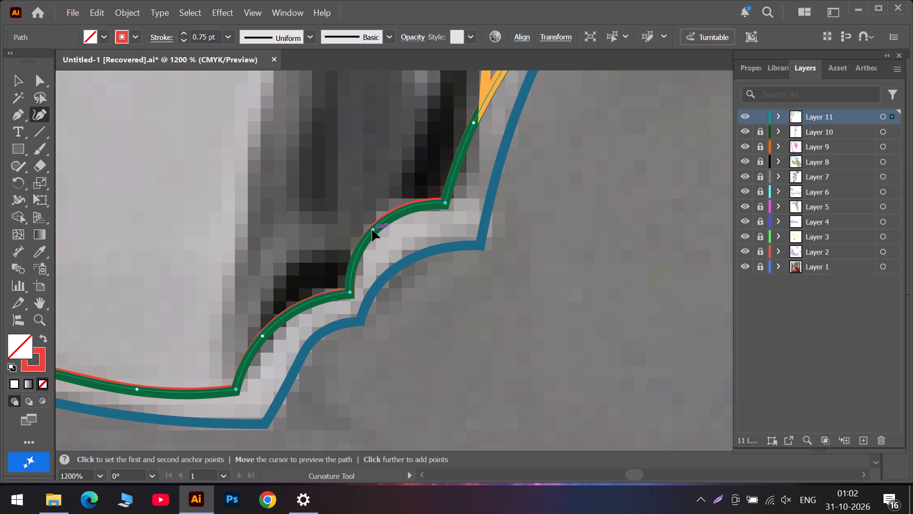
pyautogui.moveTo(372, 230); pyautogui.dragTo(354, 259)
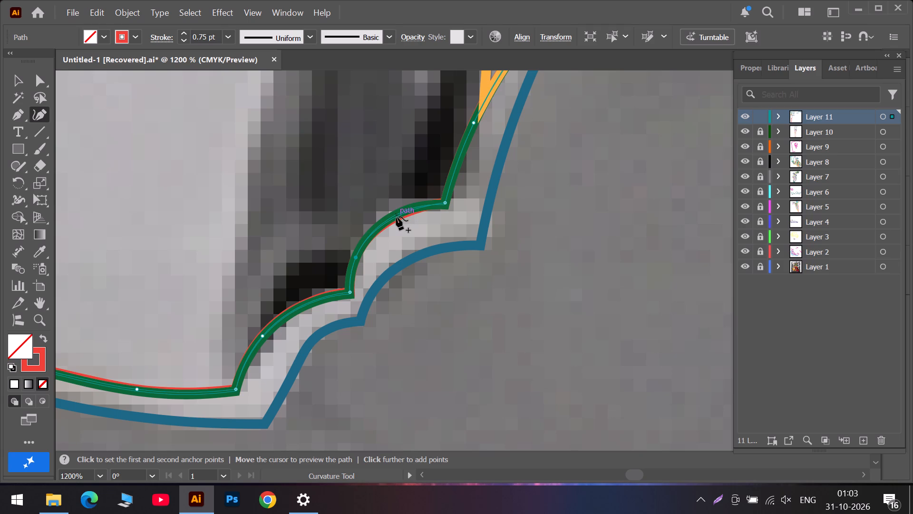
pyautogui.moveTo(398, 216); pyautogui.dragTo(391, 216)
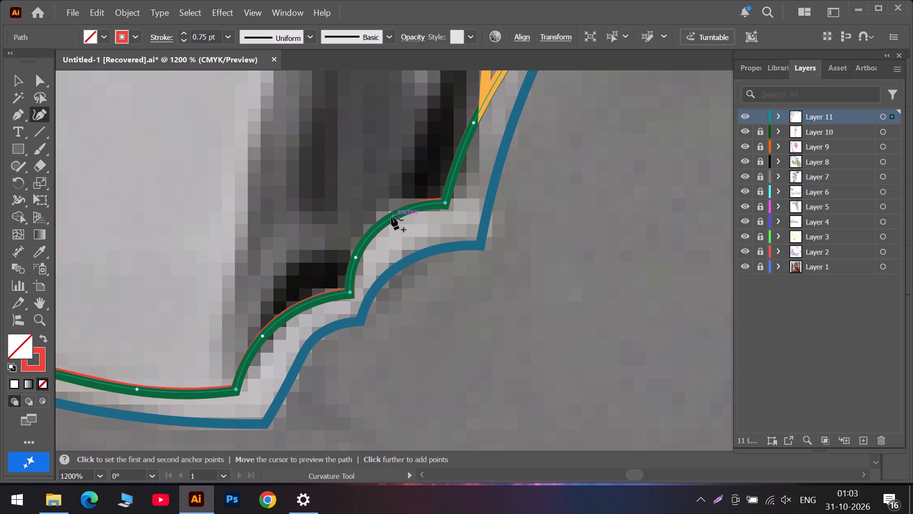
pyautogui.moveTo(391, 216); pyautogui.dragTo(383, 223)
pyautogui.moveTo(434, 202); pyautogui.dragTo(426, 205)
# Fit the red outline to the green outline's lower scallop by shifting its curve point toward the base and adding another along the upper arc.
pyautogui.scroll(-6, 284, 295)
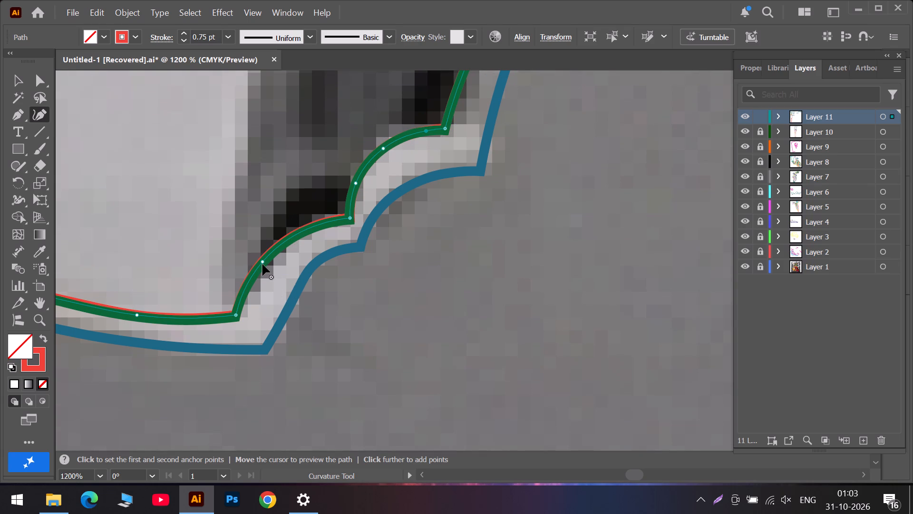
pyautogui.moveTo(262, 264); pyautogui.dragTo(254, 276)
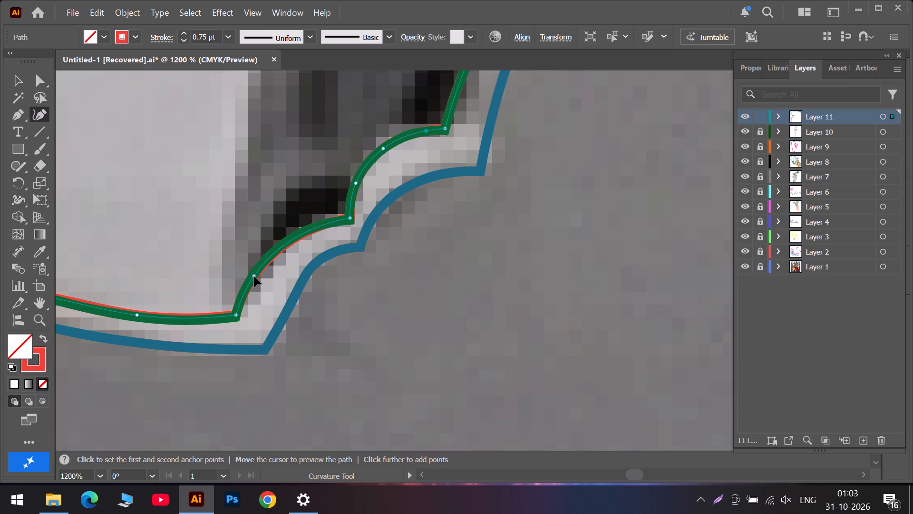
pyautogui.moveTo(254, 276); pyautogui.dragTo(244, 291)
pyautogui.moveTo(330, 223); pyautogui.dragTo(318, 227)
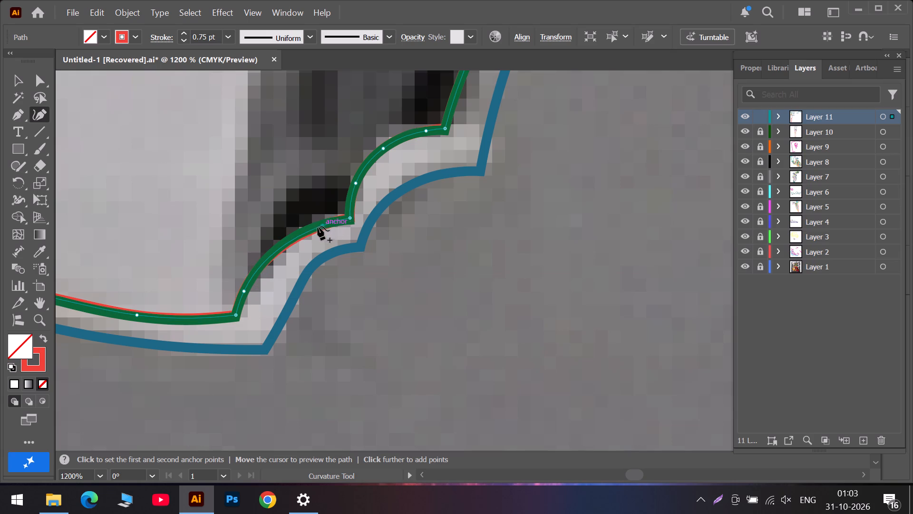
pyautogui.moveTo(318, 227); pyautogui.dragTo(303, 234)
pyautogui.moveTo(303, 234); pyautogui.dragTo(304, 232)
# Fit the red outline's bottom edge to the green outline by adjusting its curve point, adding one on each side, and shifting the rounded end's point.
pyautogui.scroll(-2, 221, 273)
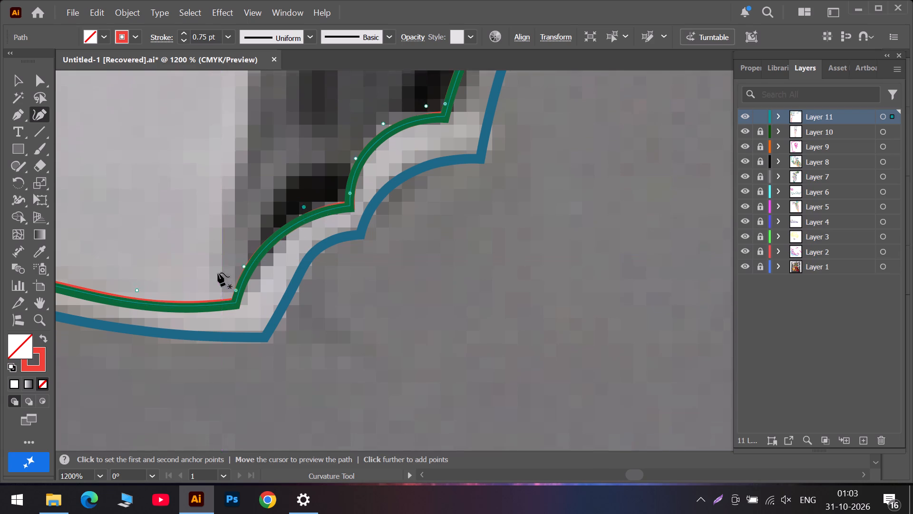
pyautogui.scroll(-2, 218, 273)
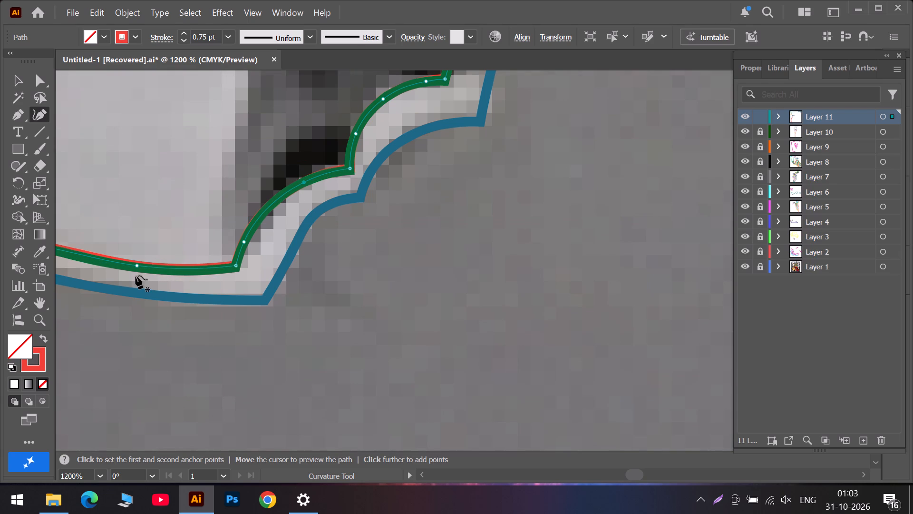
pyautogui.moveTo(138, 265); pyautogui.dragTo(131, 268)
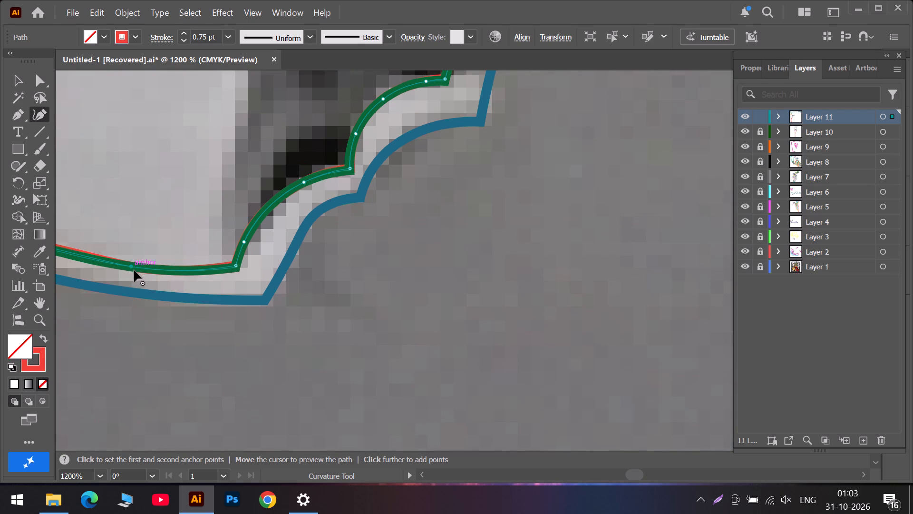
pyautogui.moveTo(605, 474); pyautogui.dragTo(595, 468)
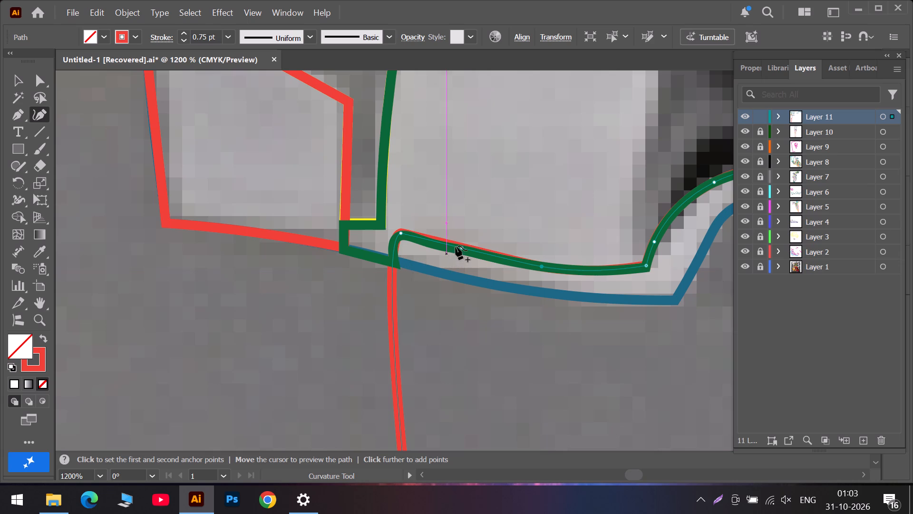
pyautogui.click(462, 249)
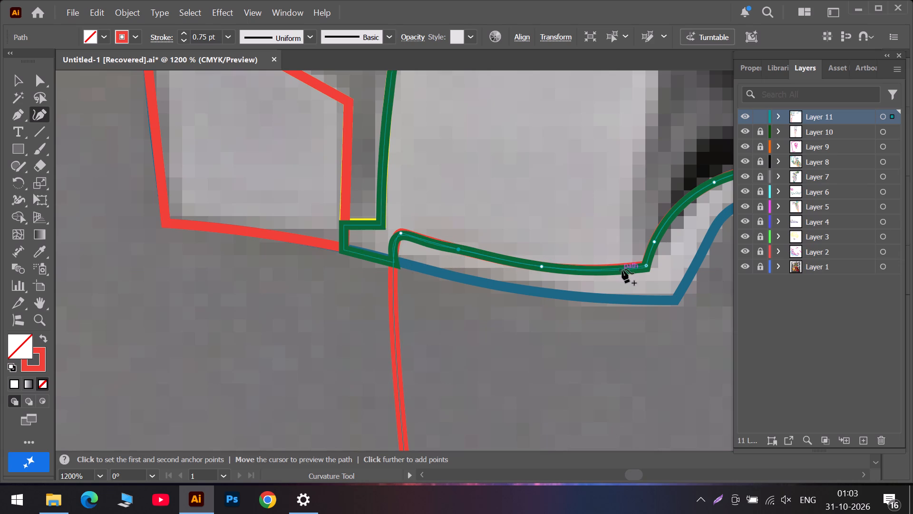
pyautogui.moveTo(624, 268); pyautogui.dragTo(610, 271)
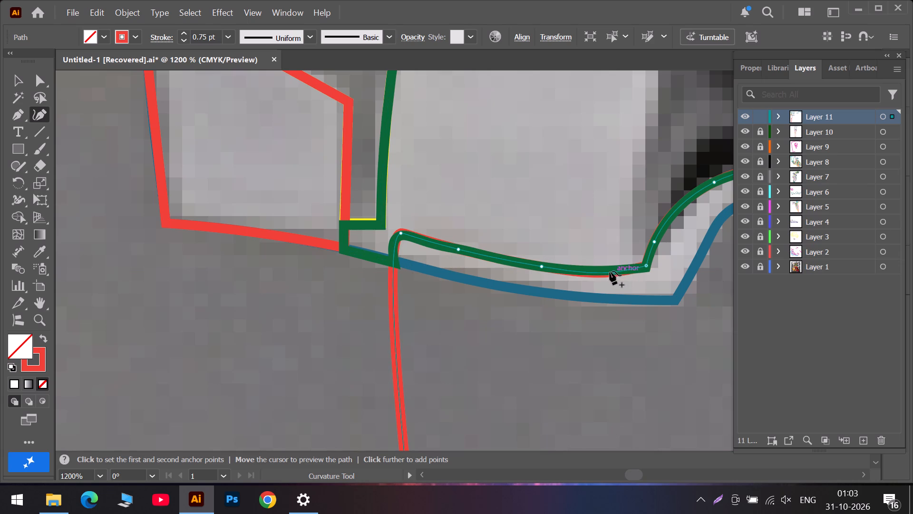
pyautogui.moveTo(610, 271); pyautogui.dragTo(606, 269)
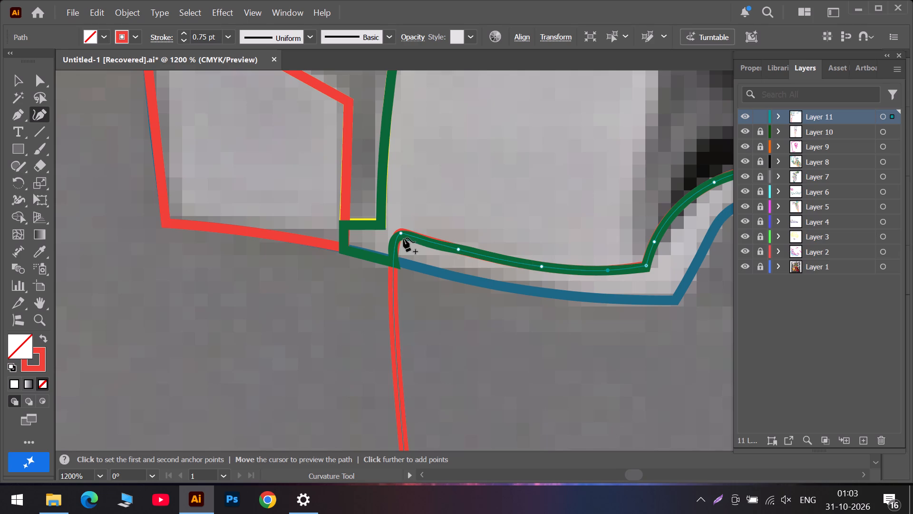
pyautogui.click(401, 233)
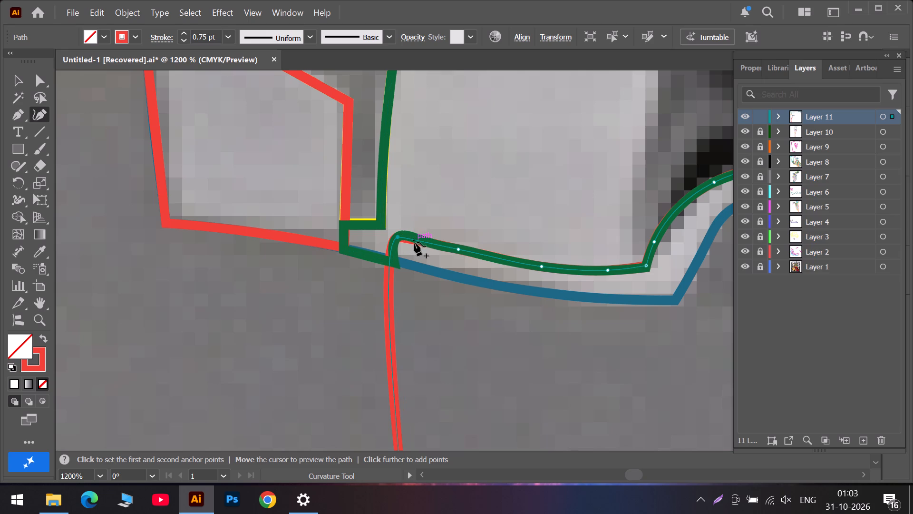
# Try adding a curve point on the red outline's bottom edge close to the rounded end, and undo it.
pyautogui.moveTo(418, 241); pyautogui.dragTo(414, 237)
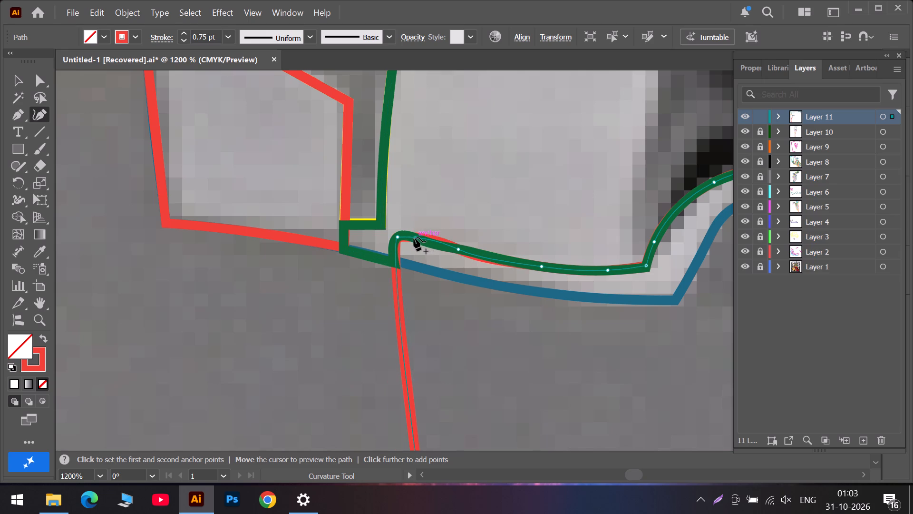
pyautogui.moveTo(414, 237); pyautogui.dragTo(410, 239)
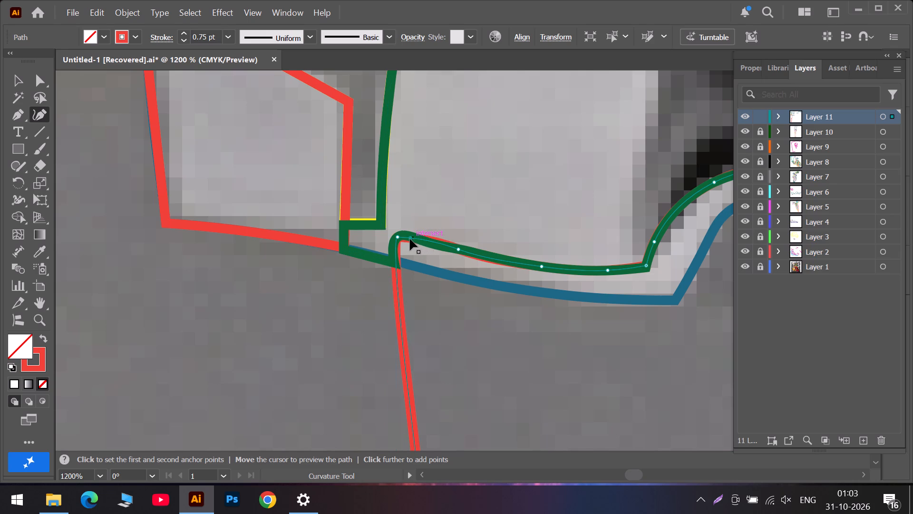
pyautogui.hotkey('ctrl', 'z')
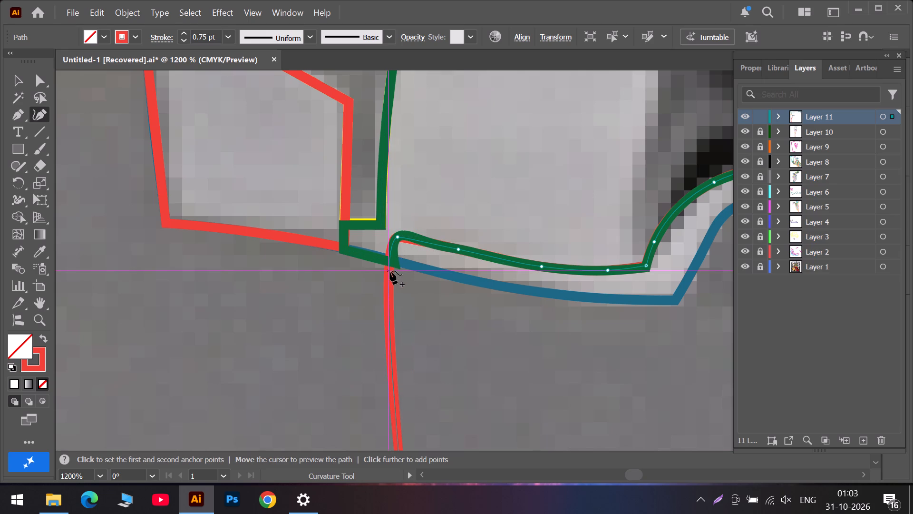
# Add curve points on the red outline just below the rounded end and along its bottom edge to follow the green bend.
pyautogui.moveTo(390, 271); pyautogui.dragTo(397, 275)
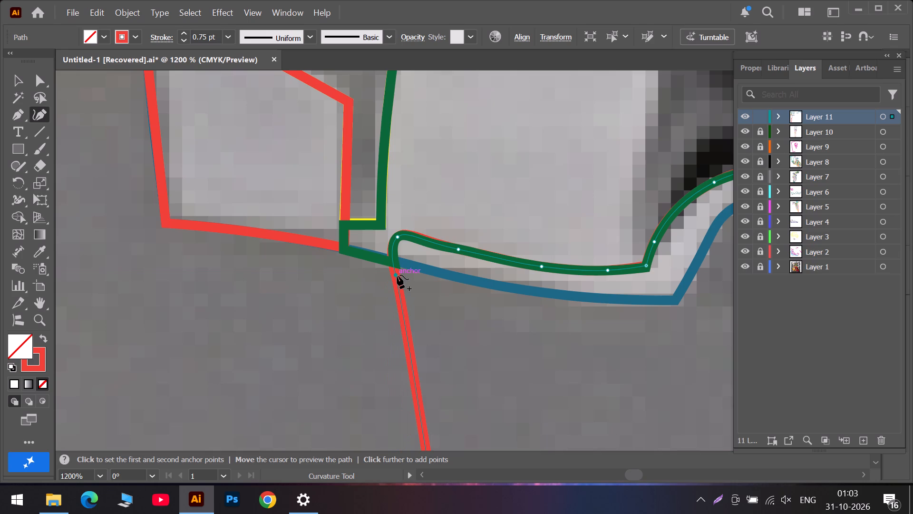
pyautogui.moveTo(397, 275); pyautogui.dragTo(398, 274)
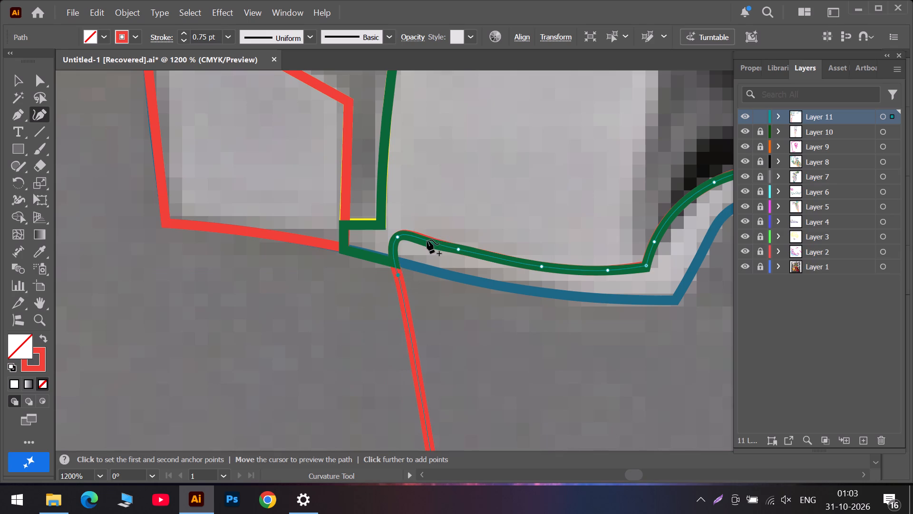
pyautogui.click(426, 241)
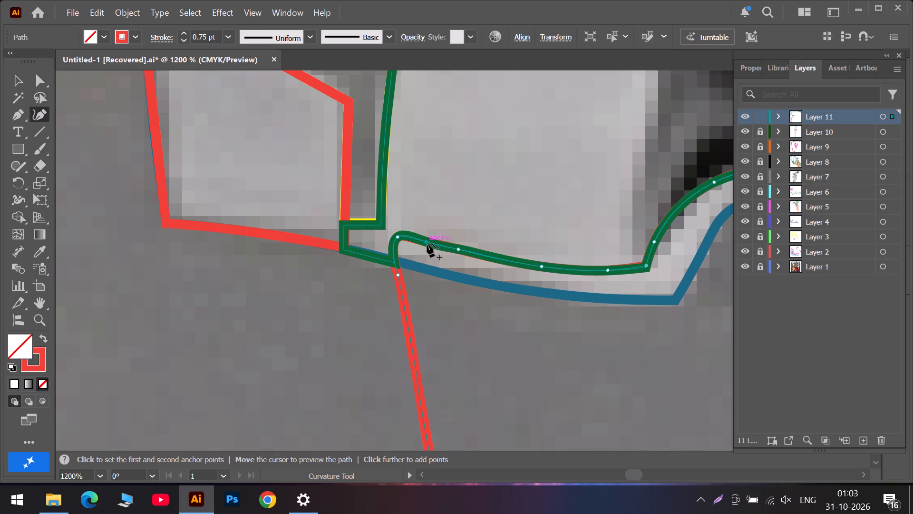
# Add one more curve point on the red outline's bottom edge, just beyond the rounded end, to follow the green line.
pyautogui.keyDown('alt'); pyautogui.scroll(-1, 444, 251); pyautogui.keyUp('alt')
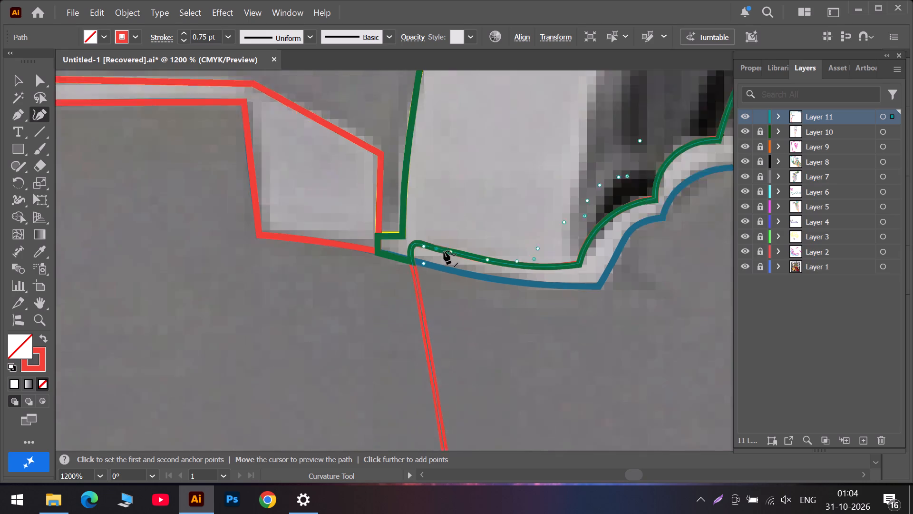
pyautogui.keyDown('alt'); pyautogui.click(444, 251); pyautogui.keyUp('alt')
# Start a new red path on the dark slanted window, tracing its pointed top and long outer edge down to the bottom corner.
pyautogui.keyDown('alt'); pyautogui.scroll(-2, 444, 251); pyautogui.keyUp('alt')
pyautogui.scroll(-8, 444, 251)
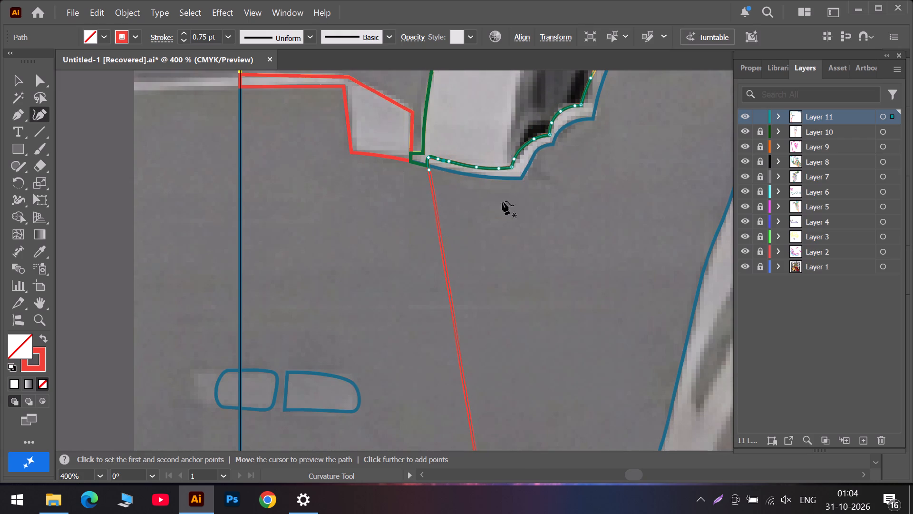
pyautogui.scroll(5, 528, 171)
pyautogui.keyDown('alt'); pyautogui.scroll(3, 606, 131); pyautogui.keyUp('alt')
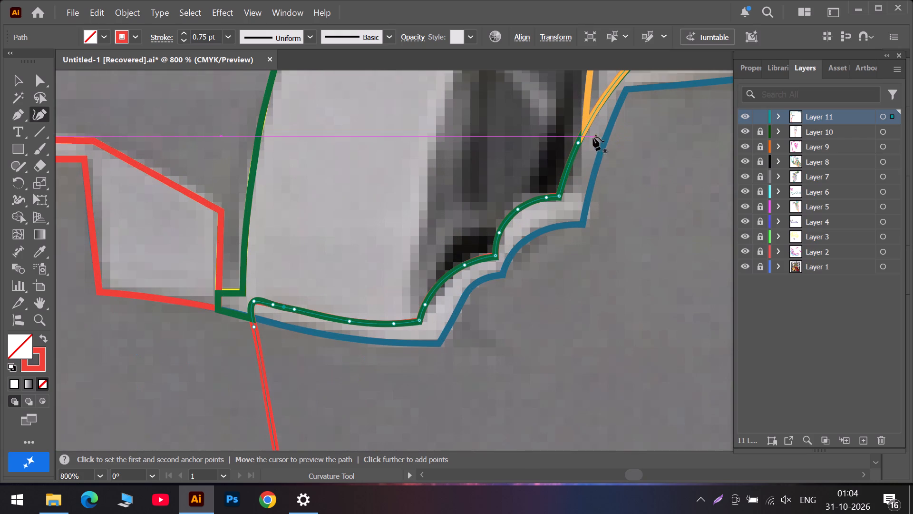
pyautogui.keyDown('alt'); pyautogui.scroll(-3, 580, 149); pyautogui.keyUp('alt')
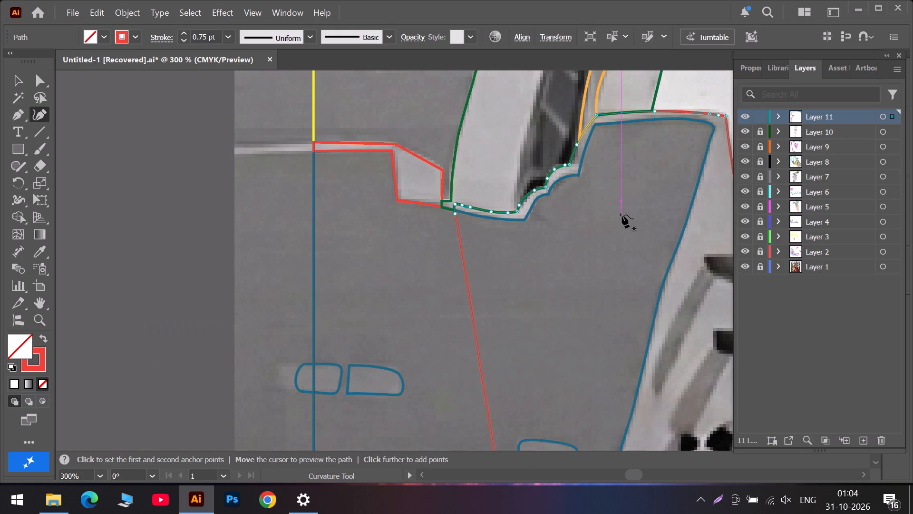
pyautogui.scroll(5, 617, 211)
pyautogui.scroll(9, 591, 157)
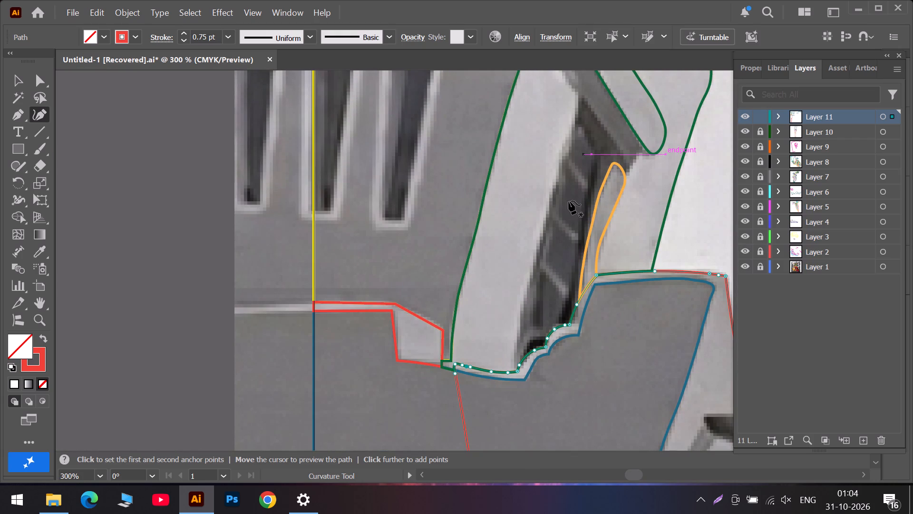
pyautogui.scroll(3, 536, 221)
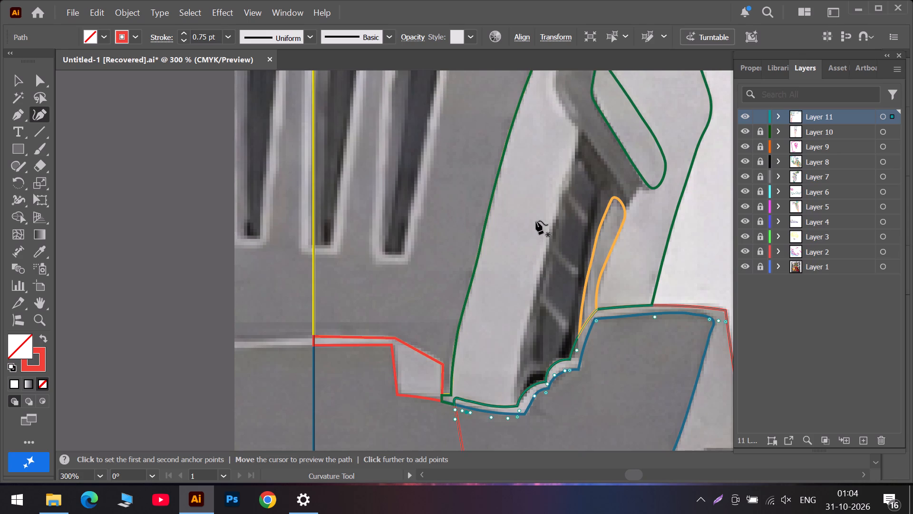
pyautogui.click(595, 184)
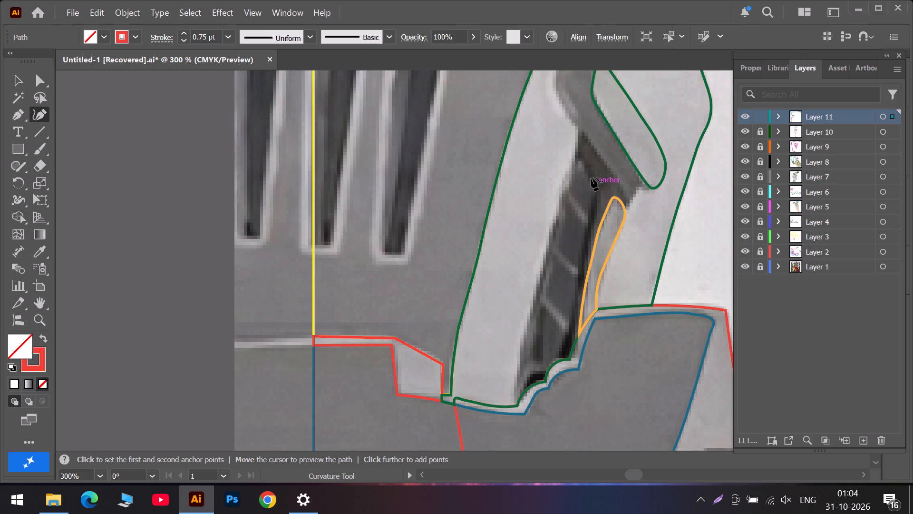
pyautogui.click(584, 163)
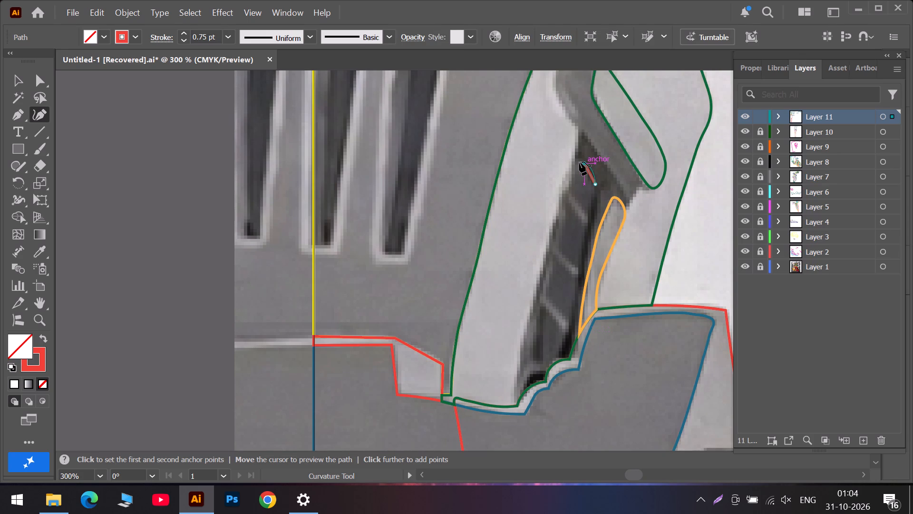
pyautogui.doubleClick(579, 158)
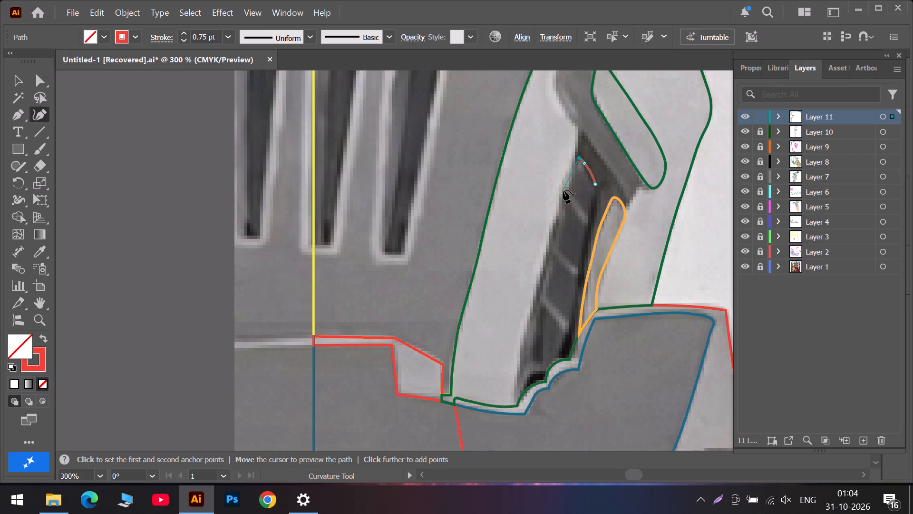
pyautogui.click(563, 191)
pyautogui.click(560, 217)
pyautogui.click(551, 255)
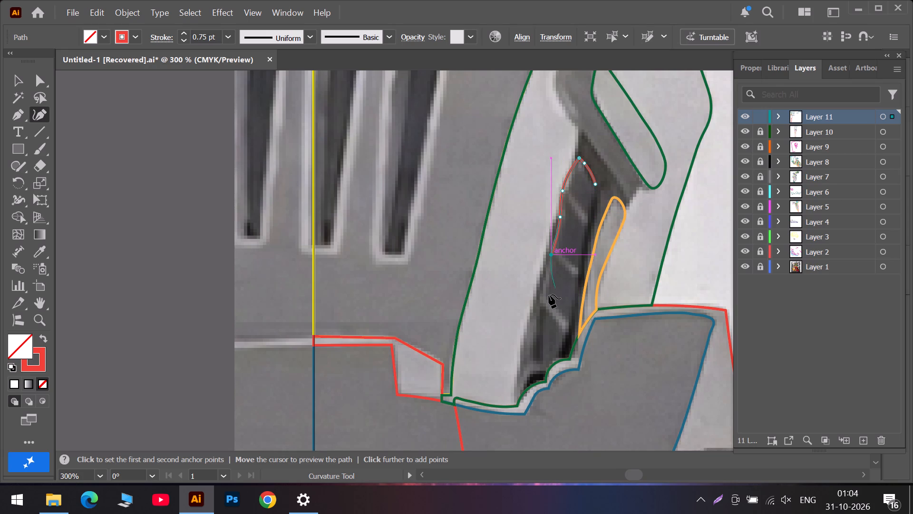
pyautogui.click(528, 330)
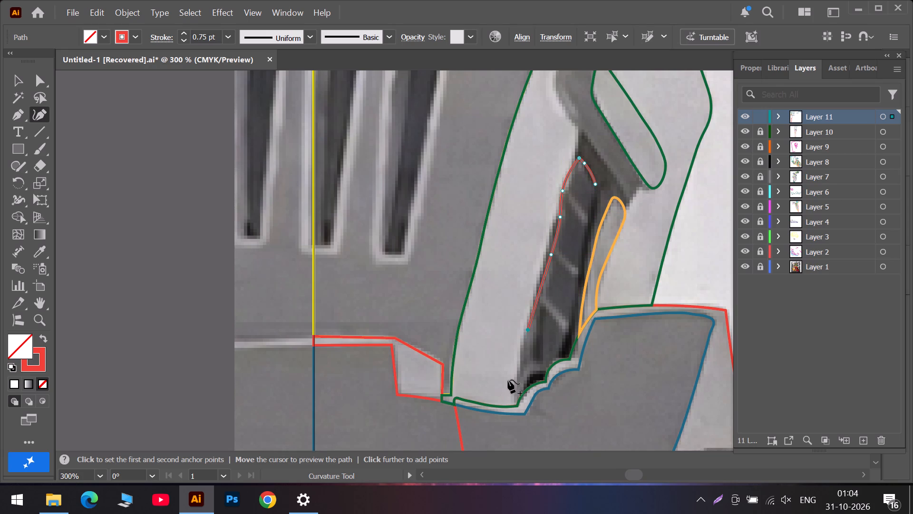
pyautogui.doubleClick(517, 394)
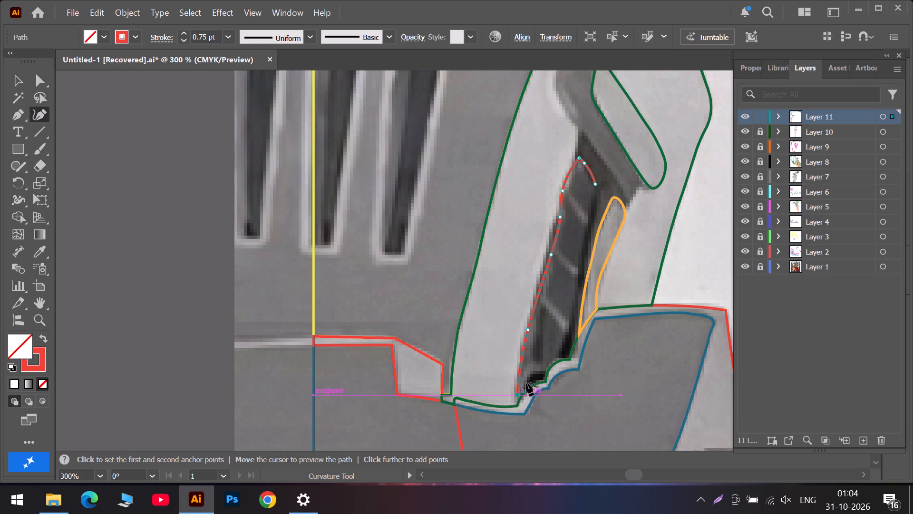
# Continue the window frame path around the curved foot and its small step, and up the inner edge to the lowest crossbar.
pyautogui.click(530, 373)
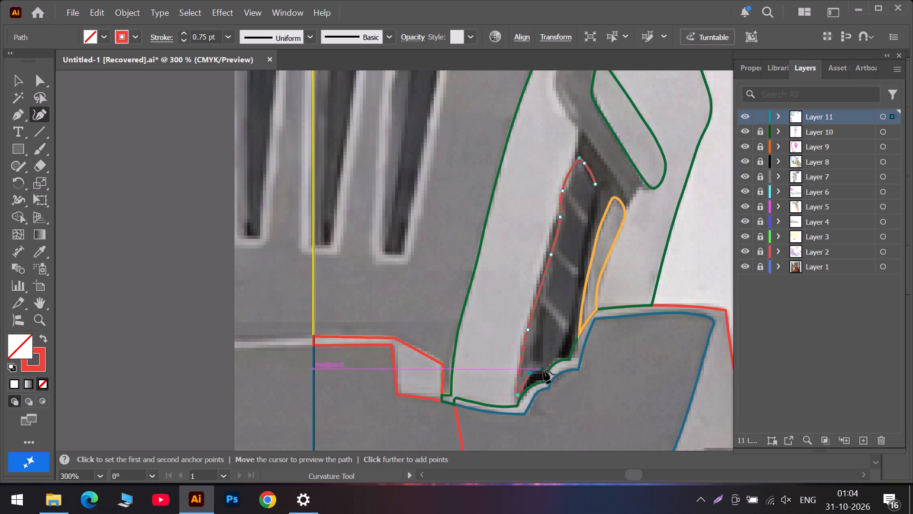
pyautogui.doubleClick(544, 370)
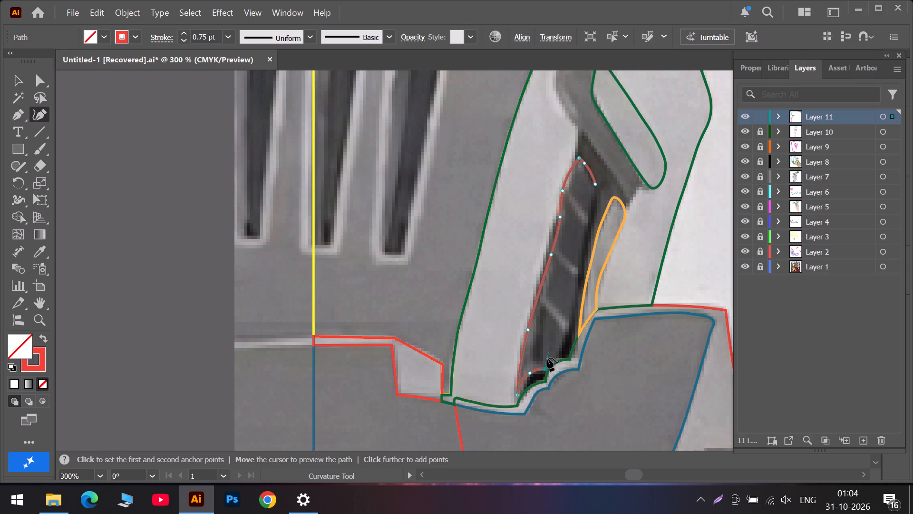
pyautogui.doubleClick(546, 361)
pyautogui.click(534, 361)
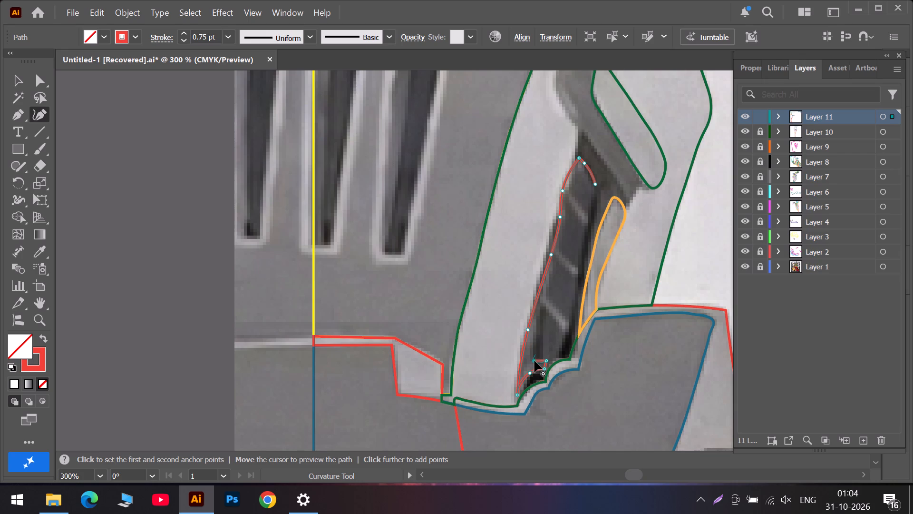
pyautogui.doubleClick(534, 361)
pyautogui.doubleClick(543, 310)
# Trace the lowest and middle diagonal crossbars with straight corner points, following the frame's inner edge between them.
pyautogui.doubleClick(564, 333)
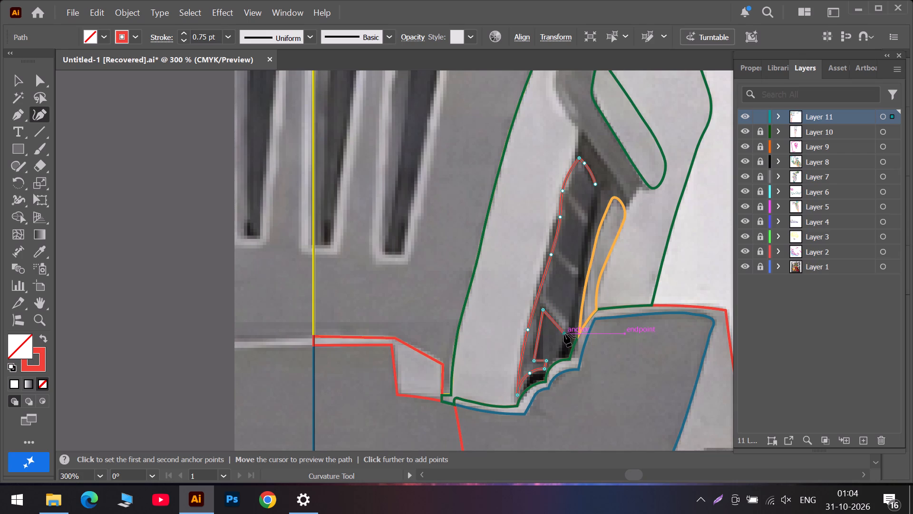
pyautogui.doubleClick(569, 320)
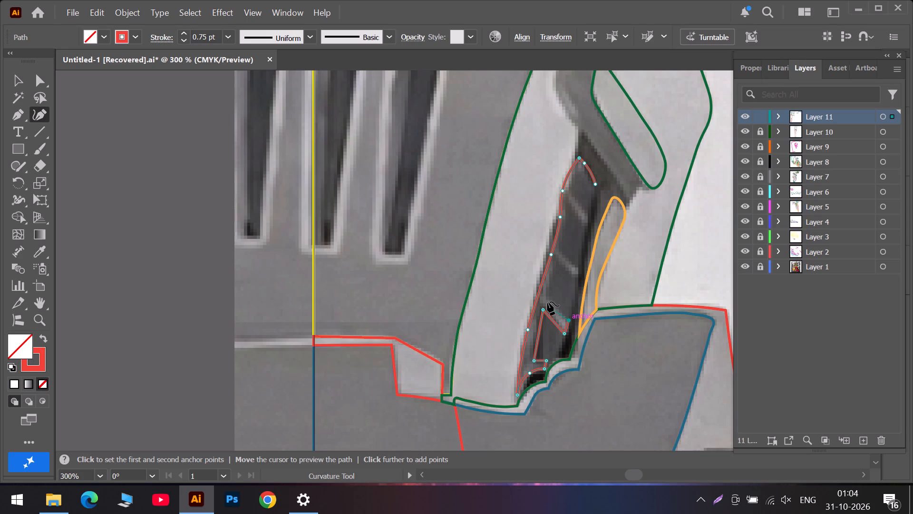
pyautogui.doubleClick(545, 299)
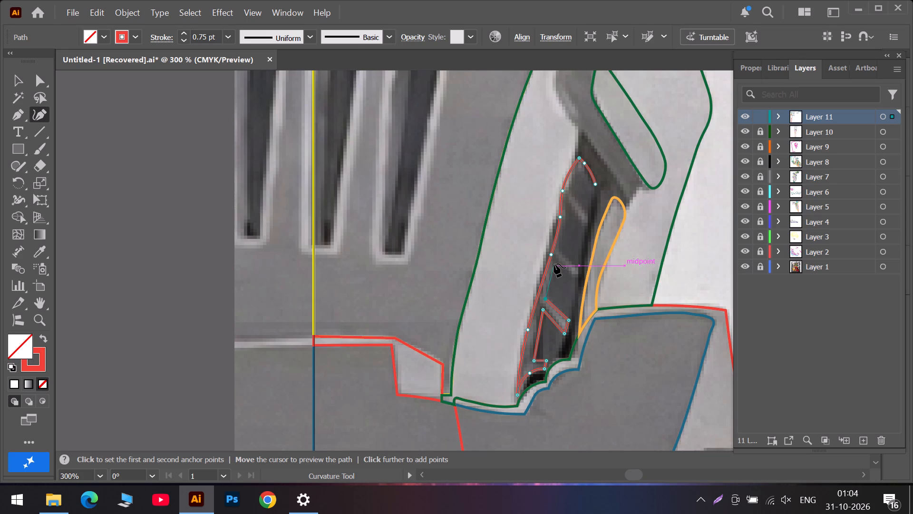
pyautogui.doubleClick(556, 258)
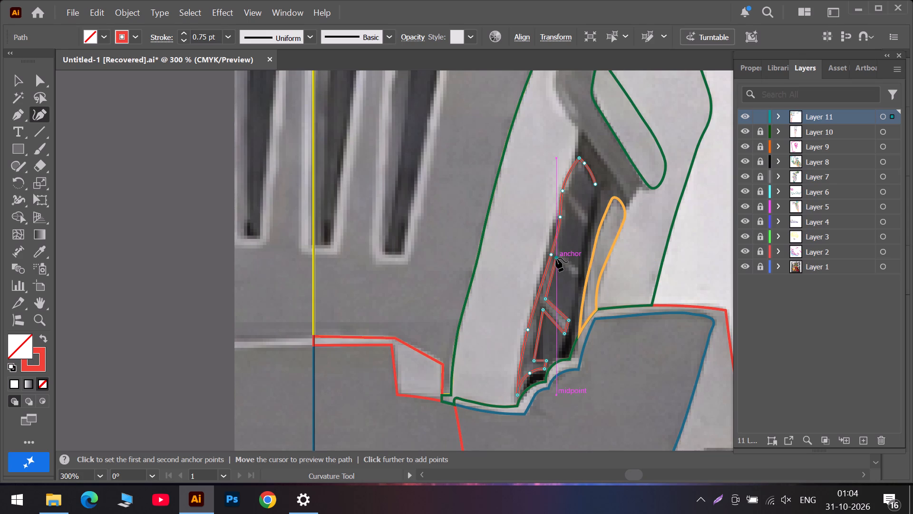
pyautogui.doubleClick(574, 277)
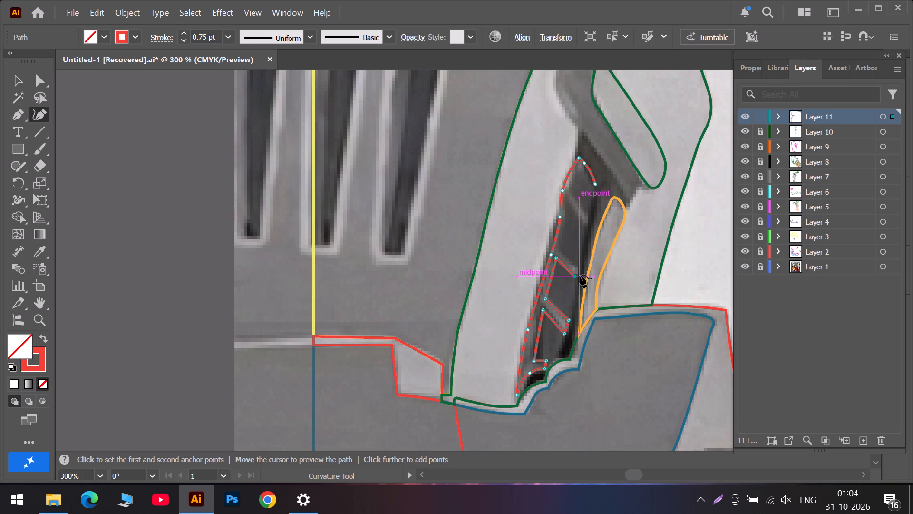
pyautogui.doubleClick(577, 269)
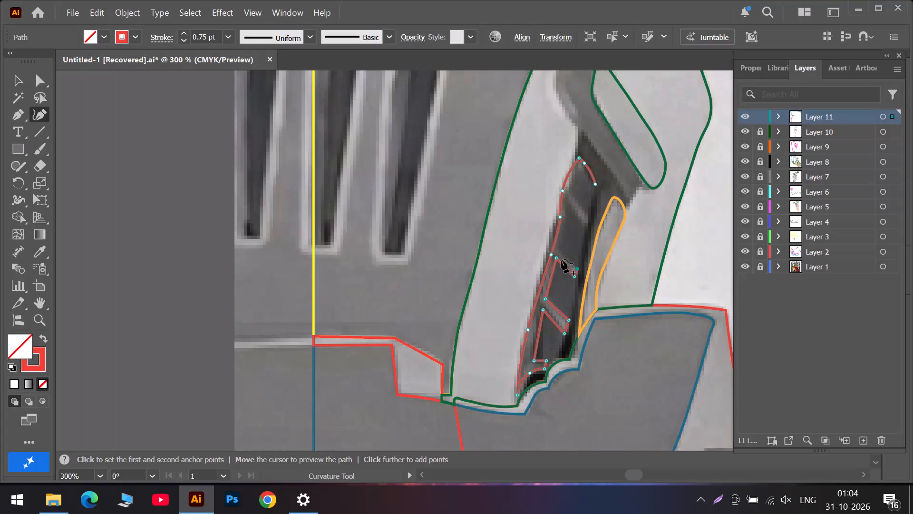
pyautogui.doubleClick(557, 250)
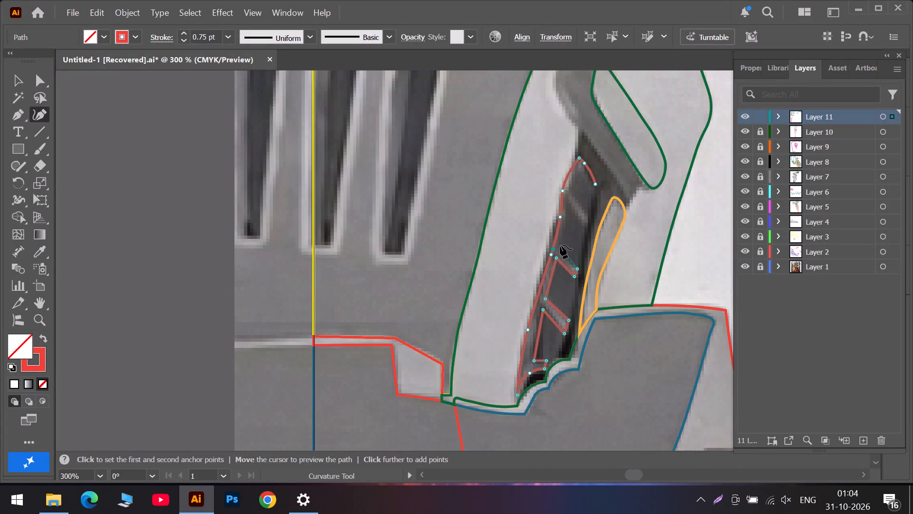
pyautogui.click(560, 244)
pyautogui.hotkey('ctrl', 'z')
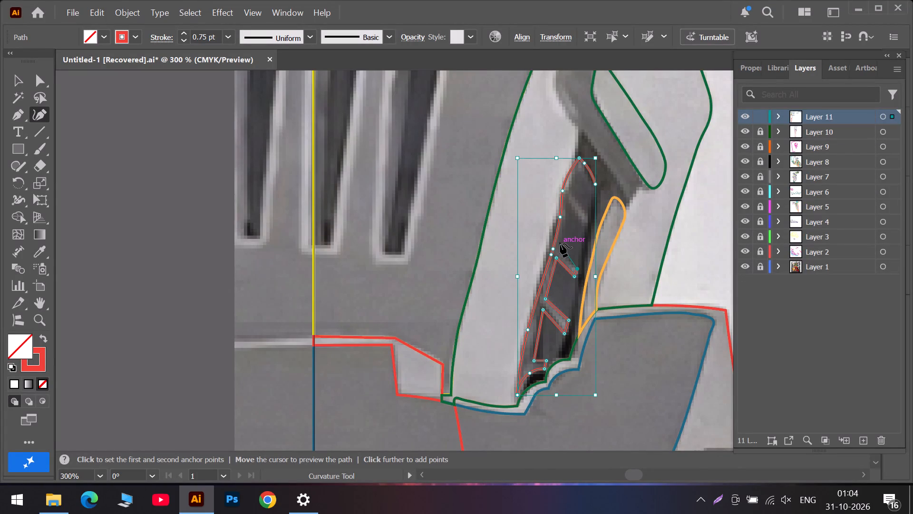
pyautogui.doubleClick(559, 247)
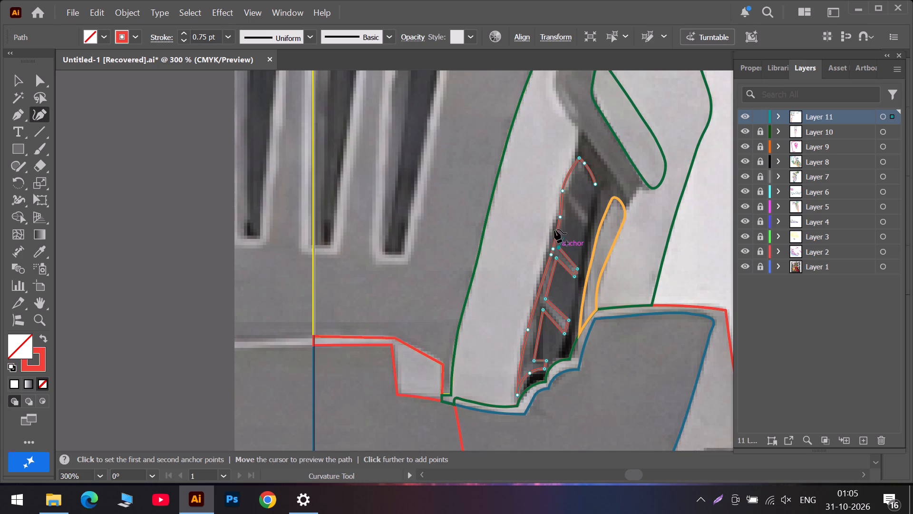
# Continue the path up the frame's inner edge and trace around the uppermost diagonal crossbar with corner points.
pyautogui.click(564, 224)
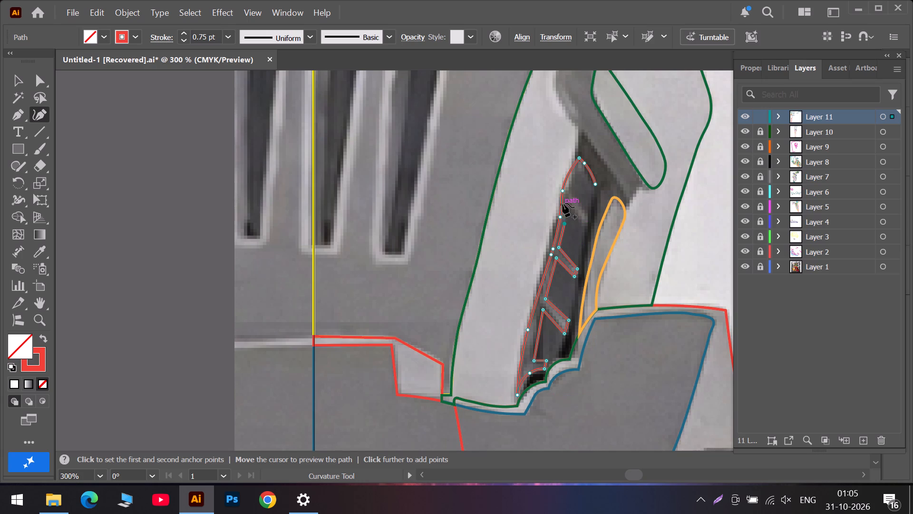
pyautogui.doubleClick(568, 199)
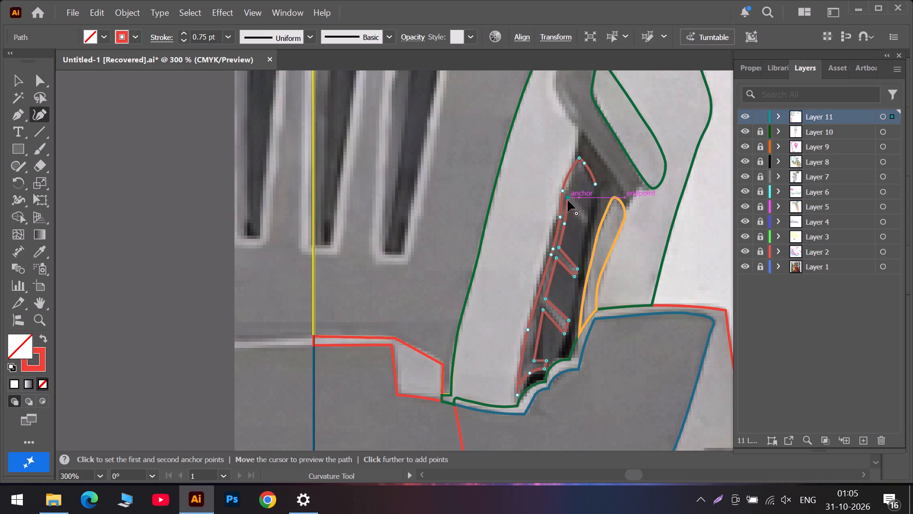
pyautogui.doubleClick(584, 226)
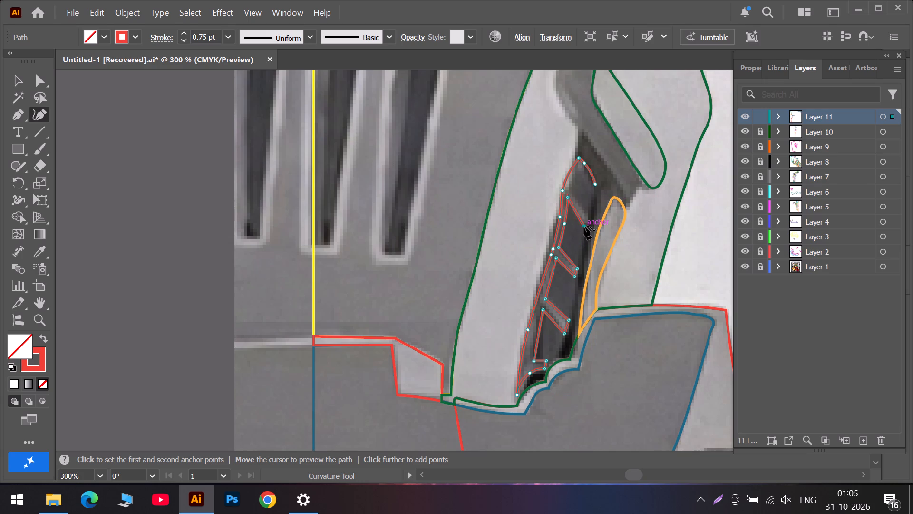
pyautogui.doubleClick(588, 215)
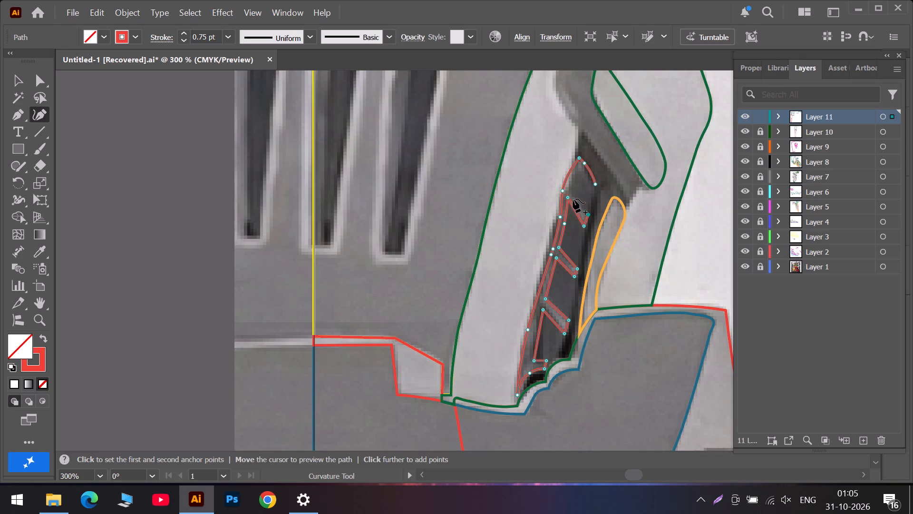
pyautogui.doubleClick(571, 191)
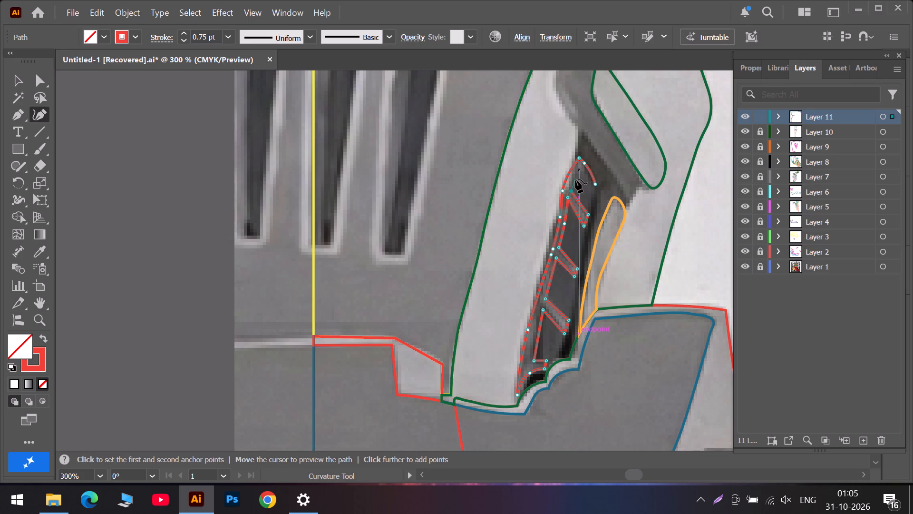
# Curve the path along the inner side of the window's pointed top and close the frame outline at its starting point.
pyautogui.click(575, 179)
pyautogui.click(580, 173)
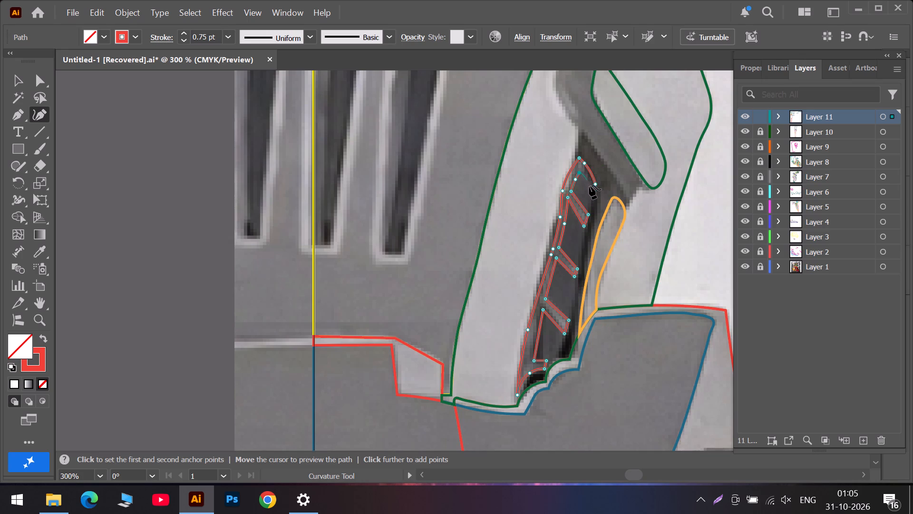
pyautogui.click(595, 185)
pyautogui.click(595, 185)
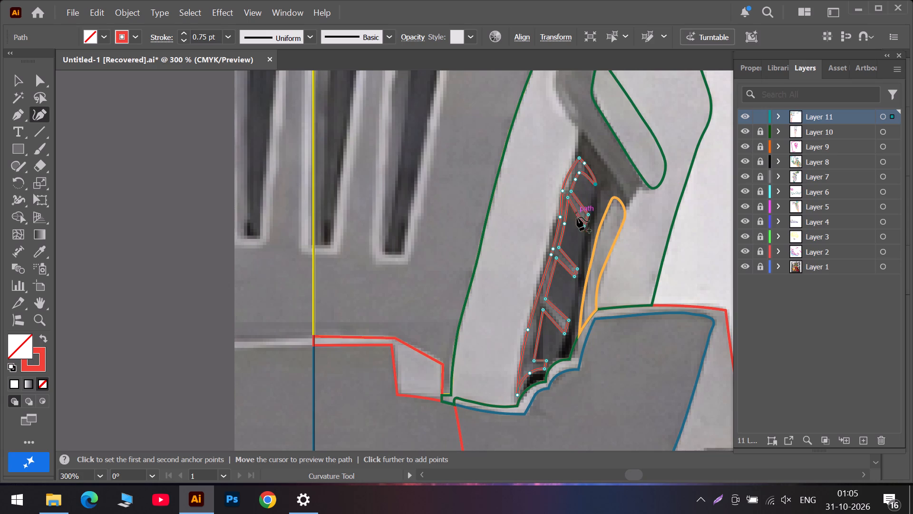
pyautogui.click(586, 226)
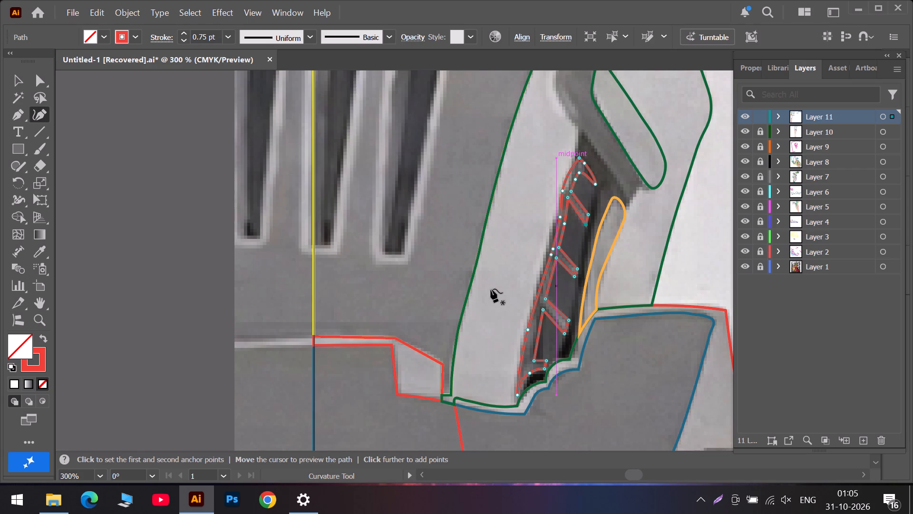
pyautogui.scroll(2, 541, 396)
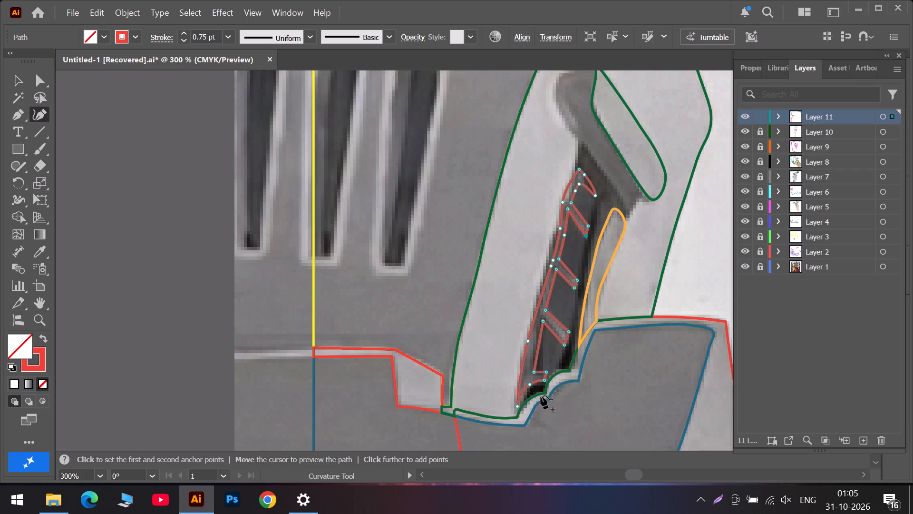
# Adjust the window frame's bottom tip and the curve point of its foot to follow the dark window's lower edge.
pyautogui.scroll(1, 541, 395)
pyautogui.scroll(-6, 541, 393)
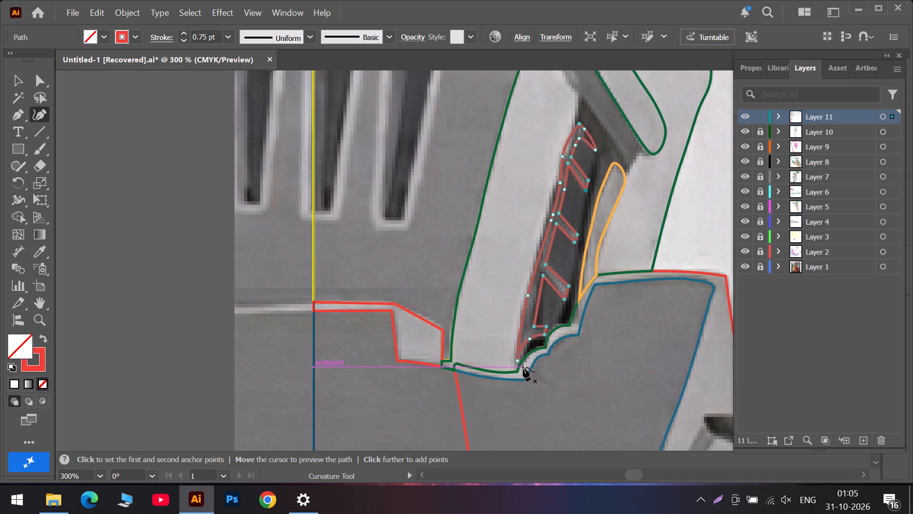
pyautogui.scroll(3, 523, 367)
pyautogui.scroll(-4, 523, 367)
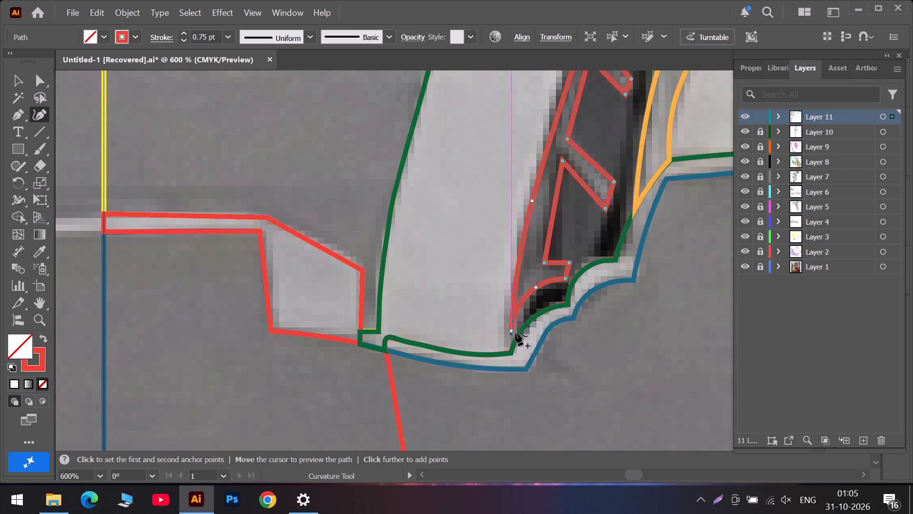
pyautogui.moveTo(510, 331); pyautogui.dragTo(513, 342)
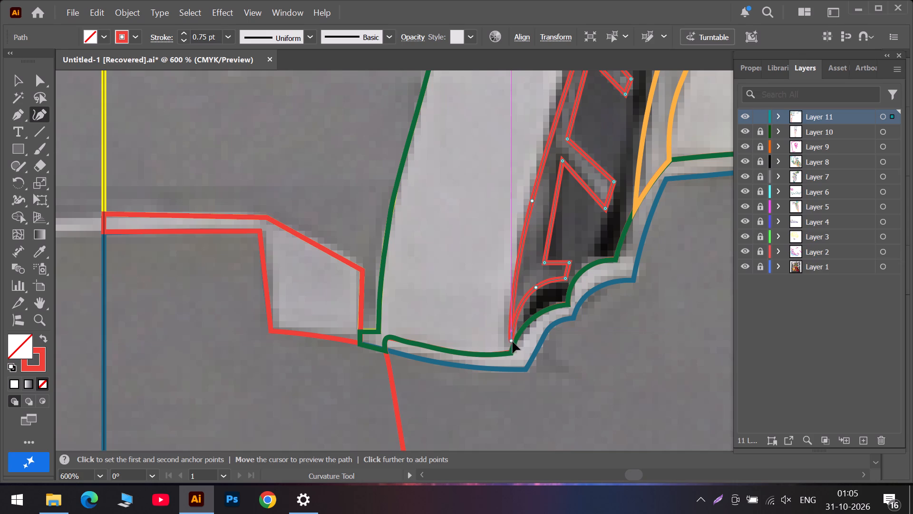
pyautogui.moveTo(513, 342); pyautogui.dragTo(513, 343)
pyautogui.moveTo(535, 289); pyautogui.dragTo(530, 291)
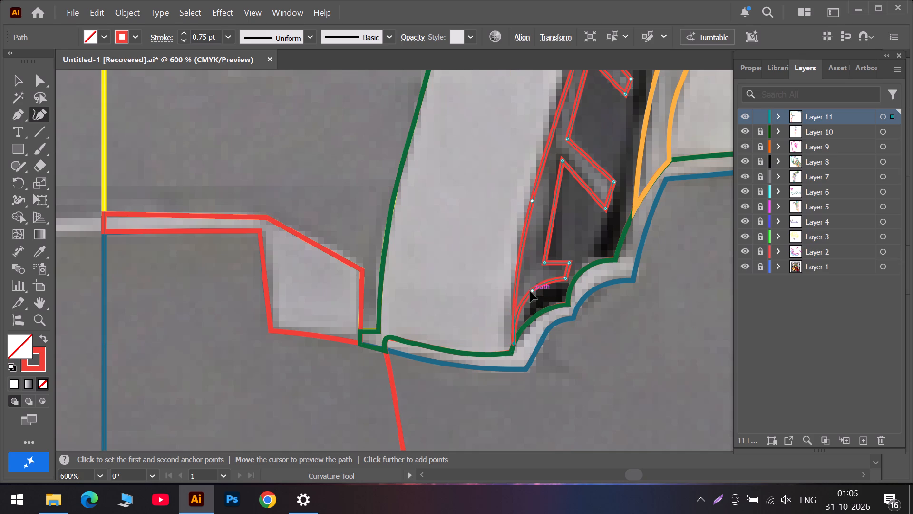
pyautogui.moveTo(530, 291); pyautogui.dragTo(537, 295)
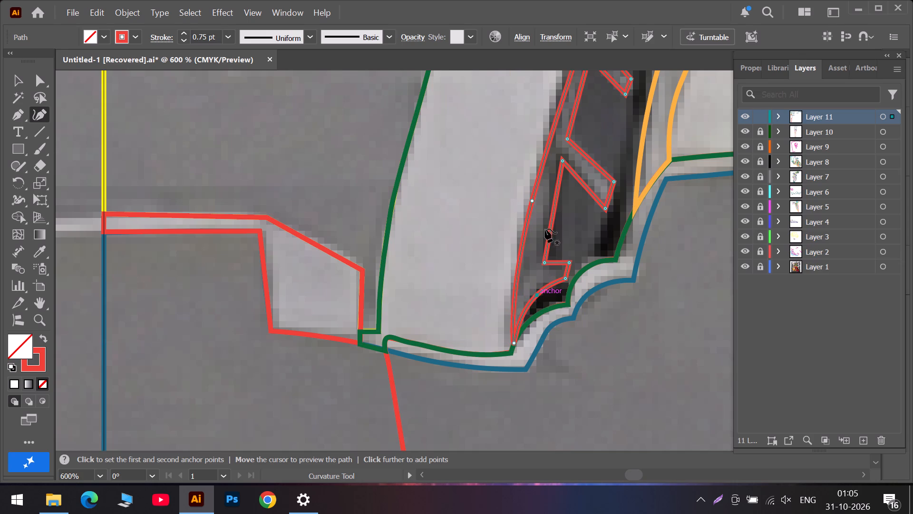
# Reposition the frame's outer-edge points beside the middle crossbar and delete the surplus one, smoothing the line along the window's edge.
pyautogui.scroll(5, 547, 217)
pyautogui.scroll(6, 562, 162)
pyautogui.moveTo(580, 176); pyautogui.dragTo(577, 185)
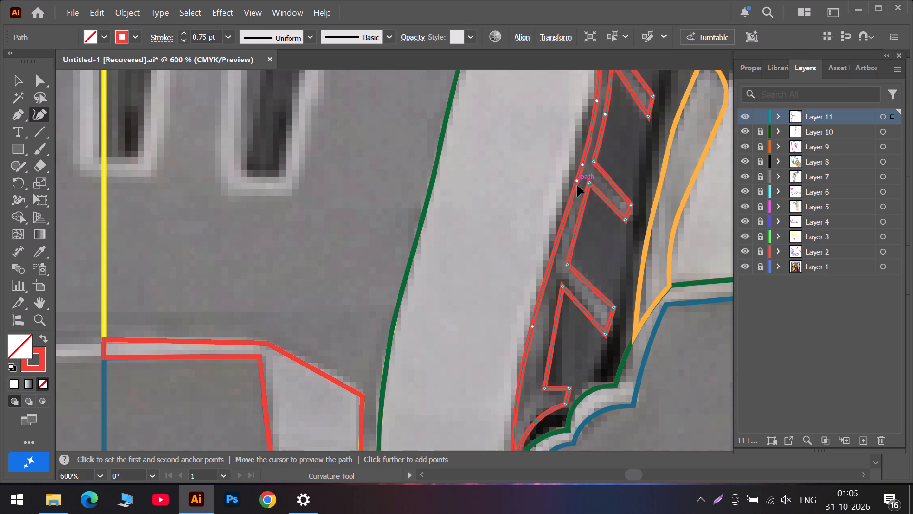
pyautogui.moveTo(577, 185); pyautogui.dragTo(561, 221)
pyautogui.scroll(5, 598, 153)
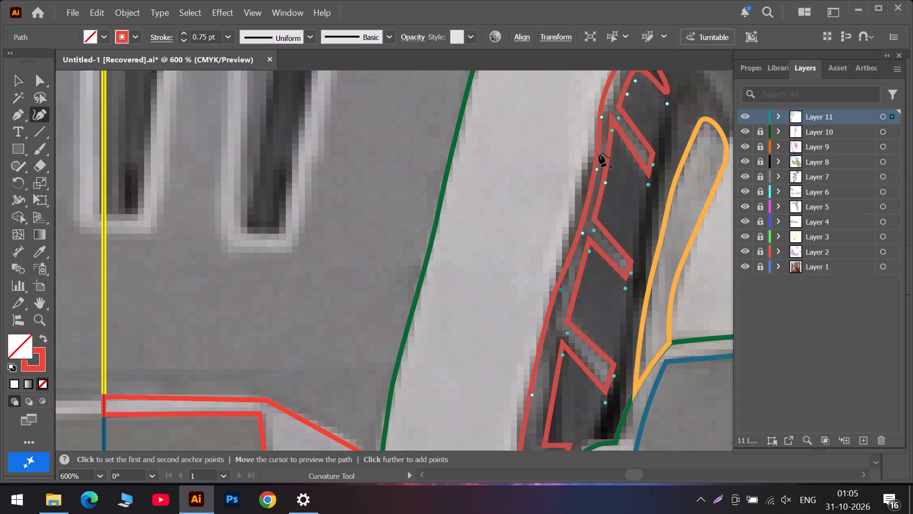
pyautogui.moveTo(582, 220); pyautogui.dragTo(577, 222)
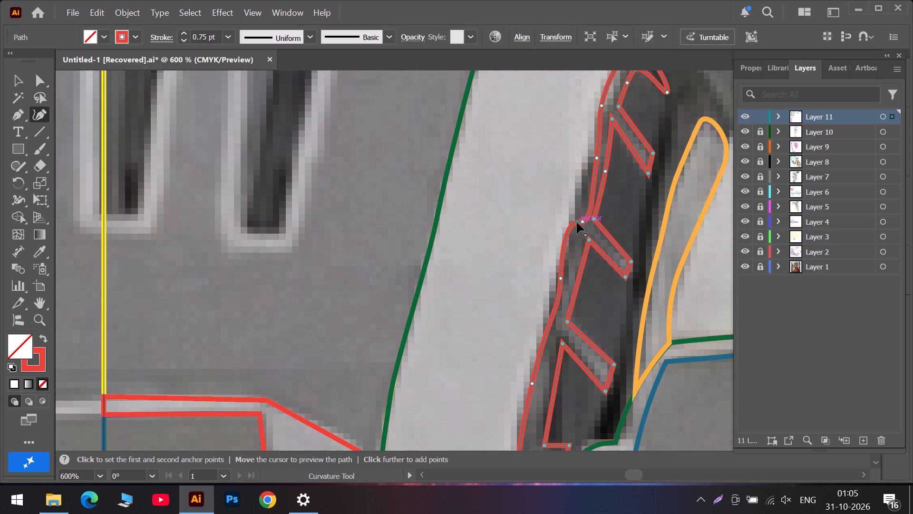
pyautogui.hotkey('ctrl', 'z')
pyautogui.click(581, 222)
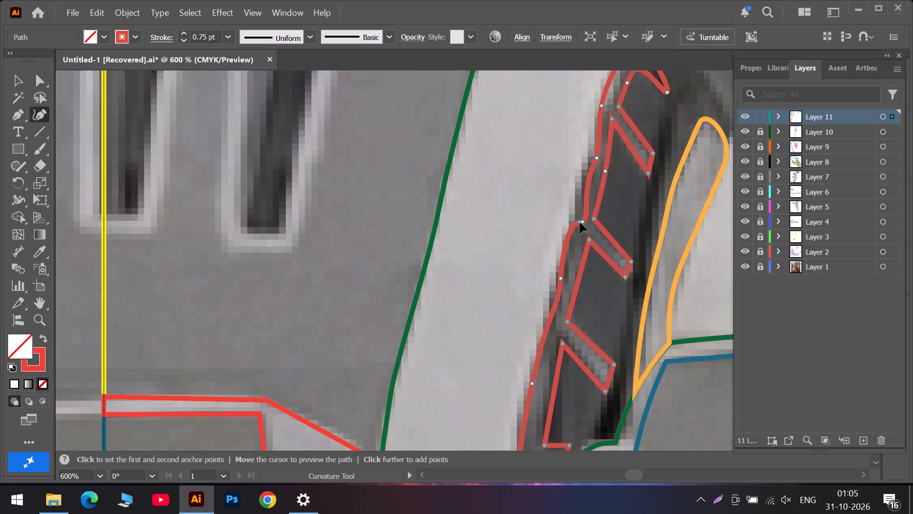
pyautogui.press('Delete')
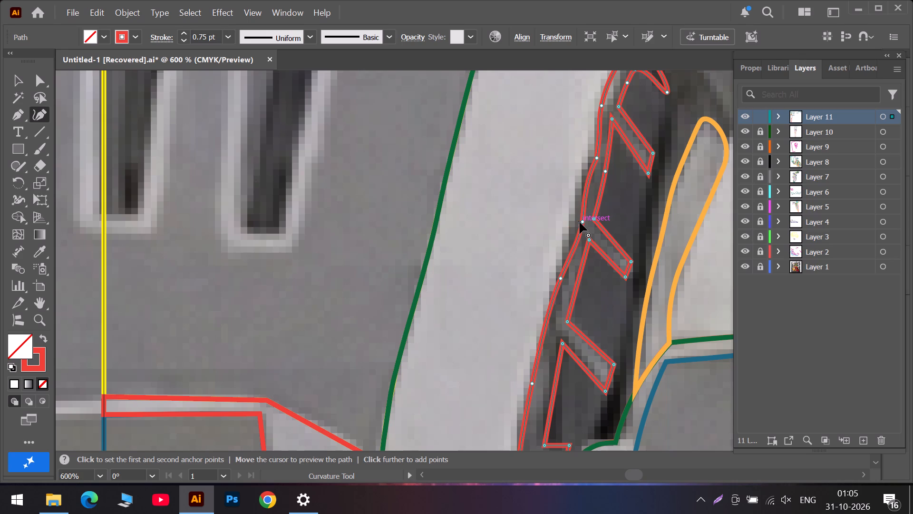
pyautogui.moveTo(583, 220); pyautogui.dragTo(577, 222)
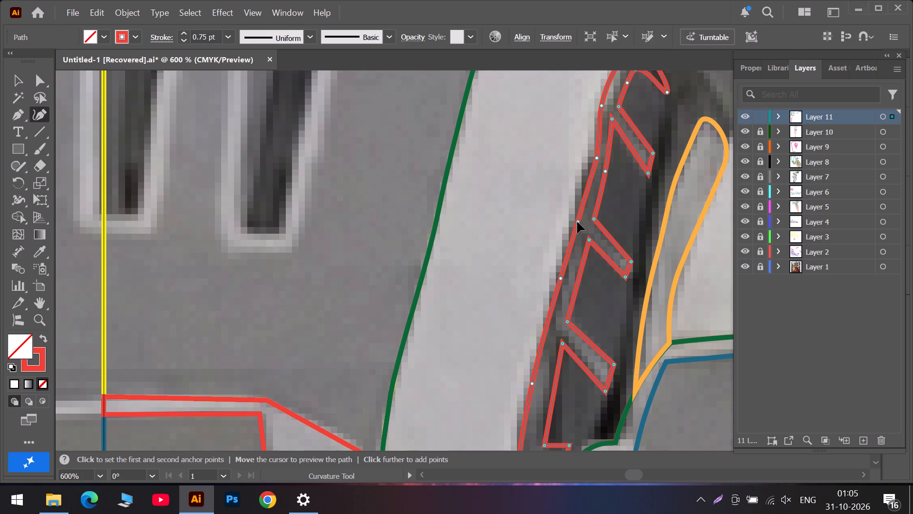
pyautogui.moveTo(577, 222); pyautogui.dragTo(575, 224)
# Remove the kinked outer-edge point beside the uppermost crossbar and shift the remaining curve outward onto the window's edge.
pyautogui.scroll(4, 596, 214)
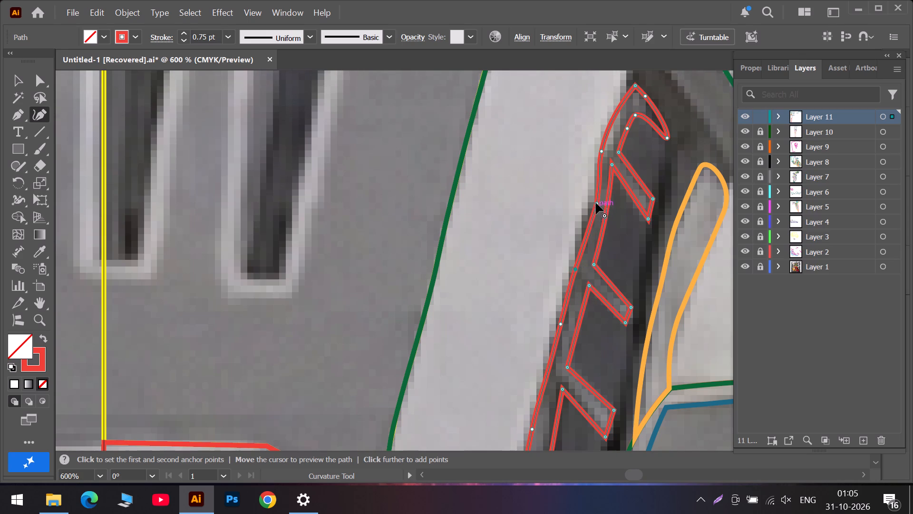
pyautogui.moveTo(598, 205); pyautogui.dragTo(593, 207)
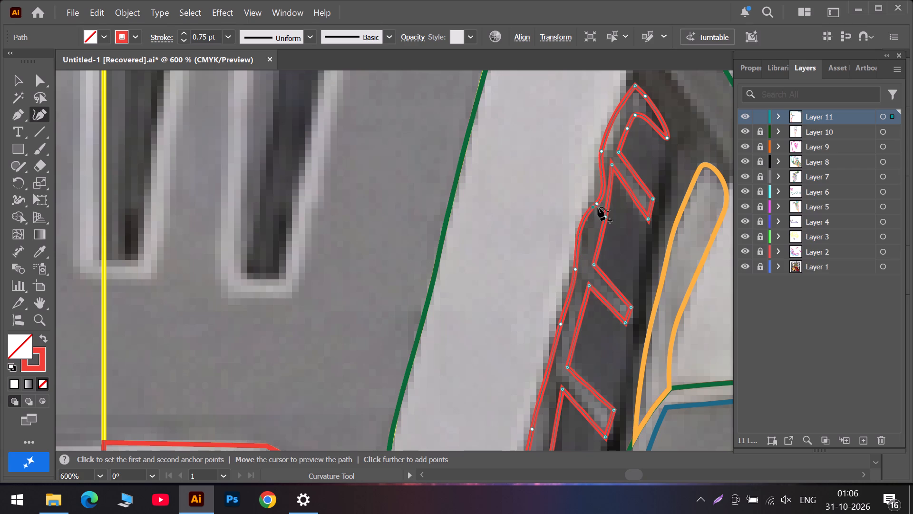
pyautogui.press('Delete')
pyautogui.moveTo(597, 205); pyautogui.dragTo(593, 206)
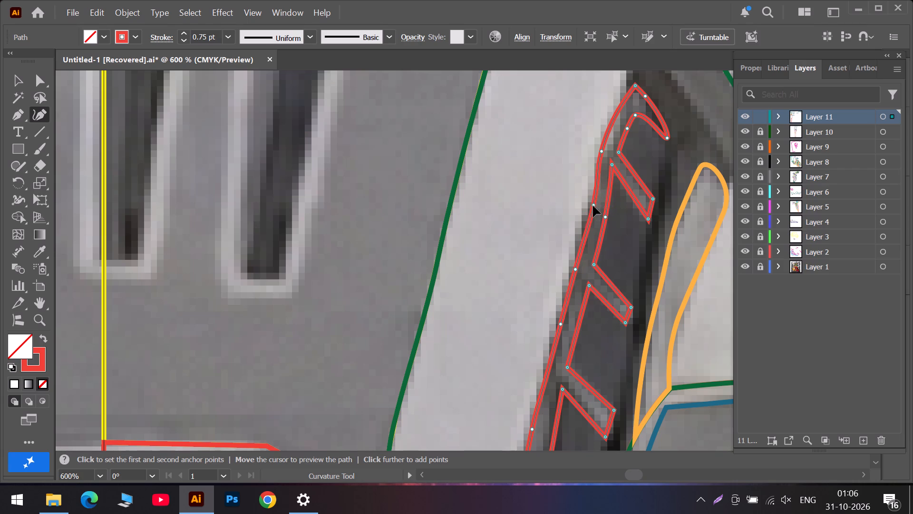
pyautogui.moveTo(593, 206); pyautogui.dragTo(590, 209)
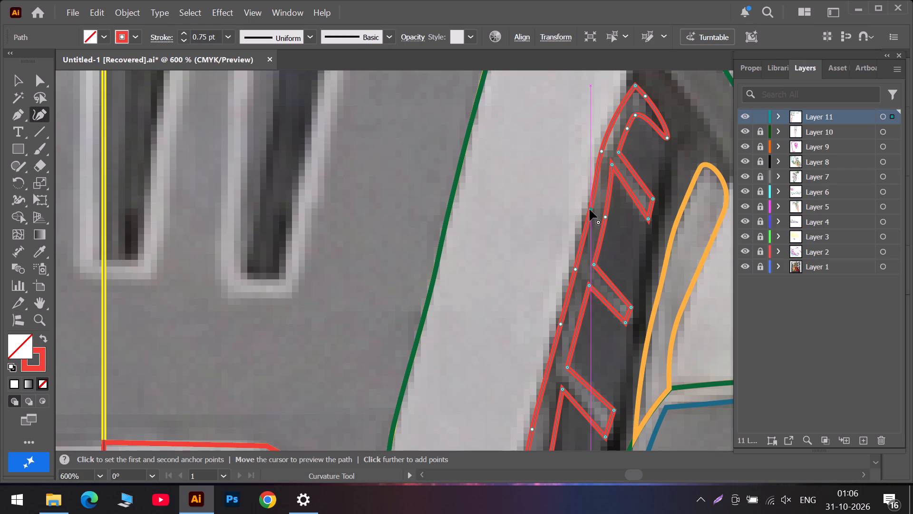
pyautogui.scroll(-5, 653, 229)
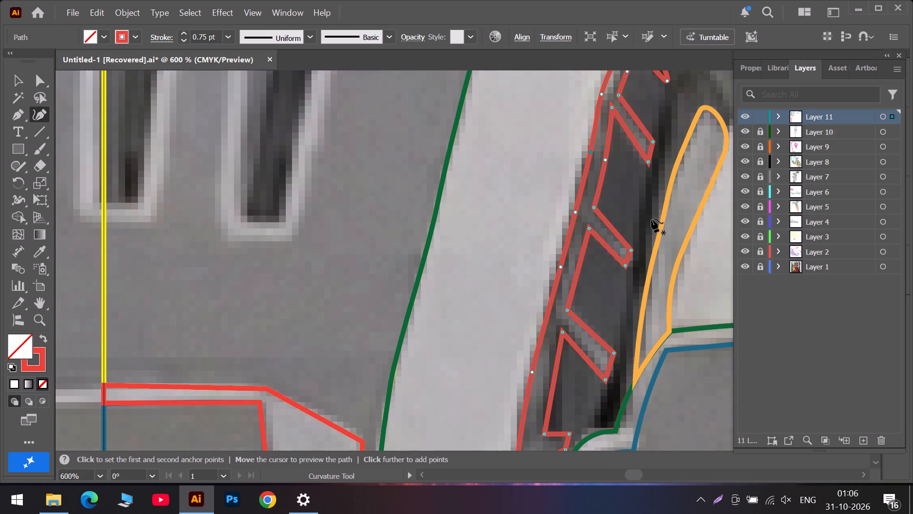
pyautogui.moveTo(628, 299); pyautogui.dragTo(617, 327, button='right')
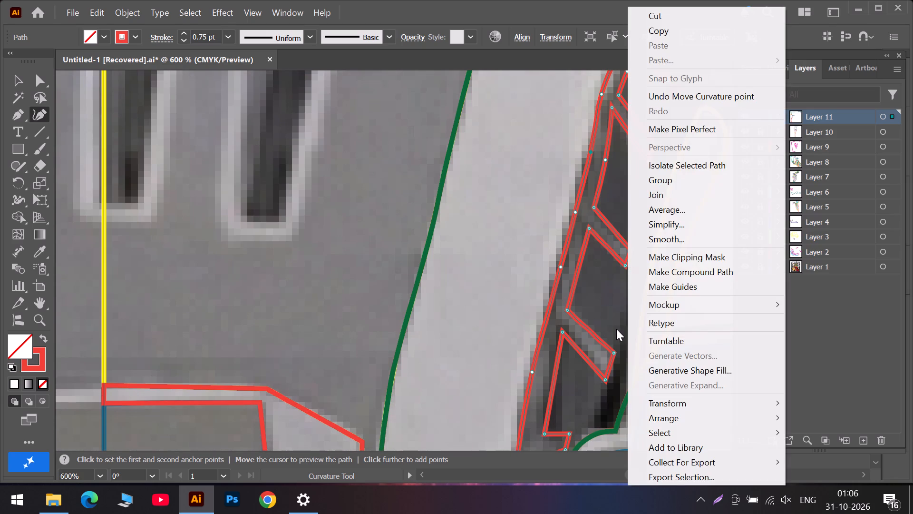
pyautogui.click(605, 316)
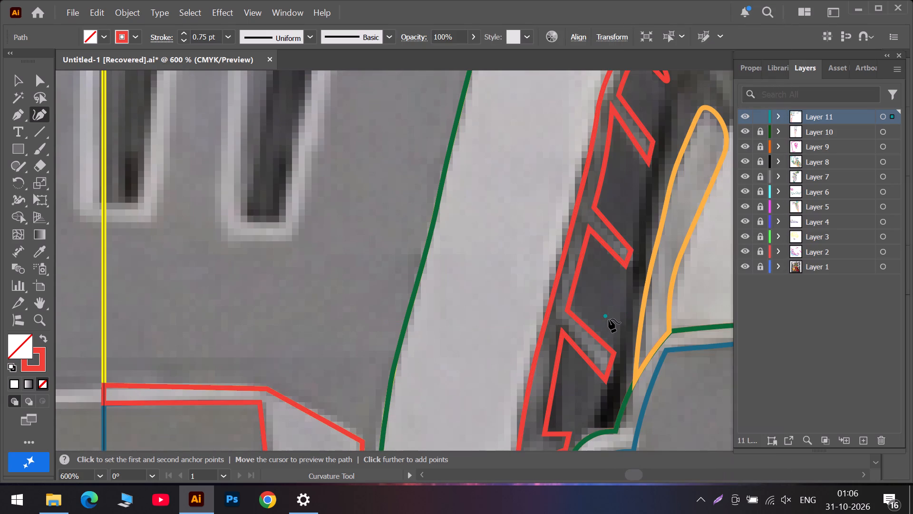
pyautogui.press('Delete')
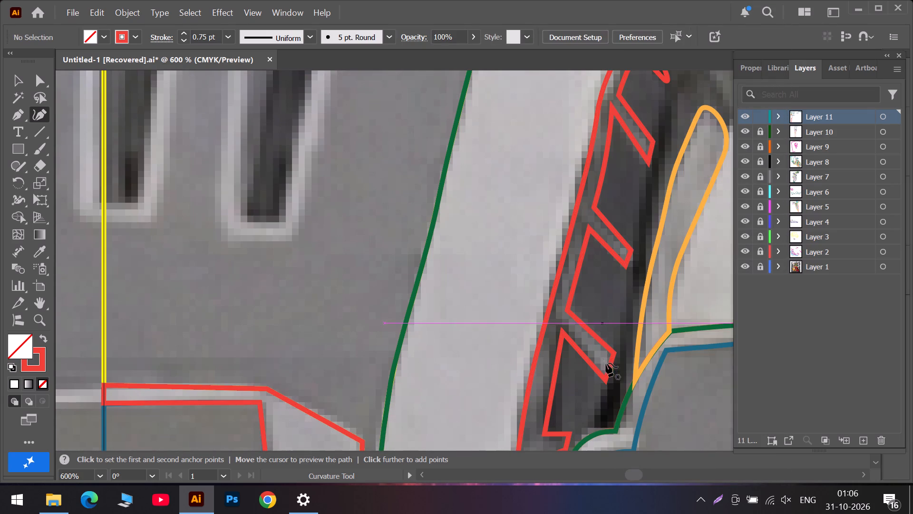
# Add three anchor points around the lowest crossbar's free end: on its end edge, lower edge and upper edge.
pyautogui.click(605, 377)
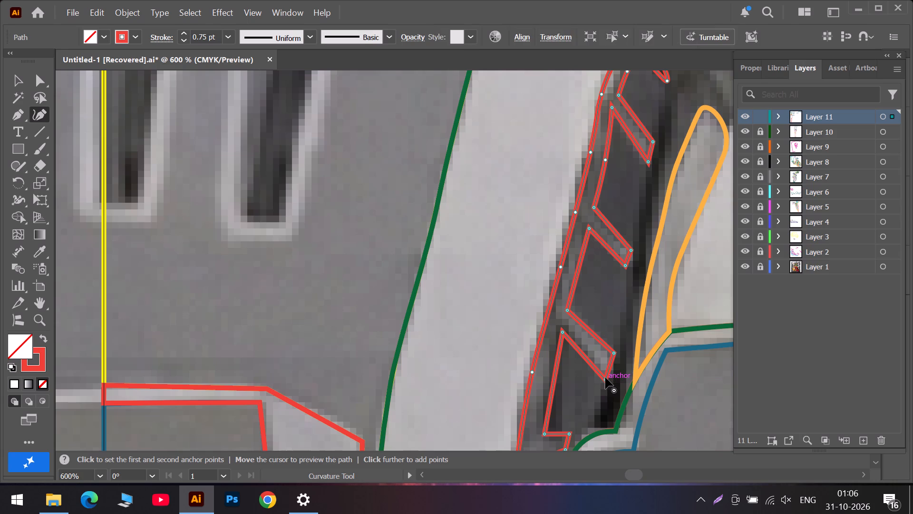
pyautogui.doubleClick(605, 377)
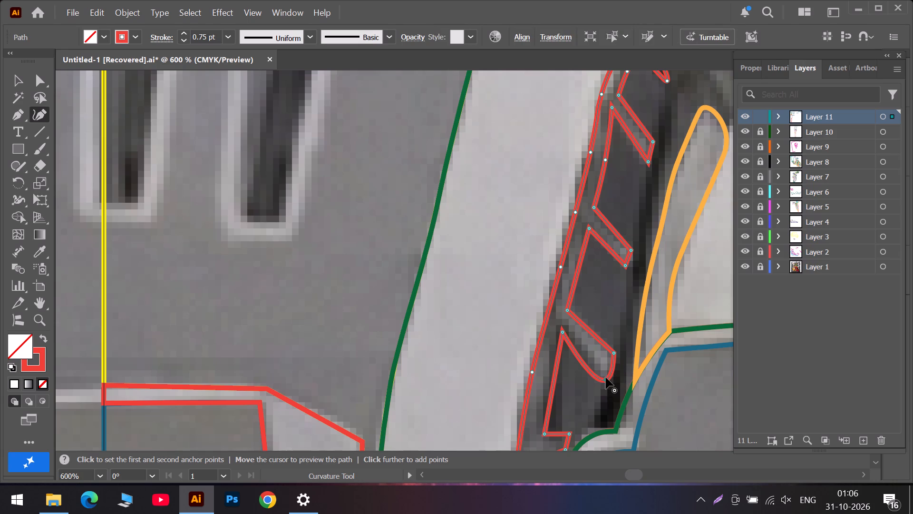
pyautogui.doubleClick(606, 377)
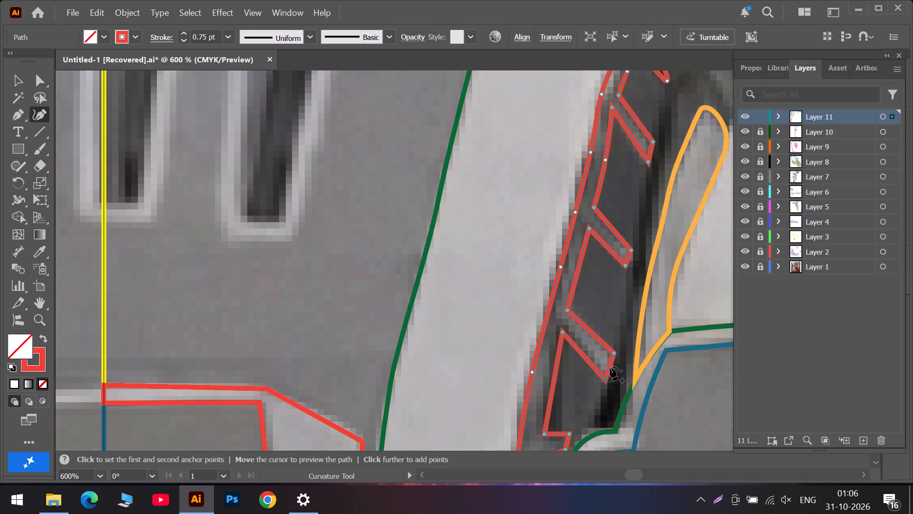
pyautogui.click(610, 367)
pyautogui.click(599, 373)
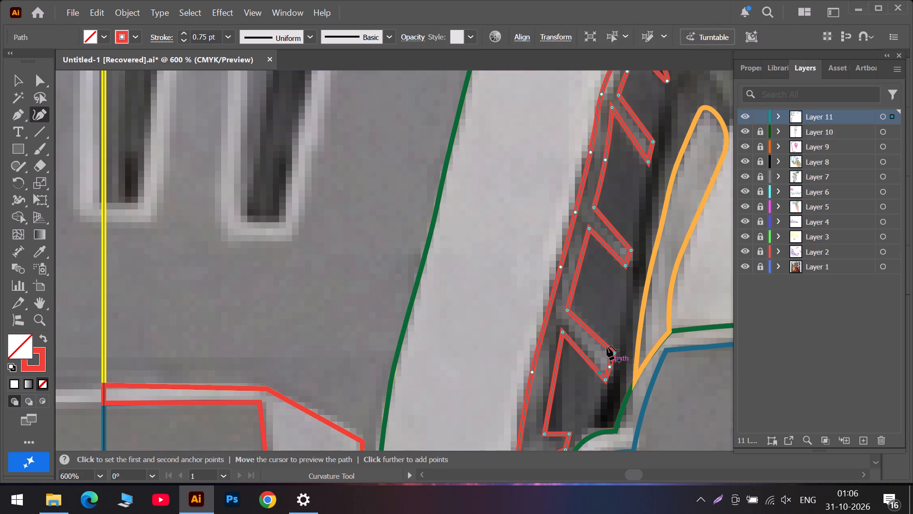
pyautogui.click(608, 346)
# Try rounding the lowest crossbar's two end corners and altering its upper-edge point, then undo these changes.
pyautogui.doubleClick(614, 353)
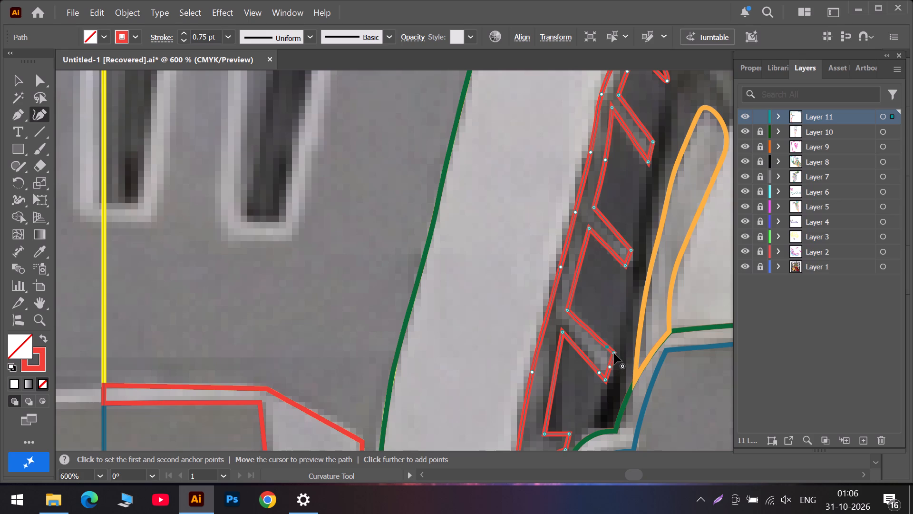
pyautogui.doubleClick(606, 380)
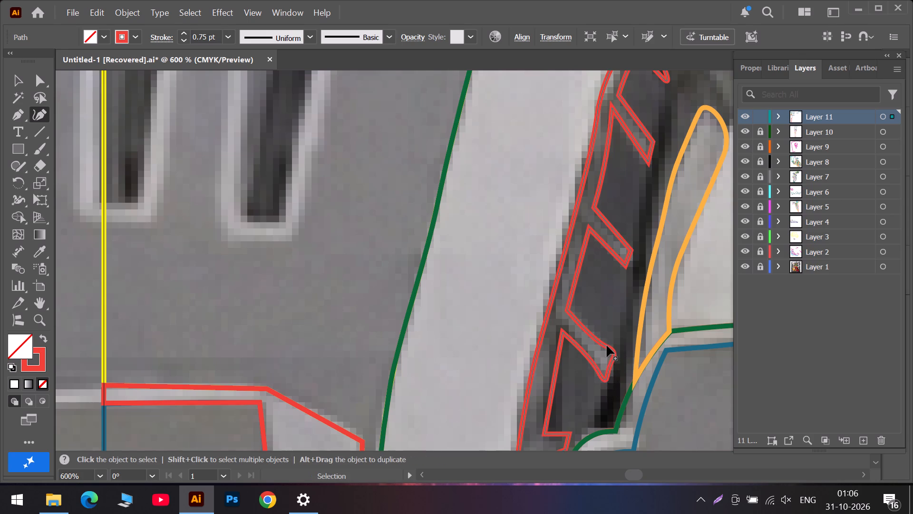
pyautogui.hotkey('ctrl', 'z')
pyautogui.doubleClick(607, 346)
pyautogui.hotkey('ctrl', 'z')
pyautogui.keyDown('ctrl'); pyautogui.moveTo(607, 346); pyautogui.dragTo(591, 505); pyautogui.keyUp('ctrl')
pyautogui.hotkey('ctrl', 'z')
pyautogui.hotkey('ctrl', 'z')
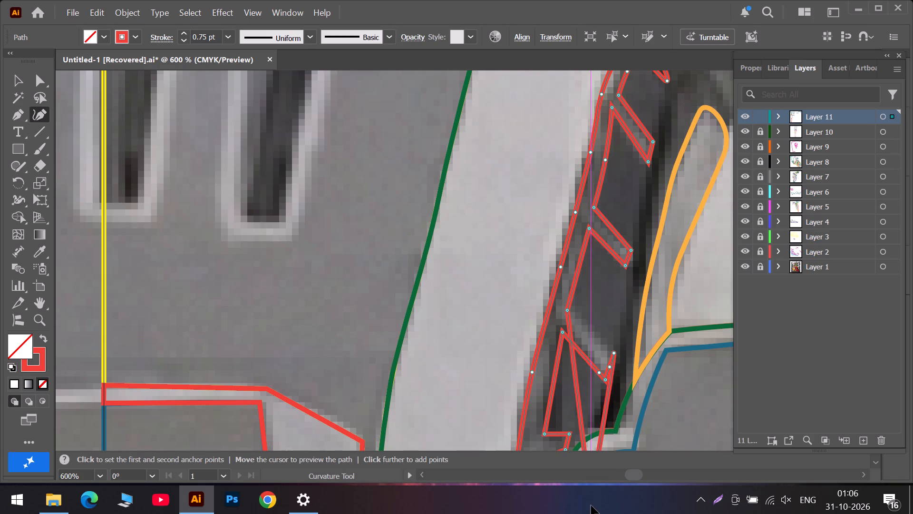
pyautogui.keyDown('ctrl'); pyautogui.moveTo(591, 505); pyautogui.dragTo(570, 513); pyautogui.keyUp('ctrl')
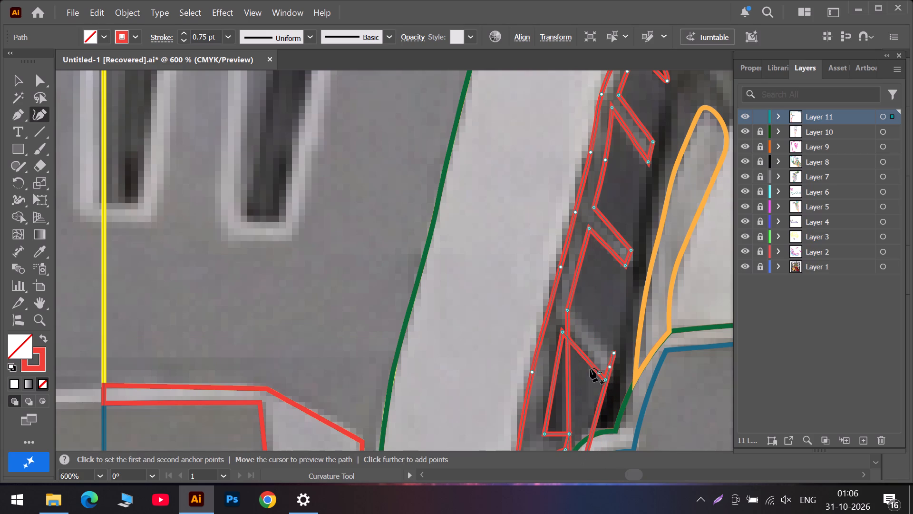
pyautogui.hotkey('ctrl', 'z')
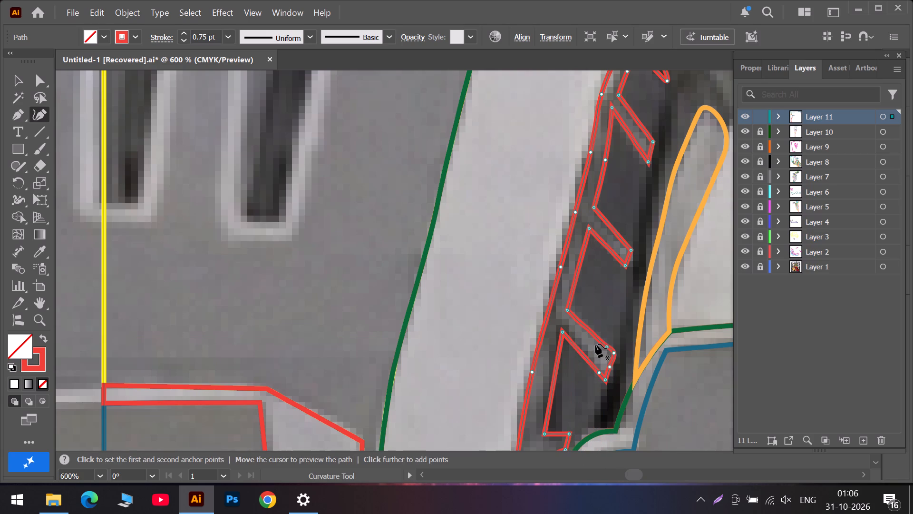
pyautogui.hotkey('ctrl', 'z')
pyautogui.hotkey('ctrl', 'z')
# Move the corner where the lowest crossbar's underside meets the frame slightly upward.
pyautogui.scroll(-6, 590, 339)
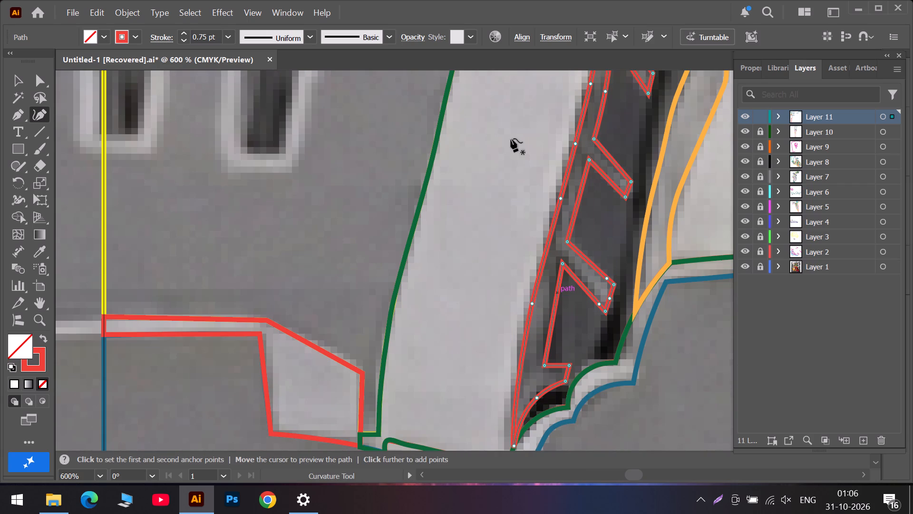
pyautogui.click(563, 262)
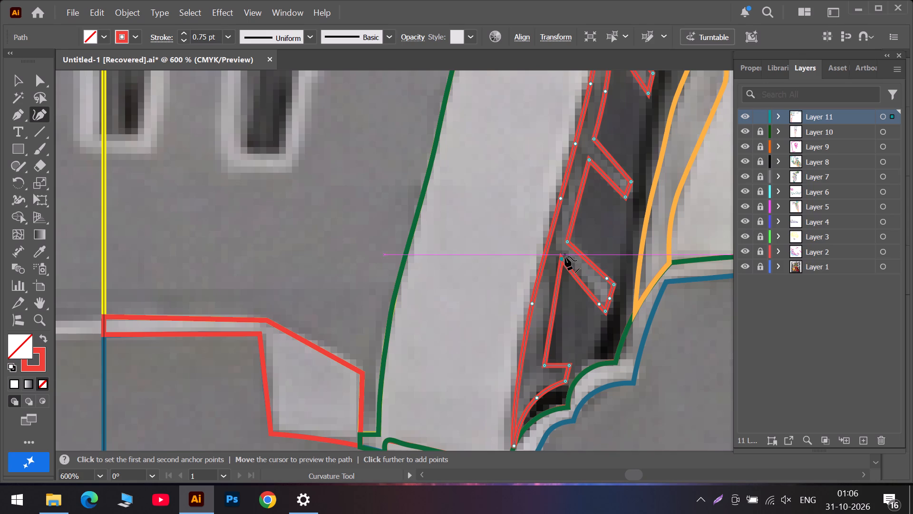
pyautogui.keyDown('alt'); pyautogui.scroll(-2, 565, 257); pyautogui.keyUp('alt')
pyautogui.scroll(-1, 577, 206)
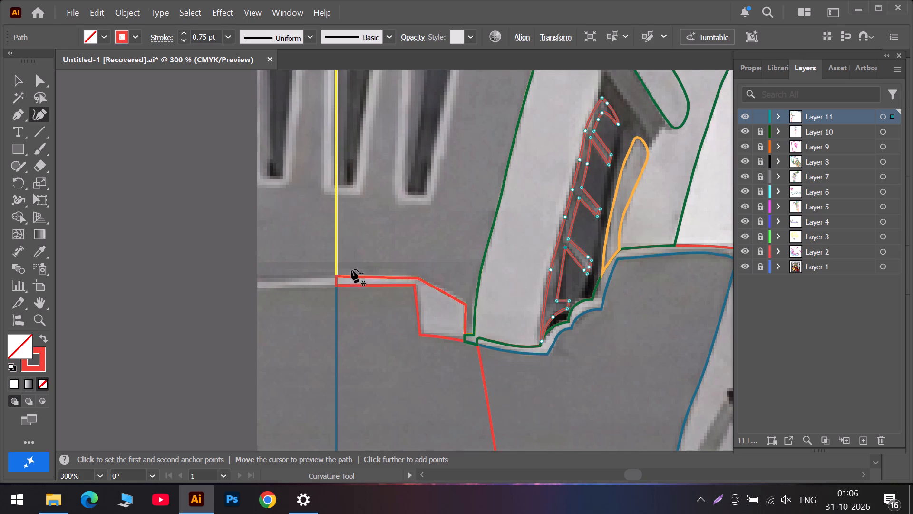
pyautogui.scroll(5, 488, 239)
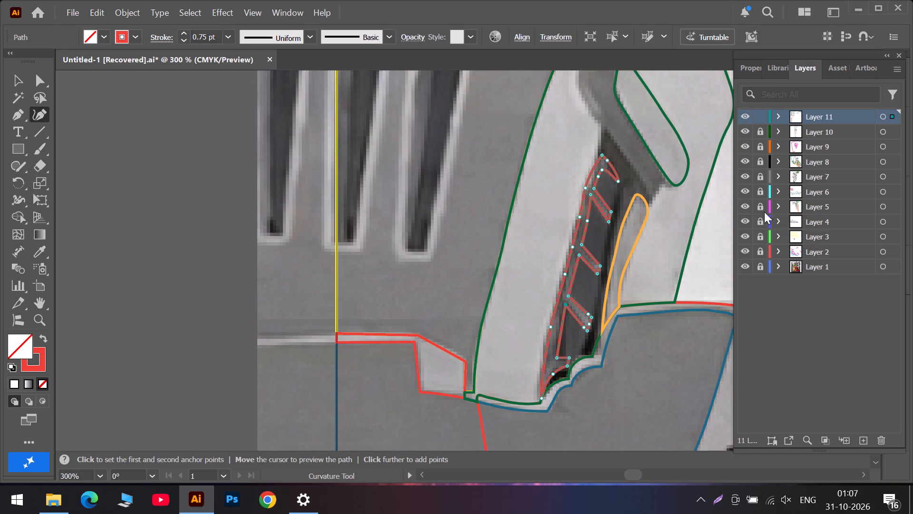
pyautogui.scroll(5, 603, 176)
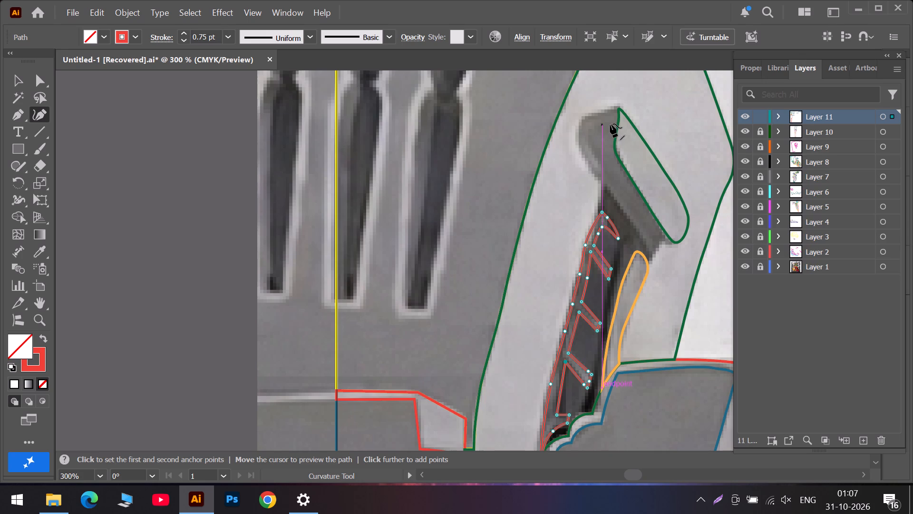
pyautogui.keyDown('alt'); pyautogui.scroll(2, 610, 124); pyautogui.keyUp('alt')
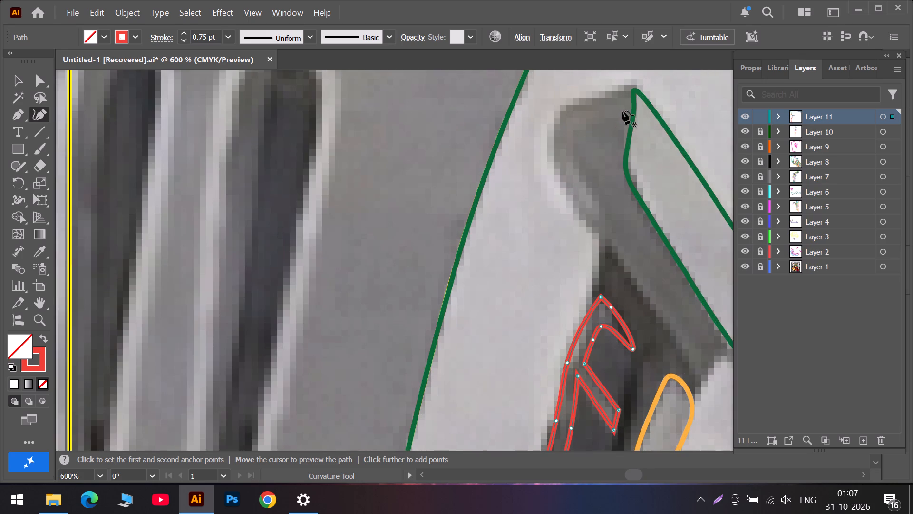
# Draw a closed, hook-shaped red outline with the Curvature tool around the shaded band at the grey slanted beam's upper end.
pyautogui.click(622, 111)
pyautogui.click(591, 126)
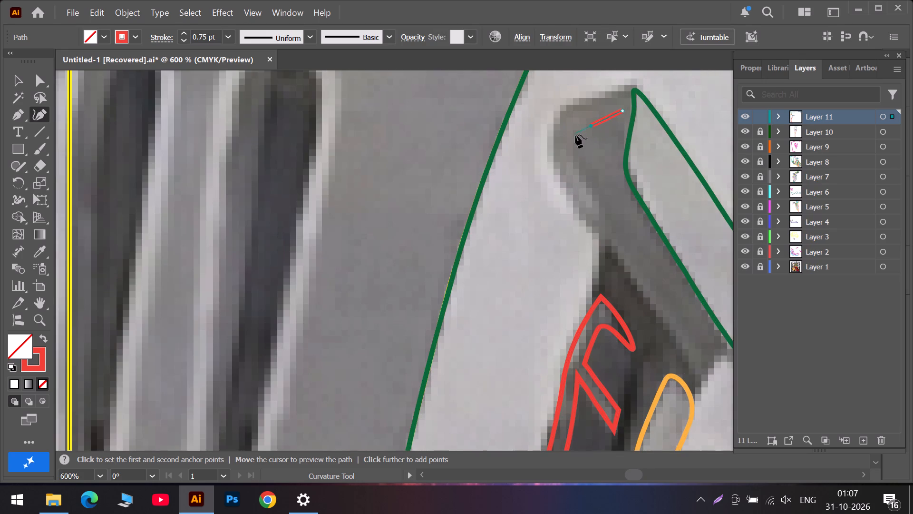
pyautogui.click(576, 134)
pyautogui.click(587, 178)
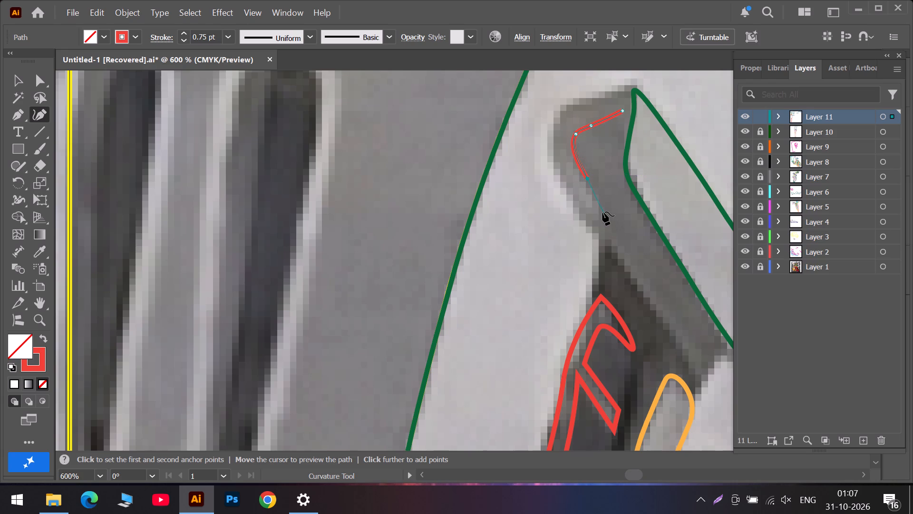
pyautogui.click(601, 207)
pyautogui.click(590, 217)
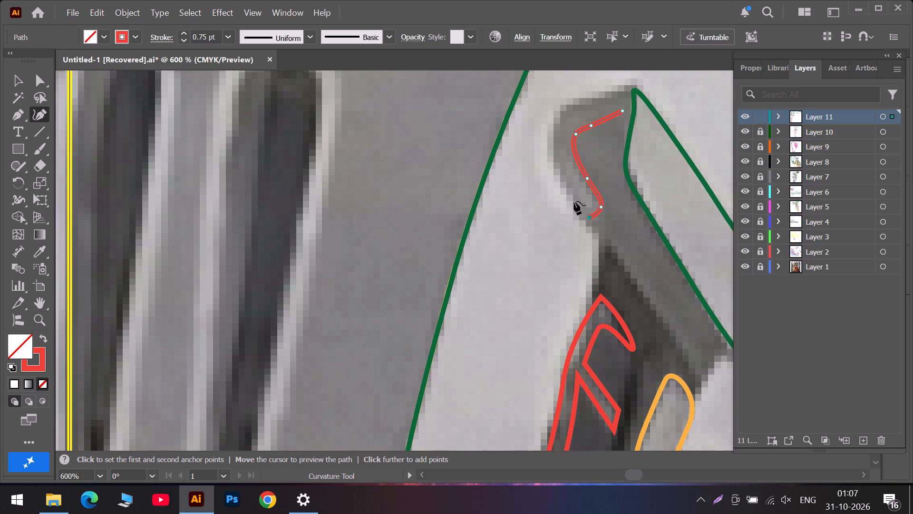
pyautogui.click(562, 170)
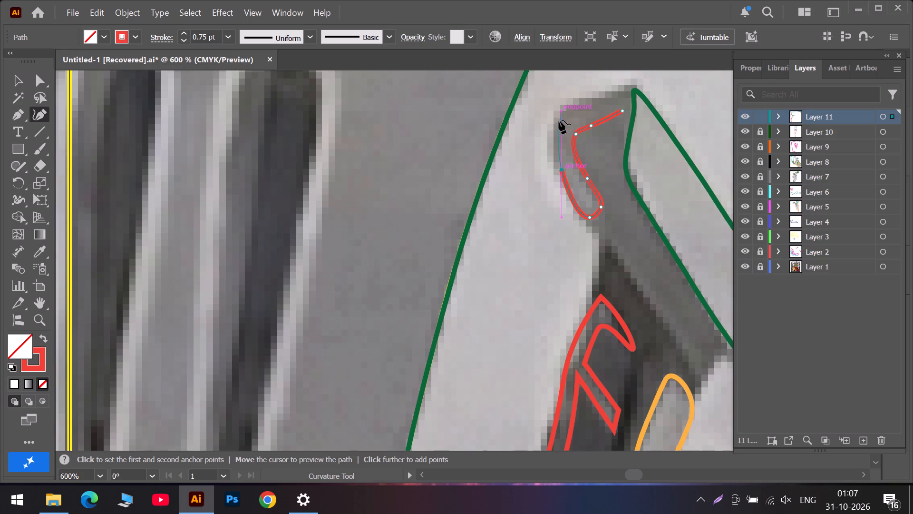
pyautogui.click(558, 122)
pyautogui.click(621, 99)
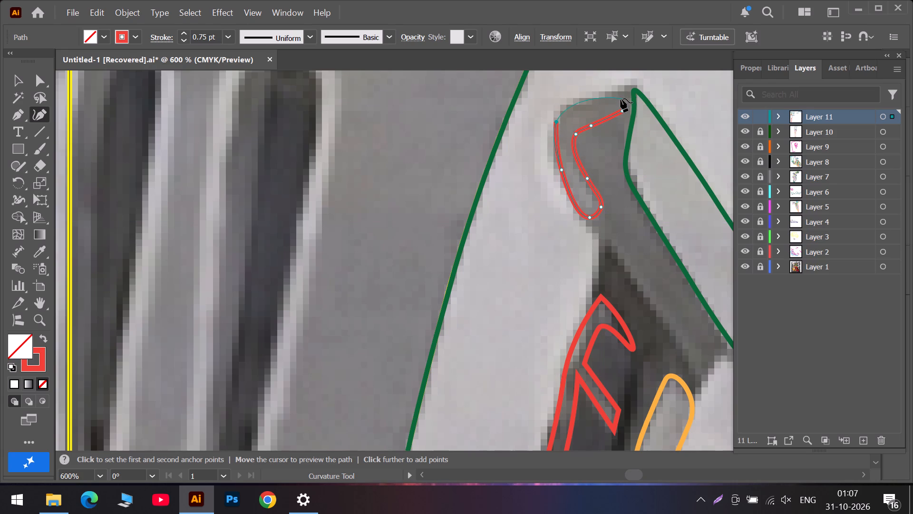
pyautogui.moveTo(557, 121); pyautogui.dragTo(560, 127)
pyautogui.click(623, 110)
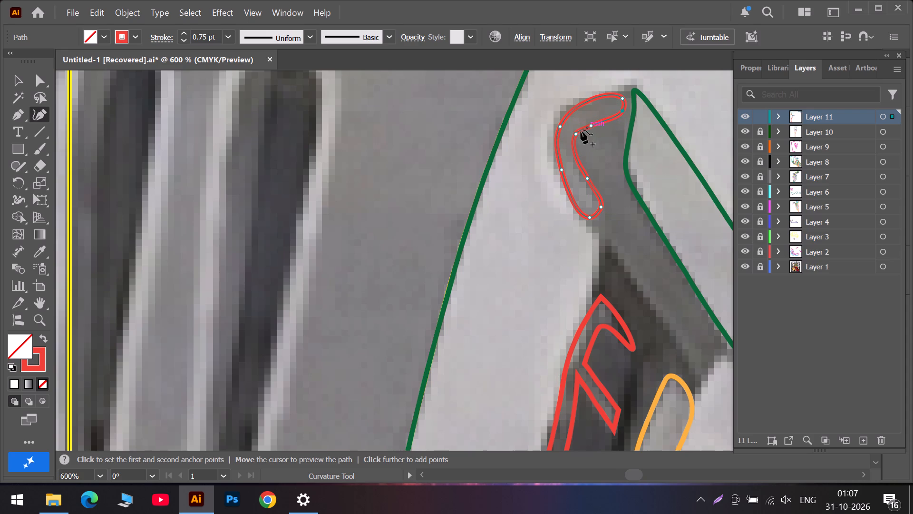
# Refine the hook shape: adjust its inner bend, pull its upper edge inward, and make its two upper end points sharp corners.
pyautogui.click(575, 136)
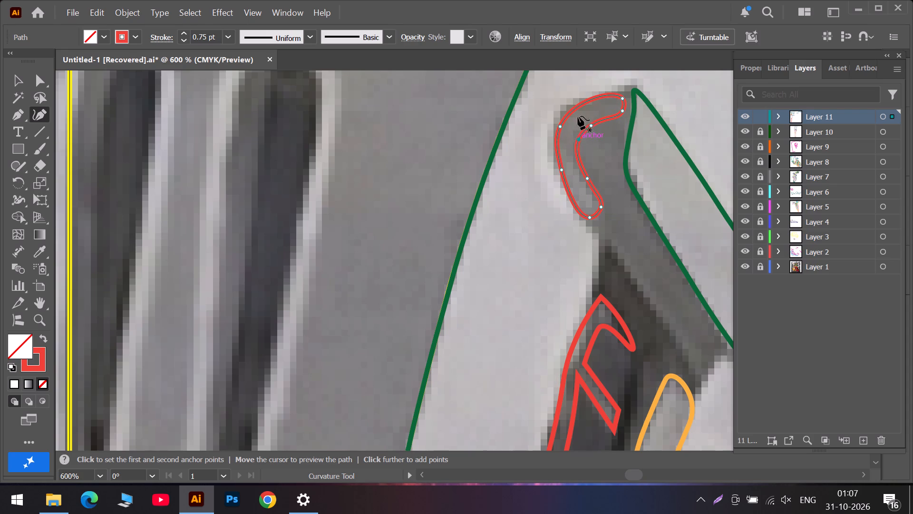
pyautogui.moveTo(595, 100); pyautogui.dragTo(591, 106)
pyautogui.doubleClick(622, 99)
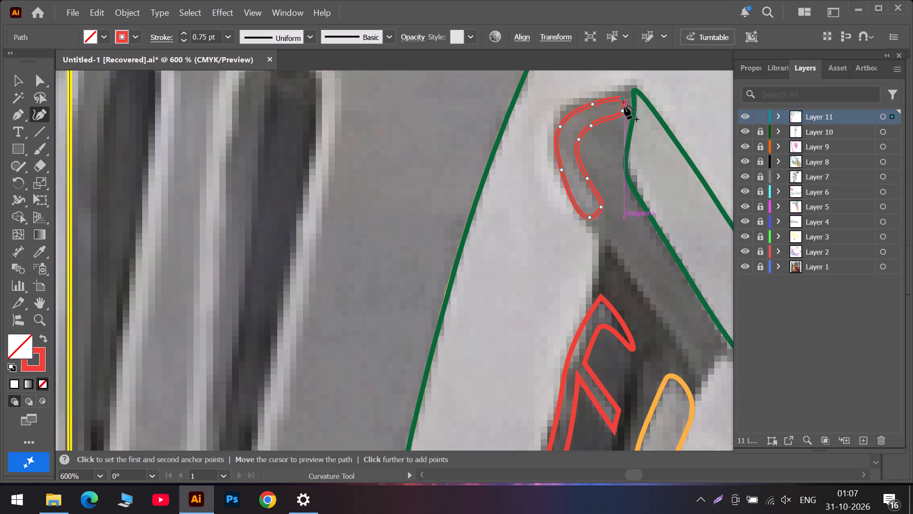
pyautogui.doubleClick(623, 109)
pyautogui.moveTo(623, 109); pyautogui.dragTo(623, 115)
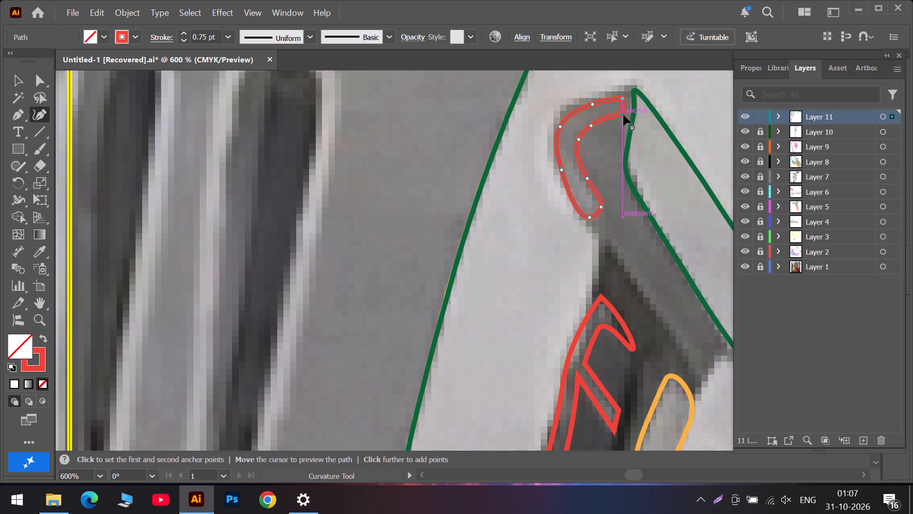
# Start outlining the whole grey beam from its upper tip, around the rounded head, down the underside and across its lower end.
pyautogui.click(629, 89)
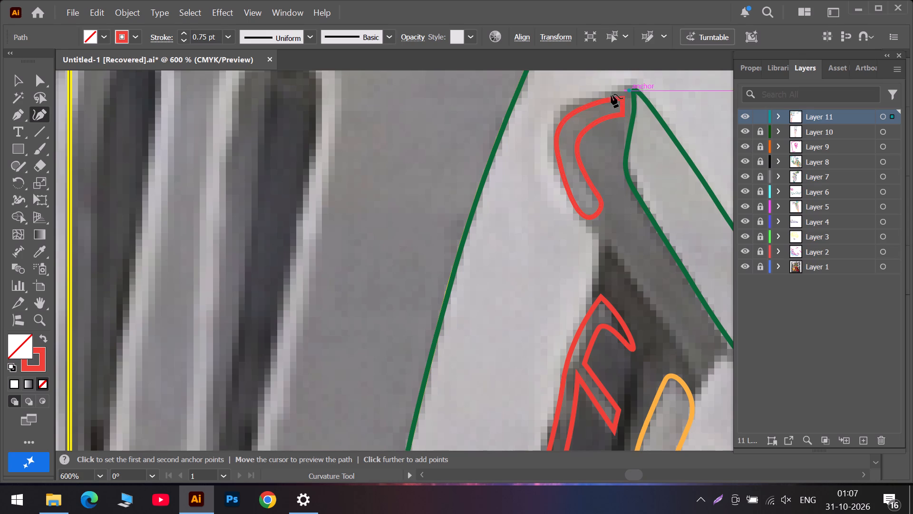
pyautogui.click(572, 108)
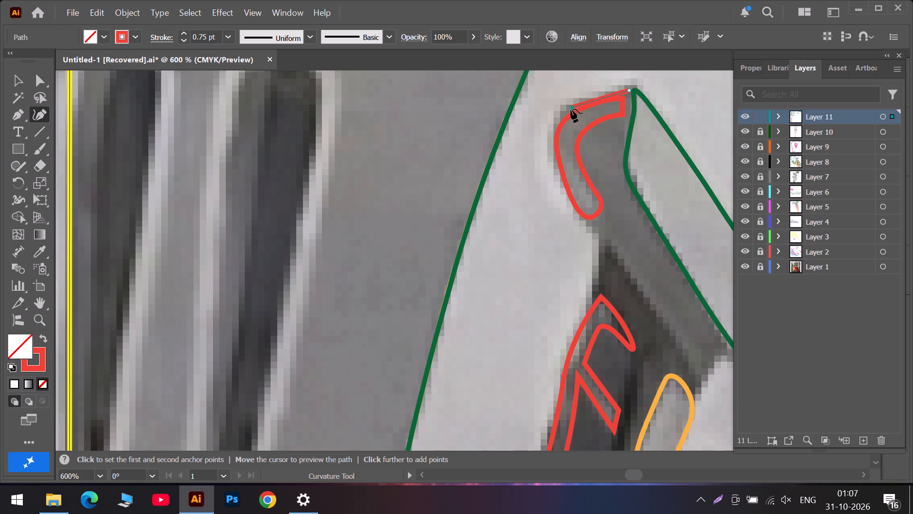
pyautogui.click(551, 144)
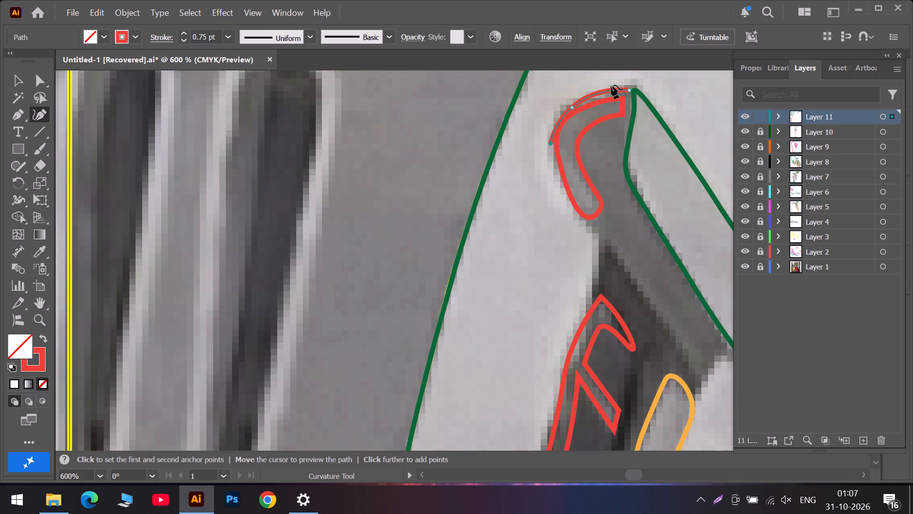
pyautogui.moveTo(608, 90); pyautogui.dragTo(605, 96)
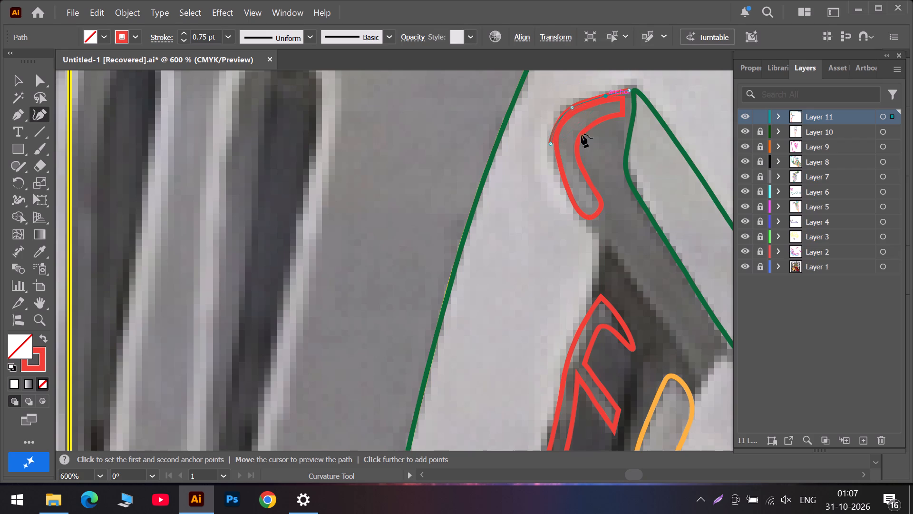
pyautogui.click(597, 233)
pyautogui.click(643, 297)
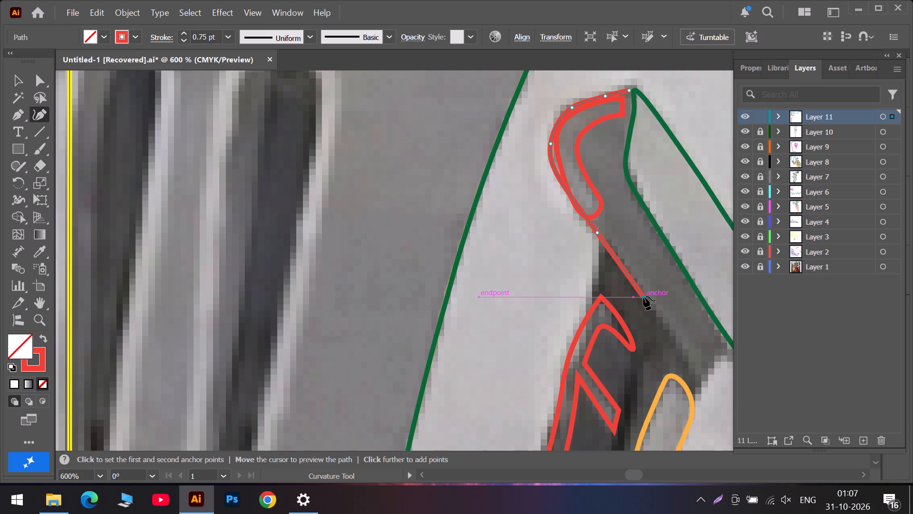
pyautogui.scroll(-5, 643, 297)
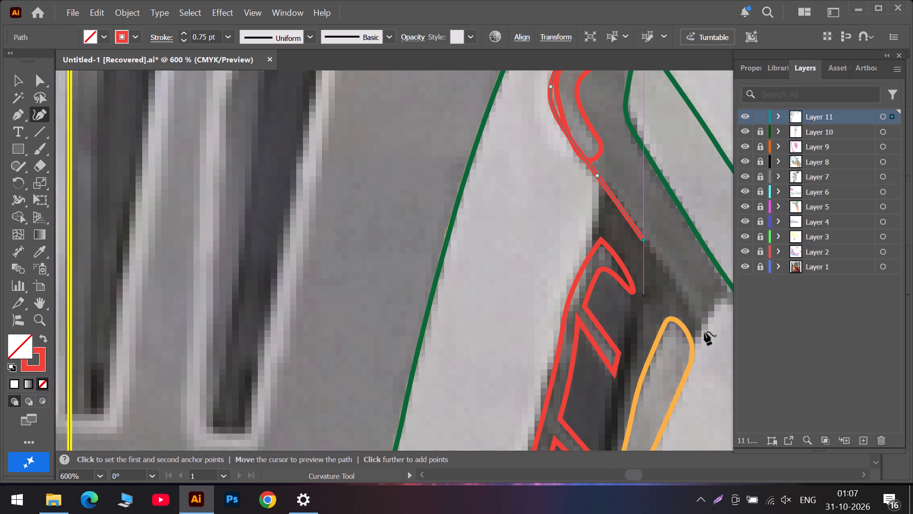
pyautogui.doubleClick(699, 323)
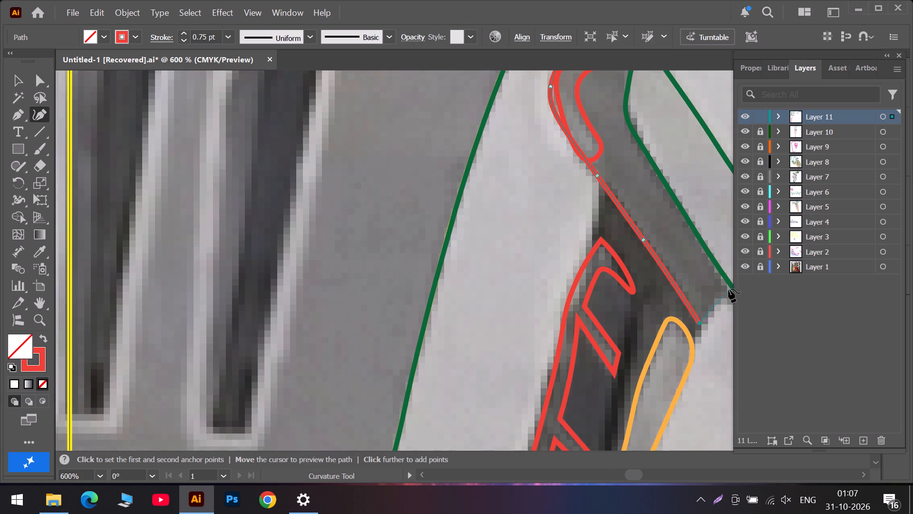
pyautogui.click(712, 301)
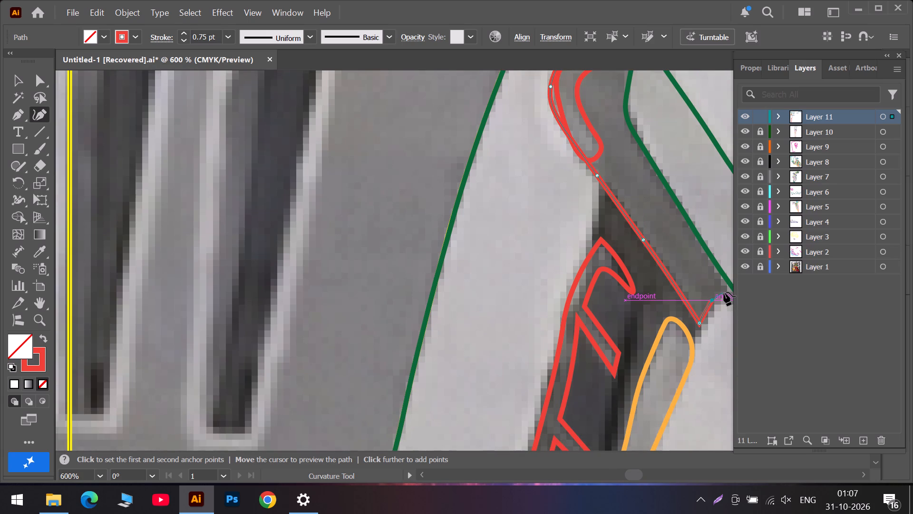
pyautogui.doubleClick(728, 290)
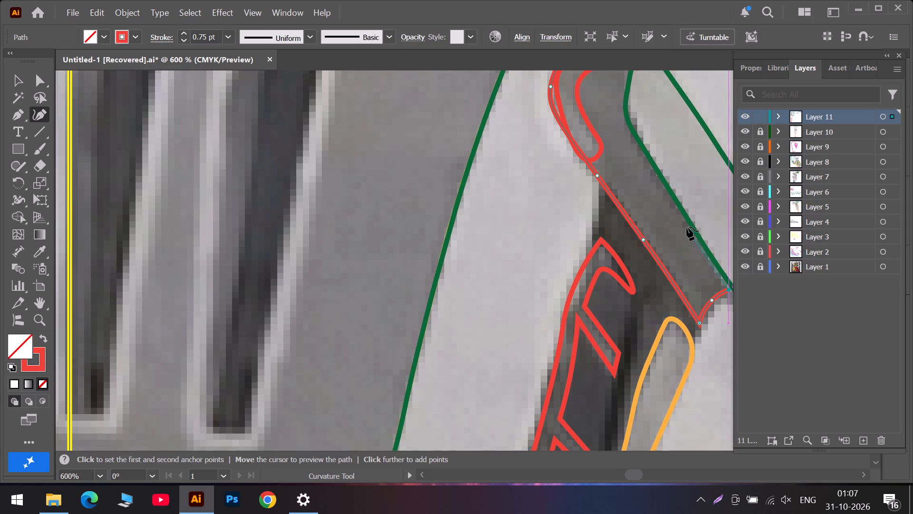
# Trace the beam's remaining edge back up beside the green outline, close the path, and align its tip with the green corner.
pyautogui.click(687, 227)
pyautogui.scroll(5, 651, 178)
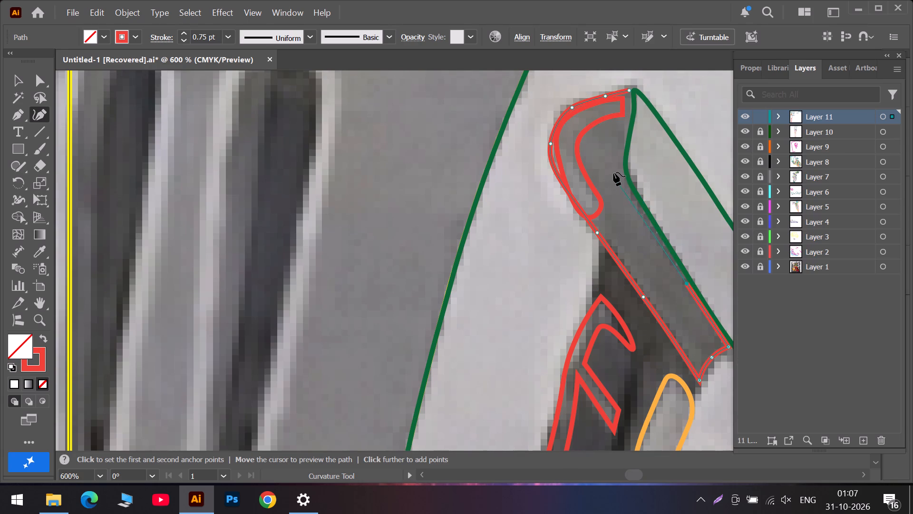
pyautogui.click(618, 166)
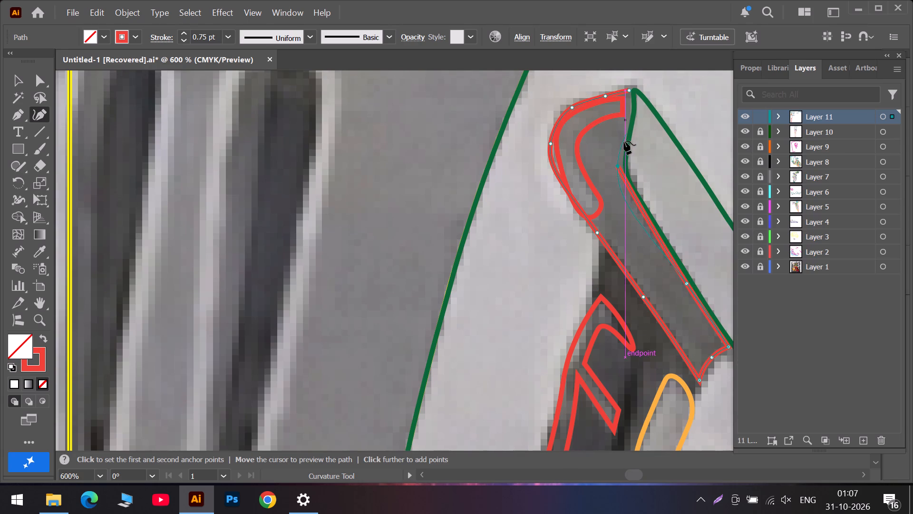
pyautogui.click(649, 221)
pyautogui.click(628, 187)
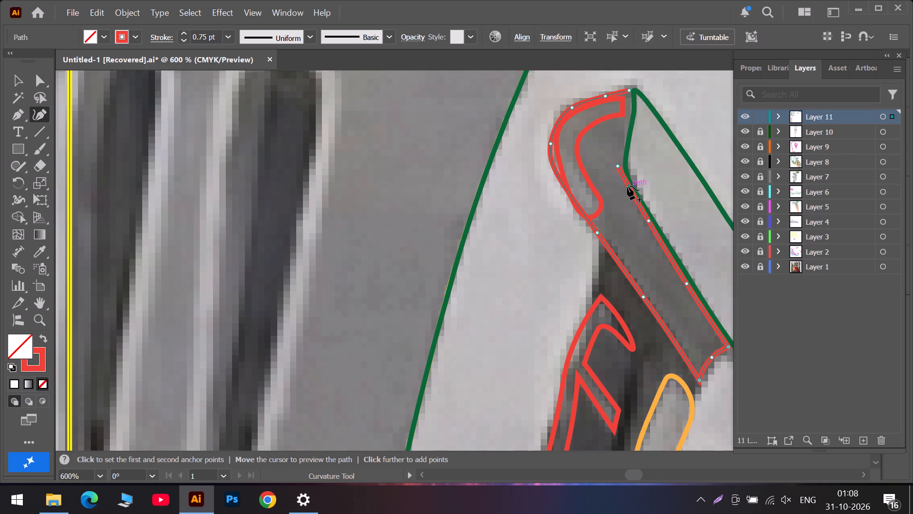
pyautogui.click(624, 137)
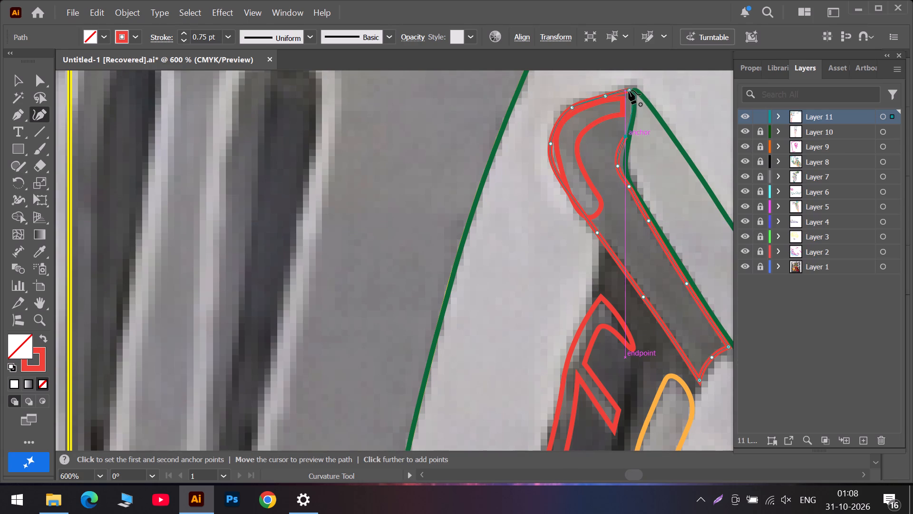
pyautogui.click(629, 89)
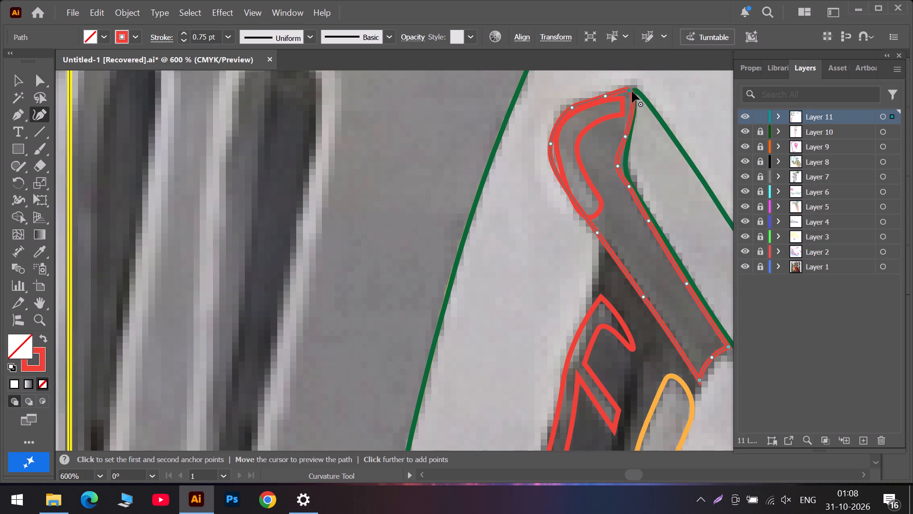
pyautogui.doubleClick(629, 89)
pyautogui.moveTo(629, 89); pyautogui.dragTo(631, 90)
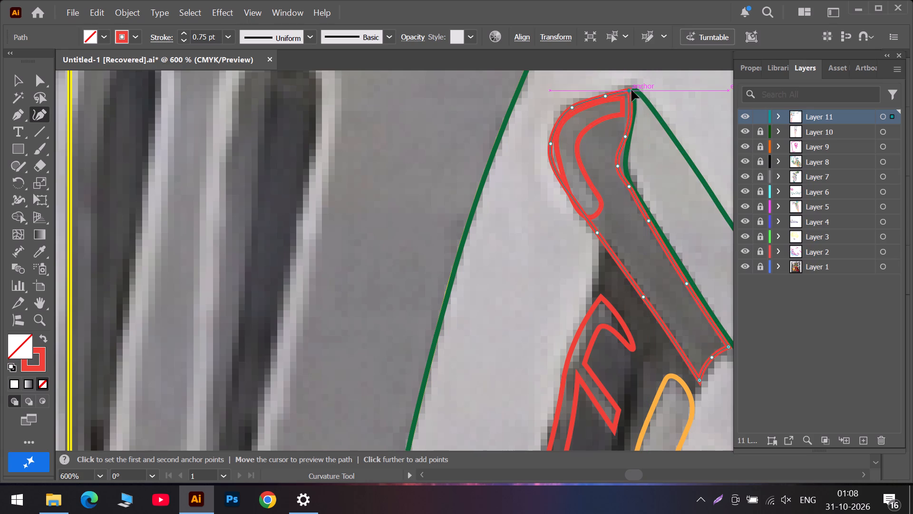
pyautogui.moveTo(631, 90); pyautogui.dragTo(634, 91)
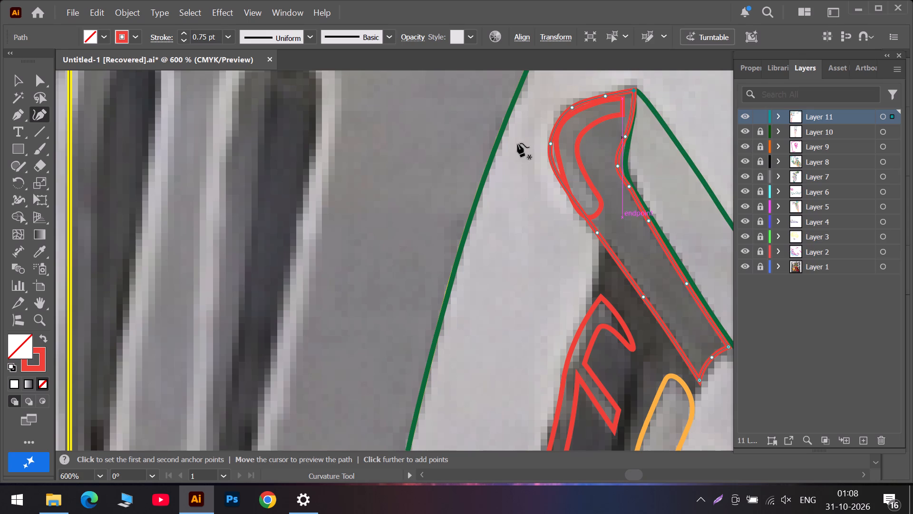
# Change the beam outline's stroke colour to yellow.
pyautogui.click(137, 39)
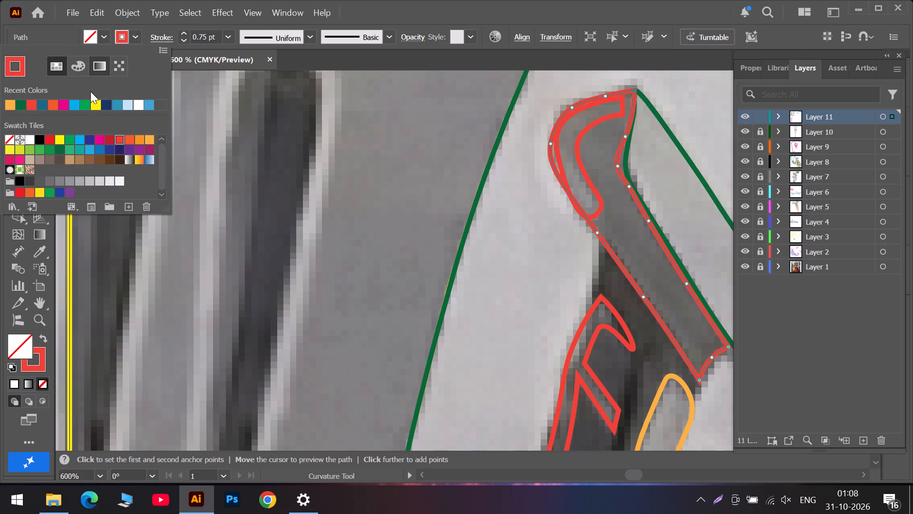
pyautogui.click(96, 101)
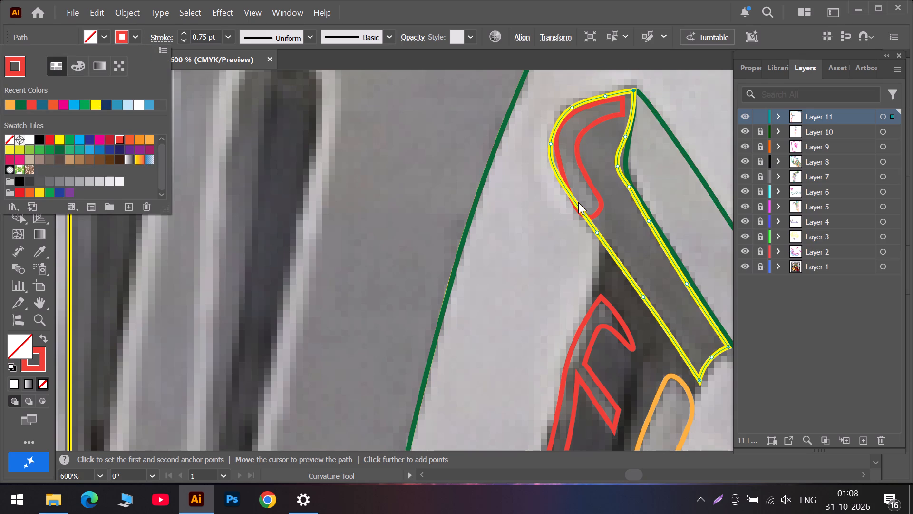
# Shift the anchor points along the beam's concave neck outward so the yellow curve follows the adjacent green outline.
pyautogui.moveTo(624, 137); pyautogui.dragTo(628, 141)
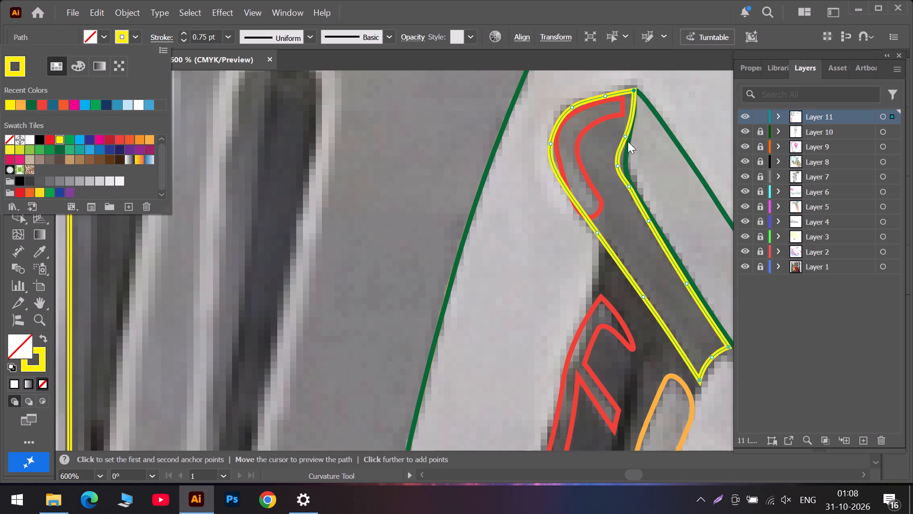
pyautogui.moveTo(628, 141); pyautogui.dragTo(623, 159)
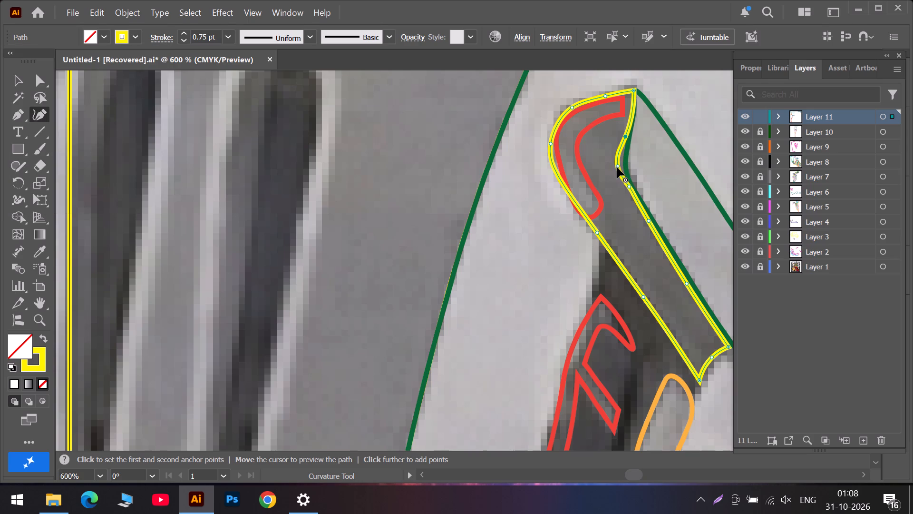
pyautogui.moveTo(617, 167); pyautogui.dragTo(625, 170)
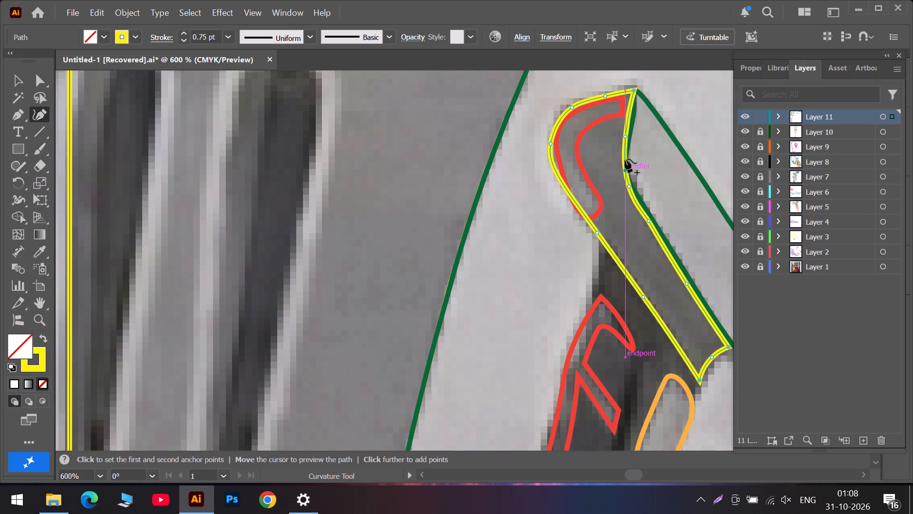
pyautogui.moveTo(625, 137); pyautogui.dragTo(630, 134)
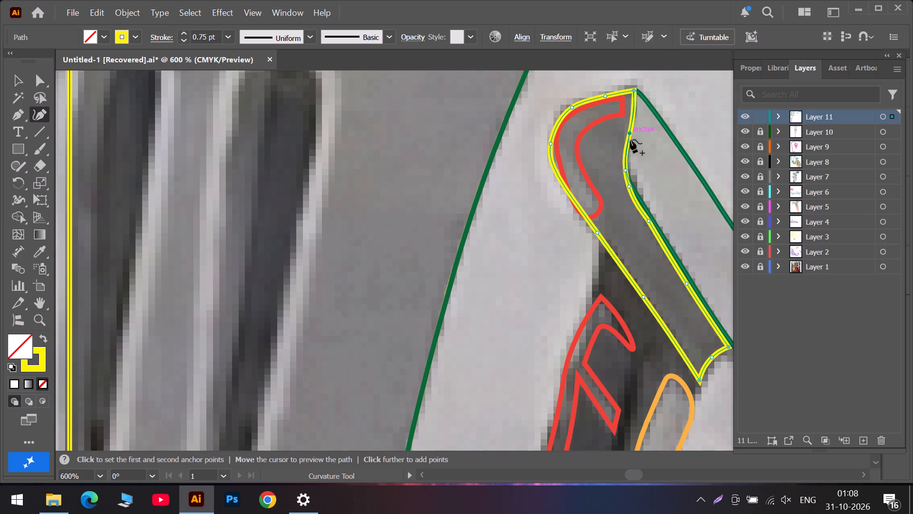
pyautogui.click(630, 186)
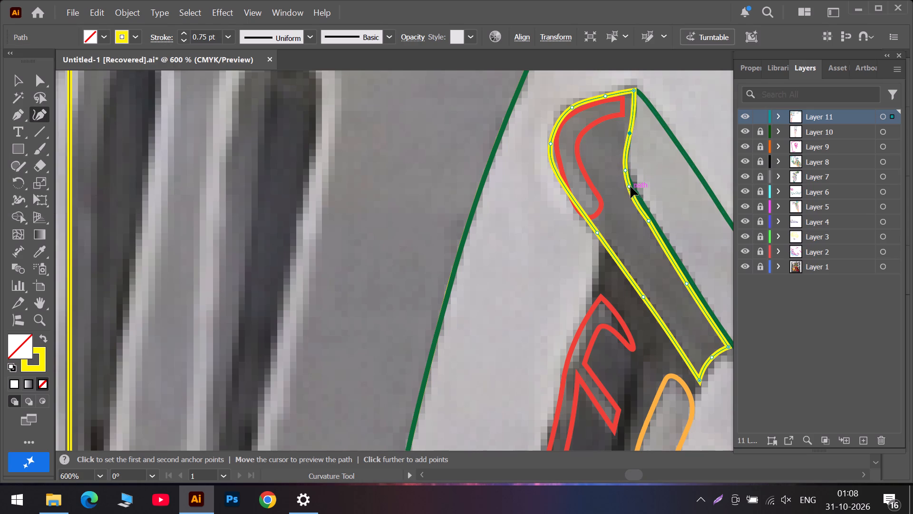
pyautogui.click(625, 168)
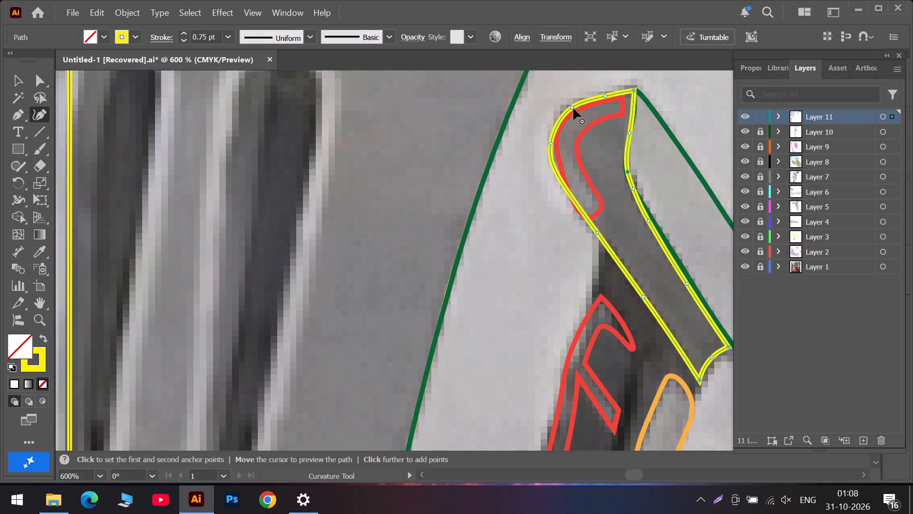
# Move the anchor point on the beam head's rounded upper shoulder slightly downward.
pyautogui.moveTo(573, 107); pyautogui.dragTo(571, 114)
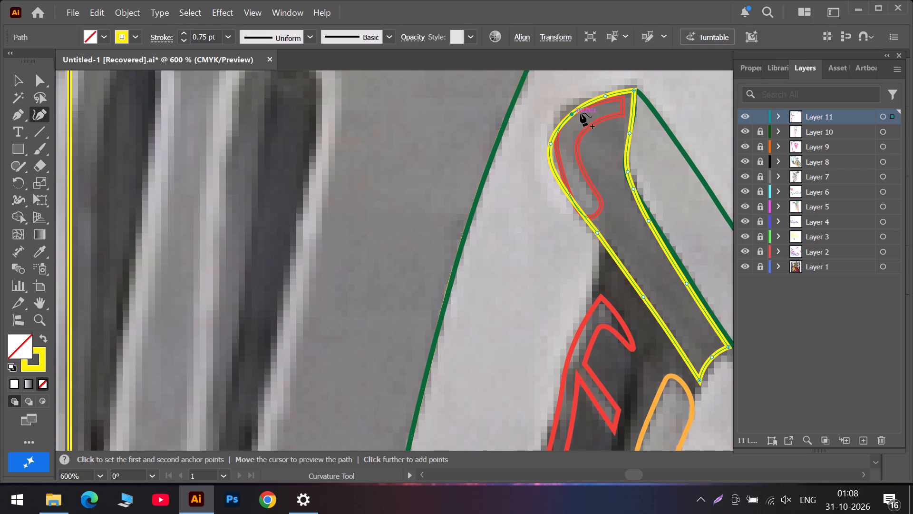
# Reposition the anchor points around the beam's rounded head so the yellow outline bulges outward around the red inner shape.
pyautogui.moveTo(605, 96); pyautogui.dragTo(603, 96)
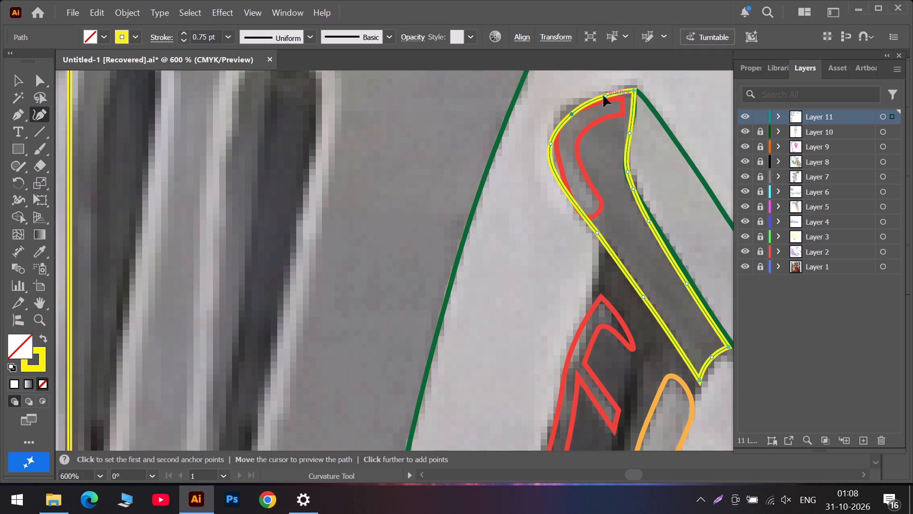
pyautogui.moveTo(603, 96); pyautogui.dragTo(583, 104)
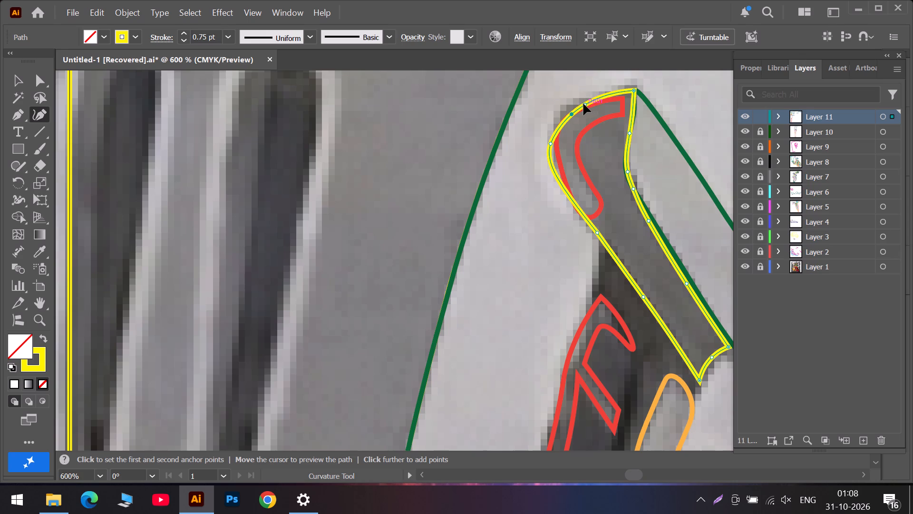
pyautogui.moveTo(583, 104); pyautogui.dragTo(578, 103)
pyautogui.moveTo(570, 114); pyautogui.dragTo(560, 115)
pyautogui.moveTo(578, 102); pyautogui.dragTo(573, 102)
pyautogui.click(560, 114)
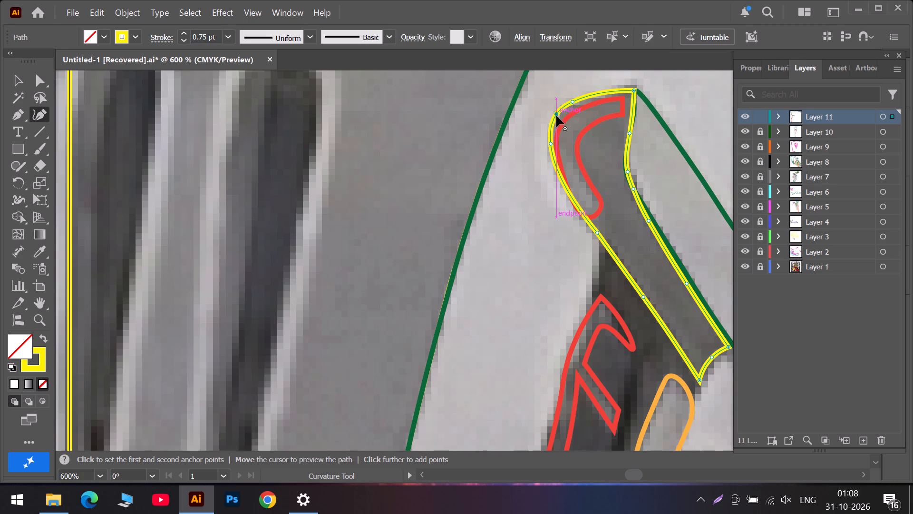
pyautogui.moveTo(550, 145); pyautogui.dragTo(548, 155)
pyautogui.moveTo(599, 234); pyautogui.dragTo(592, 234)
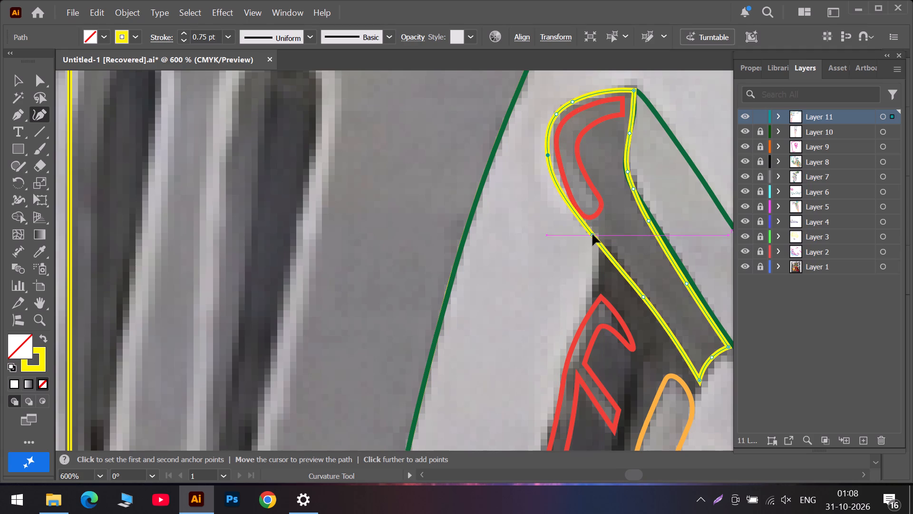
pyautogui.moveTo(592, 234); pyautogui.dragTo(586, 219)
pyautogui.click(548, 154)
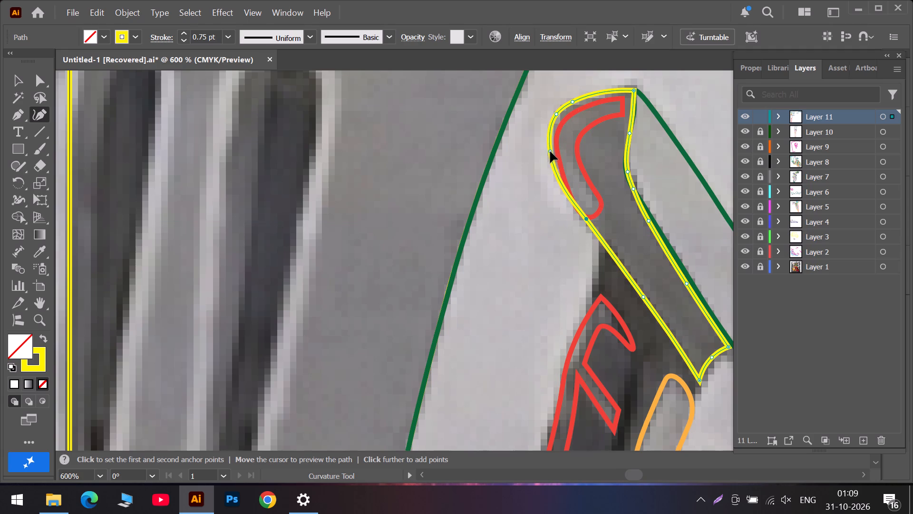
# Make the red inner shape's lower tip a corner on the yellow edge and adjust its outer curve to stay inside the beam.
pyautogui.click(16, 81)
pyautogui.click(601, 211)
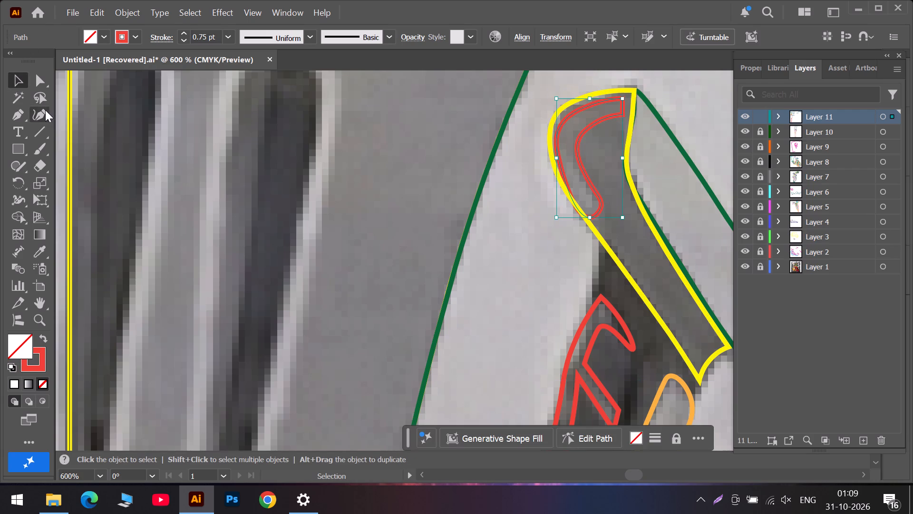
pyautogui.click(45, 110)
pyautogui.doubleClick(590, 217)
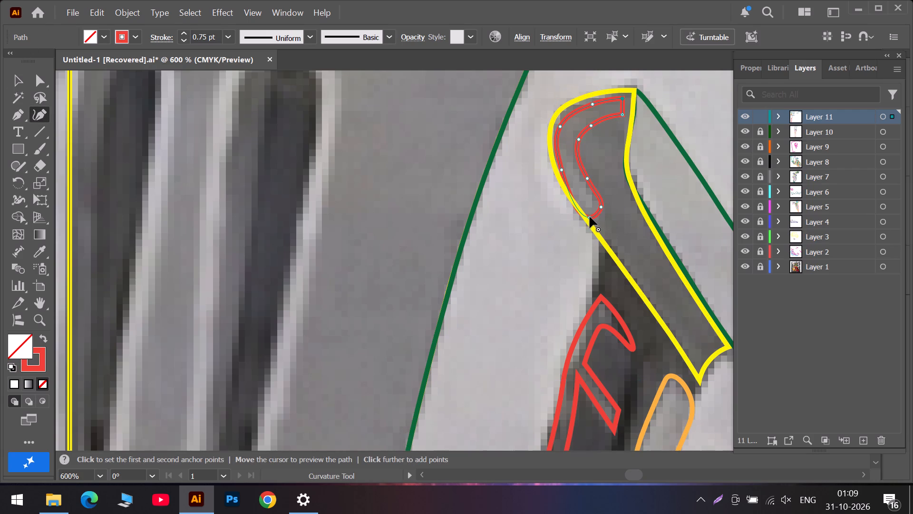
pyautogui.moveTo(590, 217); pyautogui.dragTo(585, 217)
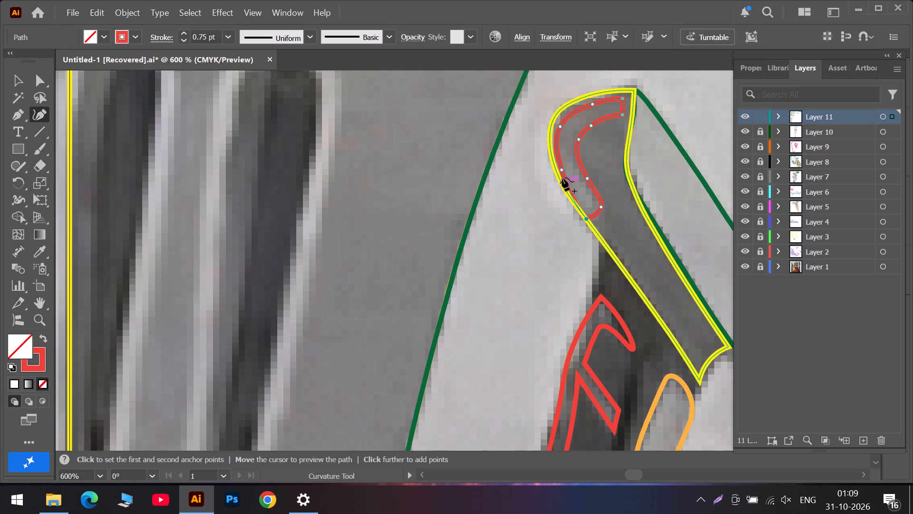
pyautogui.moveTo(561, 169); pyautogui.dragTo(556, 169)
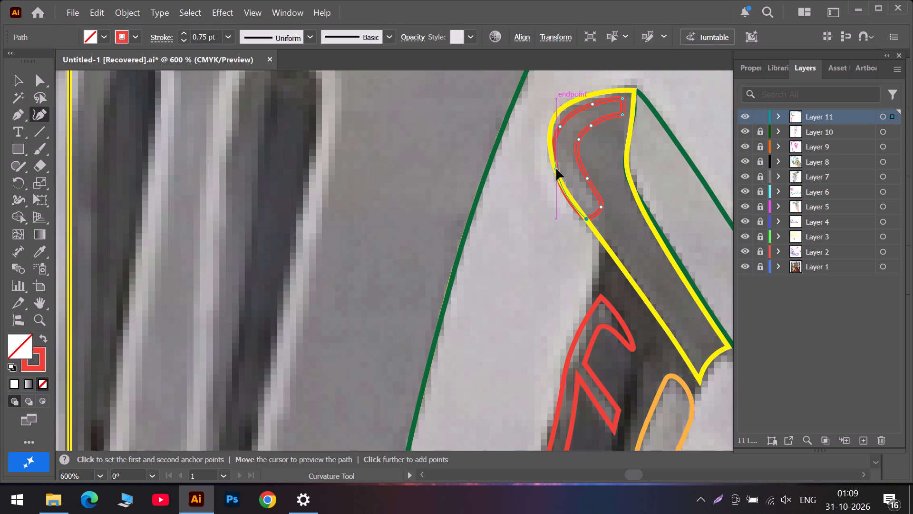
pyautogui.moveTo(556, 169); pyautogui.dragTo(560, 159)
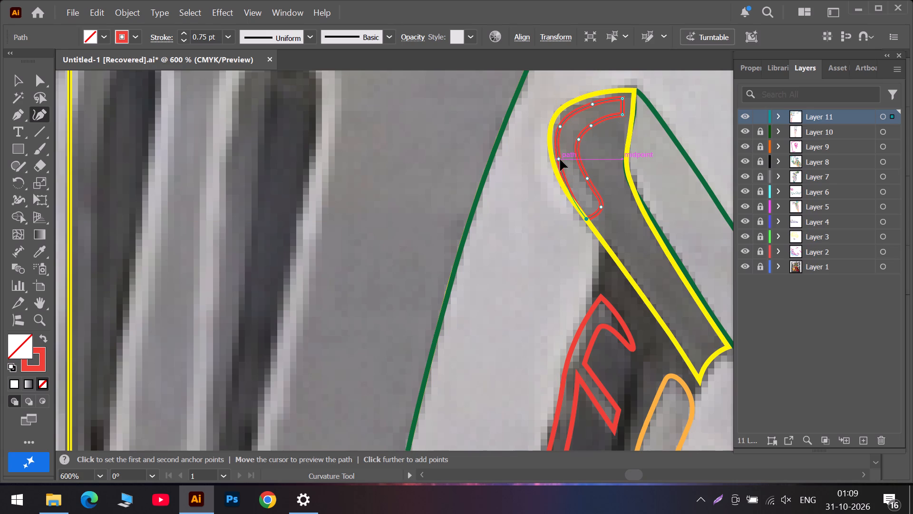
pyautogui.moveTo(560, 159); pyautogui.dragTo(561, 157)
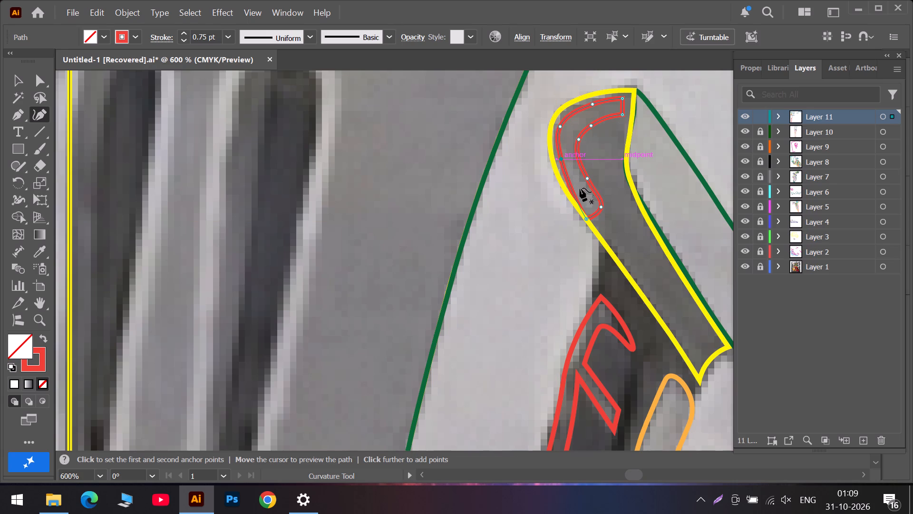
# Fine-tune the yellow beam outline's anchor point beside the red shape's lower tip so the edge passes just outside it.
pyautogui.scroll(2, 558, 162)
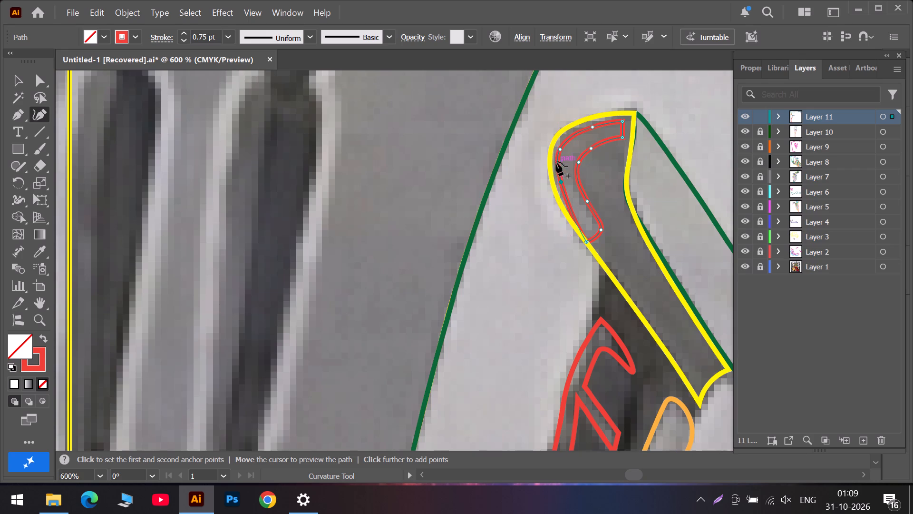
pyautogui.click(19, 81)
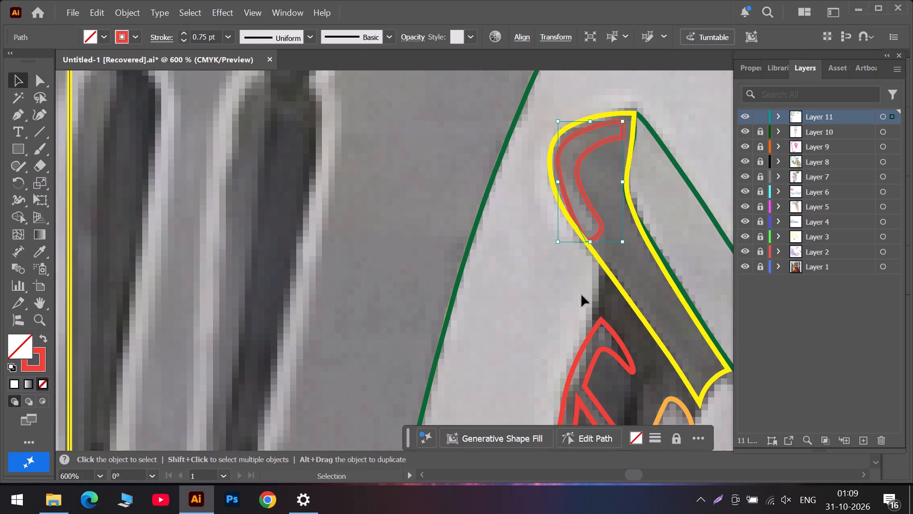
pyautogui.click(637, 313)
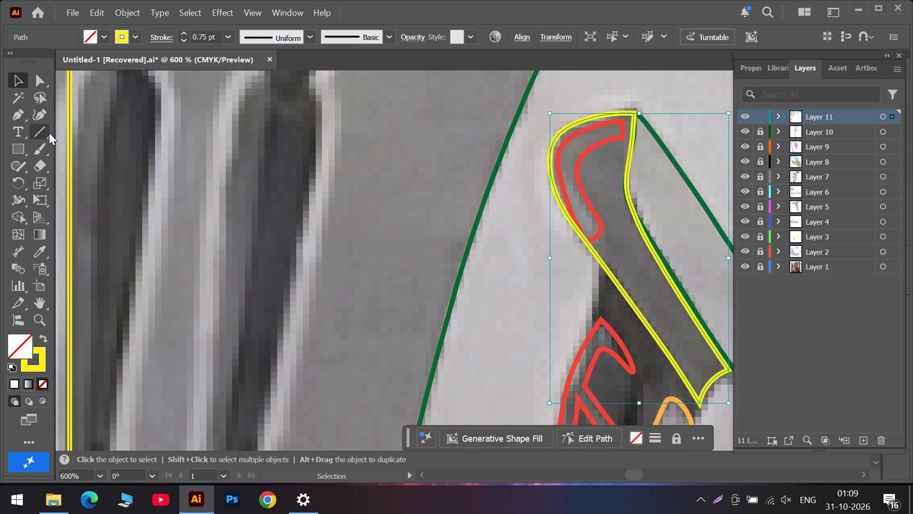
pyautogui.click(37, 113)
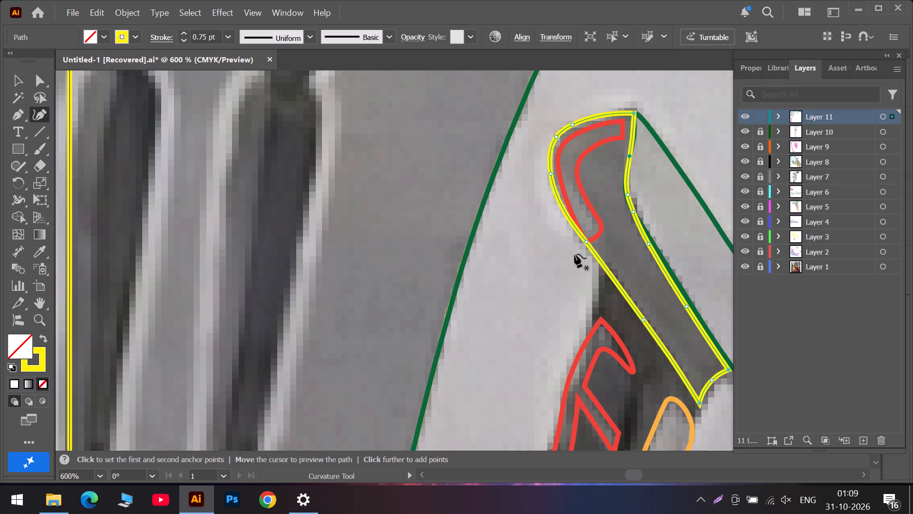
pyautogui.moveTo(586, 240); pyautogui.dragTo(581, 242)
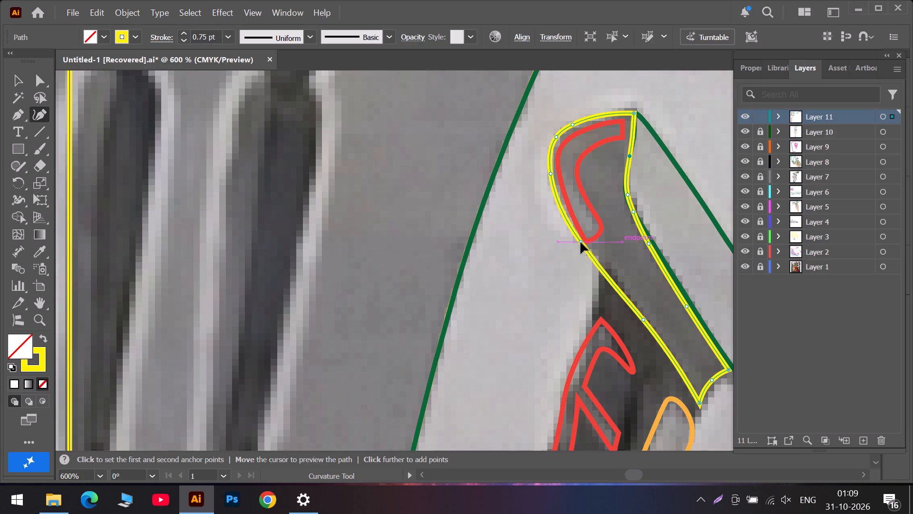
pyautogui.moveTo(581, 242); pyautogui.dragTo(579, 240)
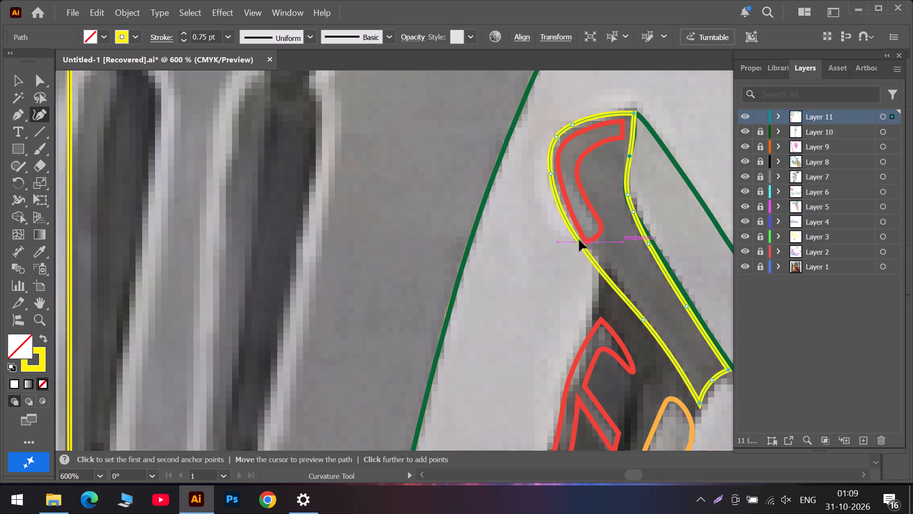
pyautogui.moveTo(579, 240); pyautogui.dragTo(583, 236)
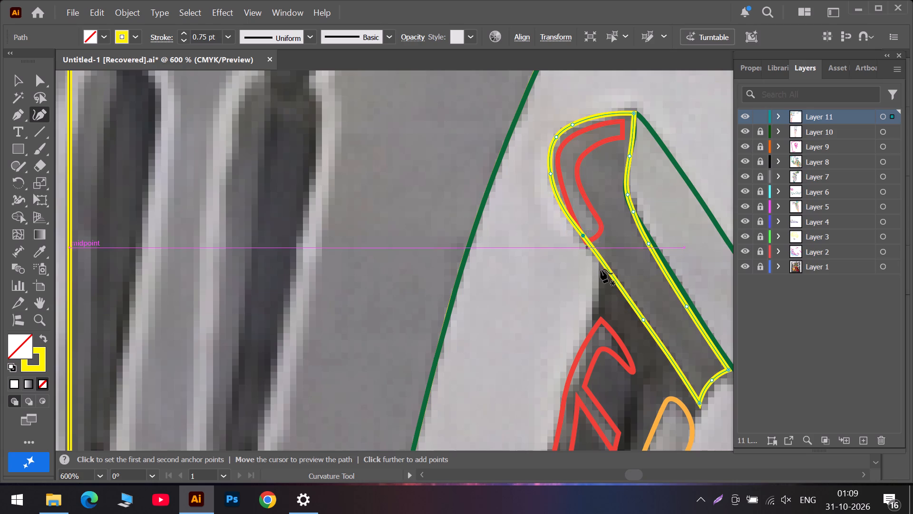
pyautogui.click(584, 235)
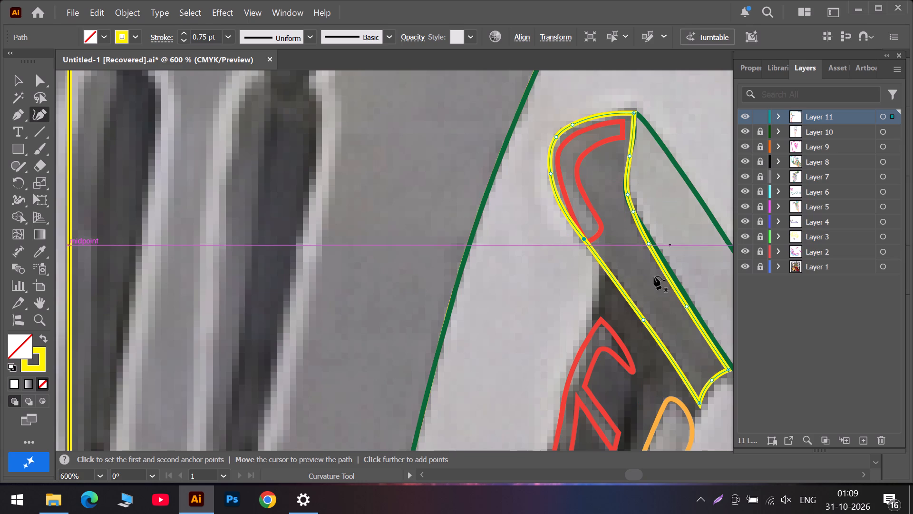
# Shift the anchor points from the beam's neck to its lower corner outward so the yellow edge follows the green outline.
pyautogui.moveTo(648, 244); pyautogui.dragTo(650, 244)
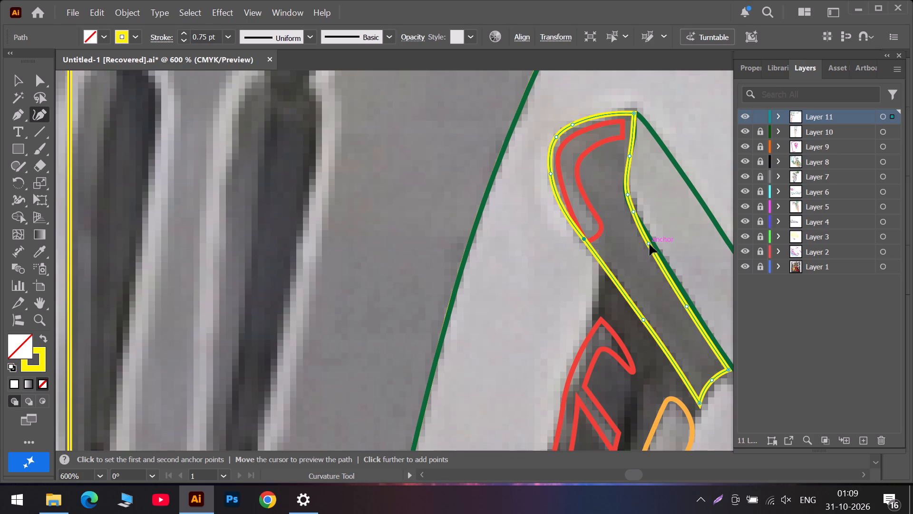
pyautogui.moveTo(650, 244); pyautogui.dragTo(653, 246)
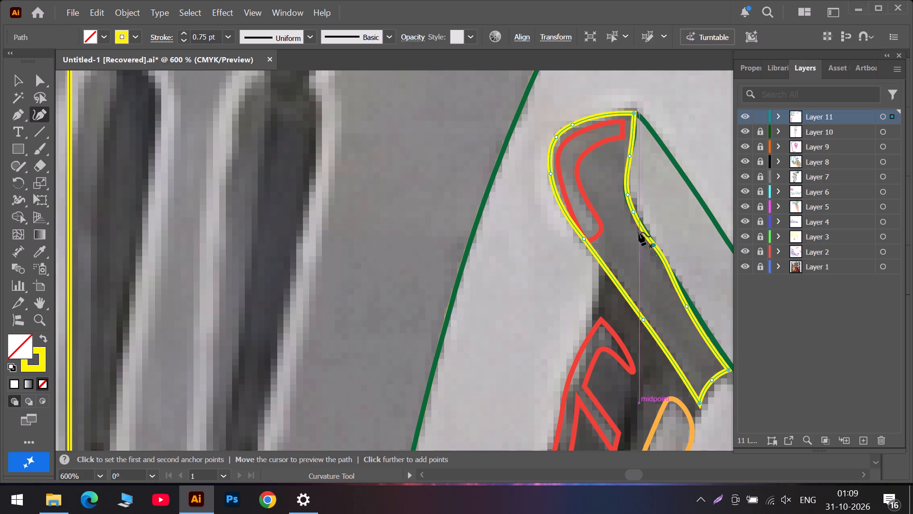
pyautogui.click(665, 472)
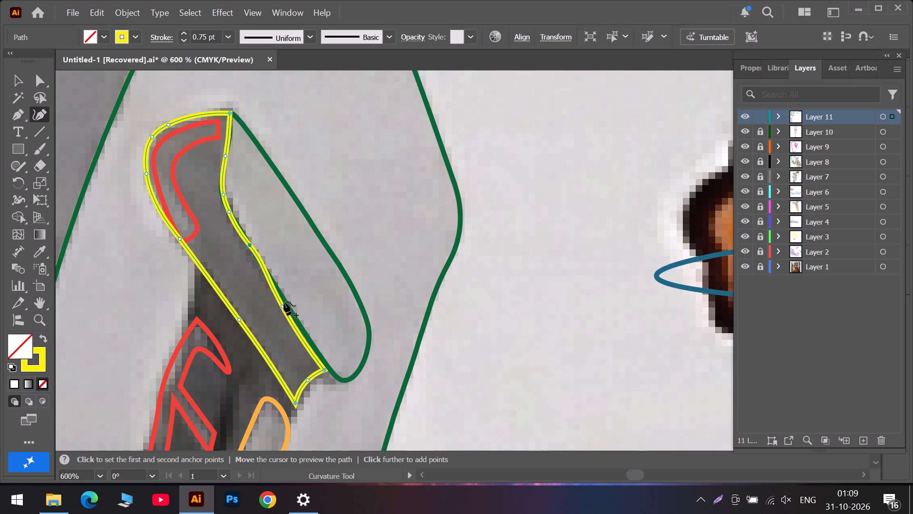
pyautogui.moveTo(282, 306); pyautogui.dragTo(290, 313)
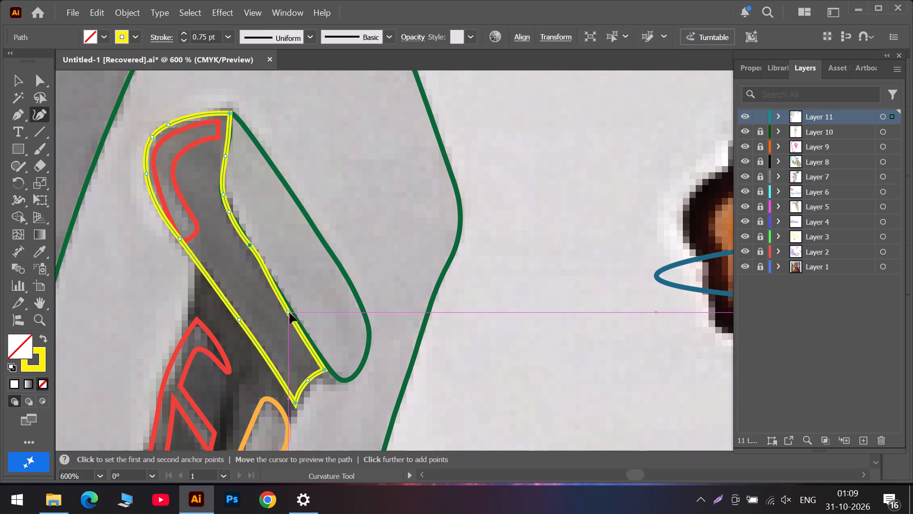
pyautogui.moveTo(290, 313); pyautogui.dragTo(292, 315)
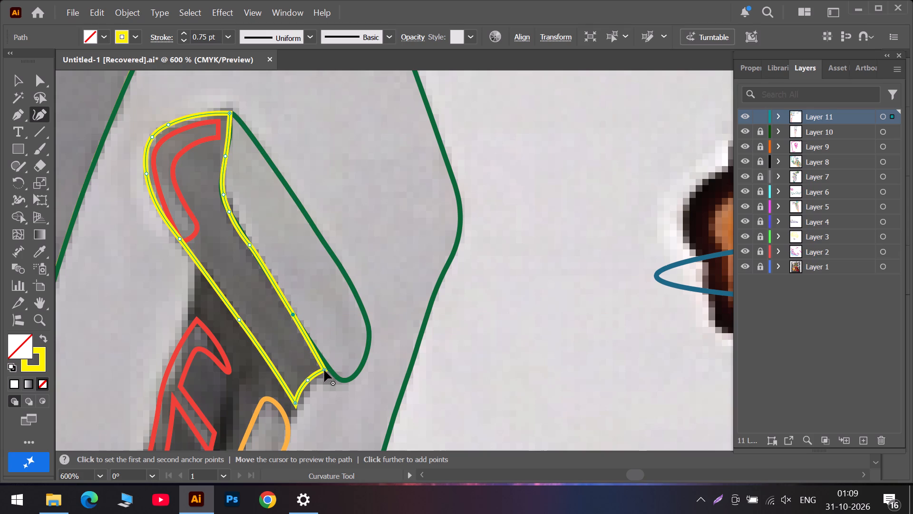
pyautogui.moveTo(324, 370); pyautogui.dragTo(329, 366)
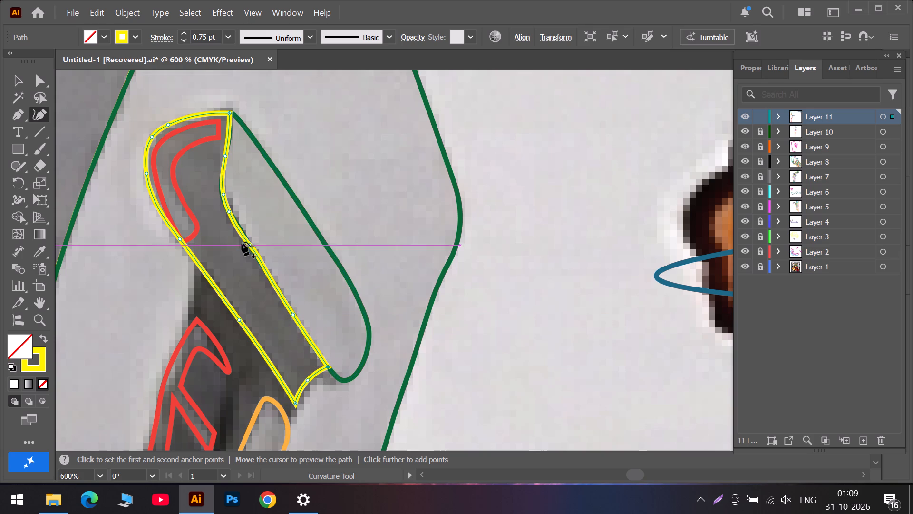
pyautogui.moveTo(230, 211); pyautogui.dragTo(234, 214)
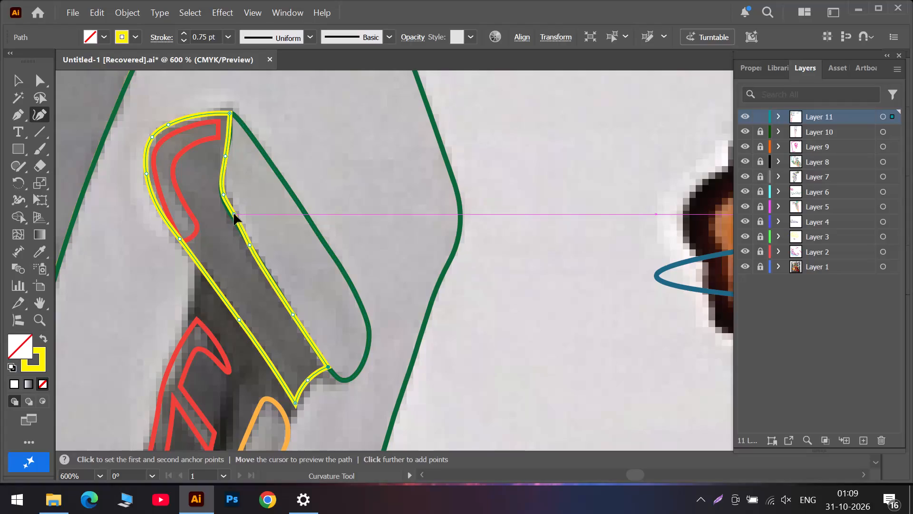
pyautogui.moveTo(234, 214); pyautogui.dragTo(232, 215)
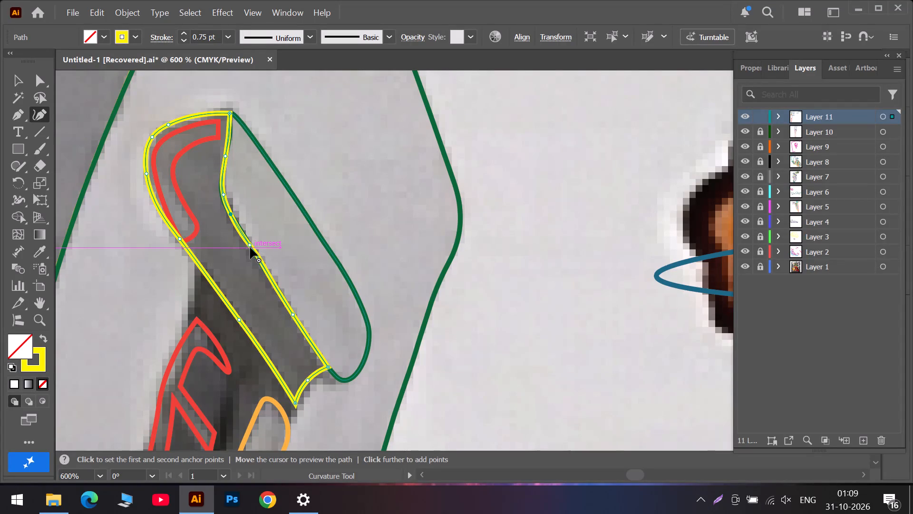
pyautogui.moveTo(250, 247); pyautogui.dragTo(261, 263)
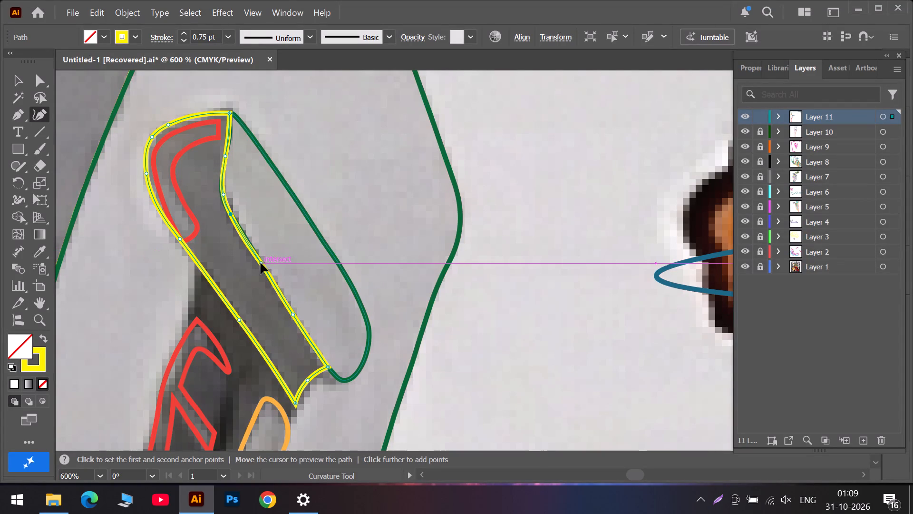
pyautogui.moveTo(261, 263); pyautogui.dragTo(261, 264)
# Trace the left edge of the dark window with the Curvature tool, from the beam's underside down to a corner at its lower tip.
pyautogui.scroll(-6, 291, 360)
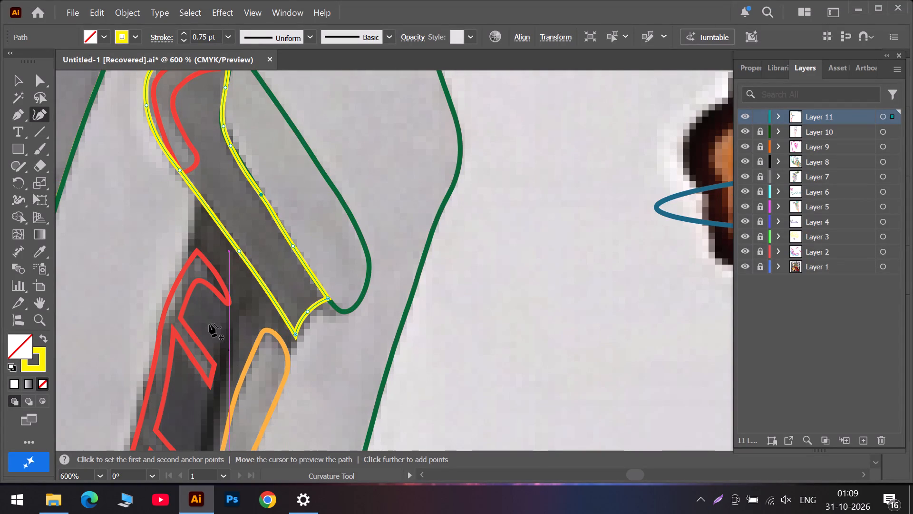
pyautogui.scroll(-3, 202, 317)
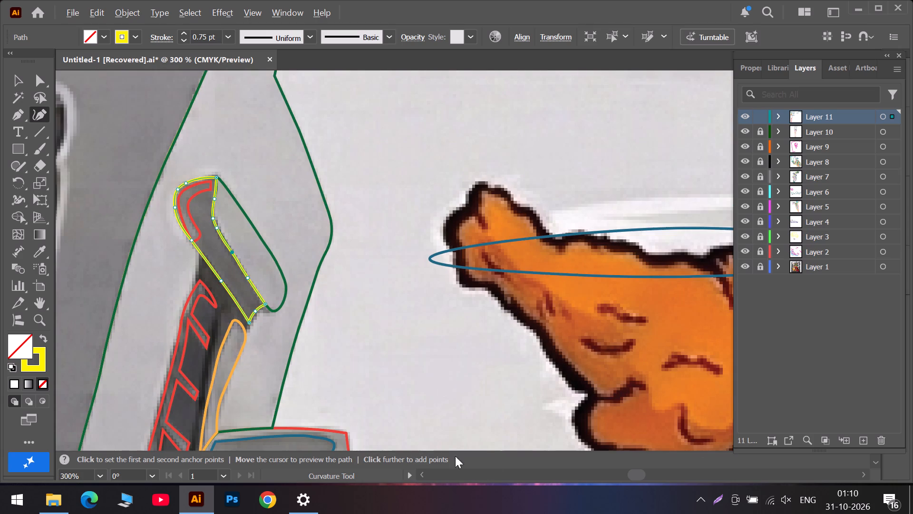
pyautogui.click(580, 479)
pyautogui.scroll(-6, 553, 381)
pyautogui.scroll(-5, 662, 295)
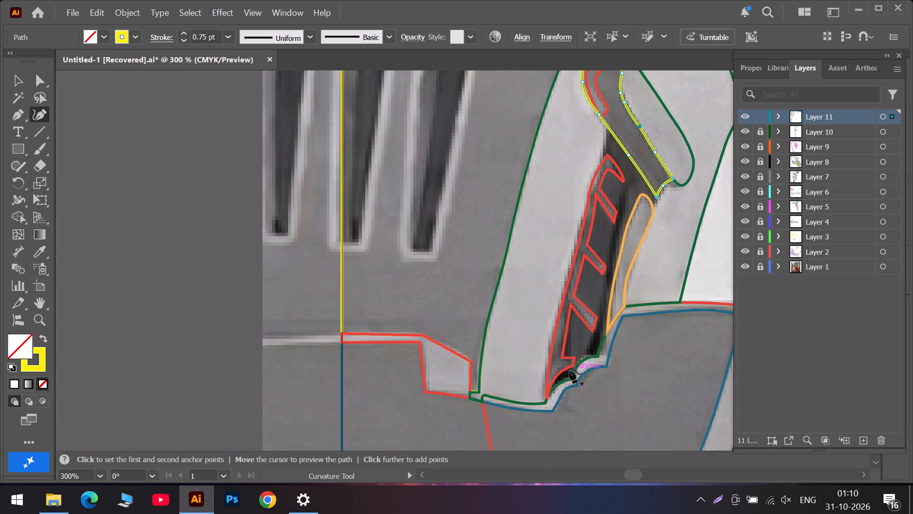
pyautogui.keyDown('alt'); pyautogui.scroll(2, 570, 370); pyautogui.keyUp('alt')
pyautogui.keyDown('alt'); pyautogui.scroll(-1, 570, 370); pyautogui.keyUp('alt')
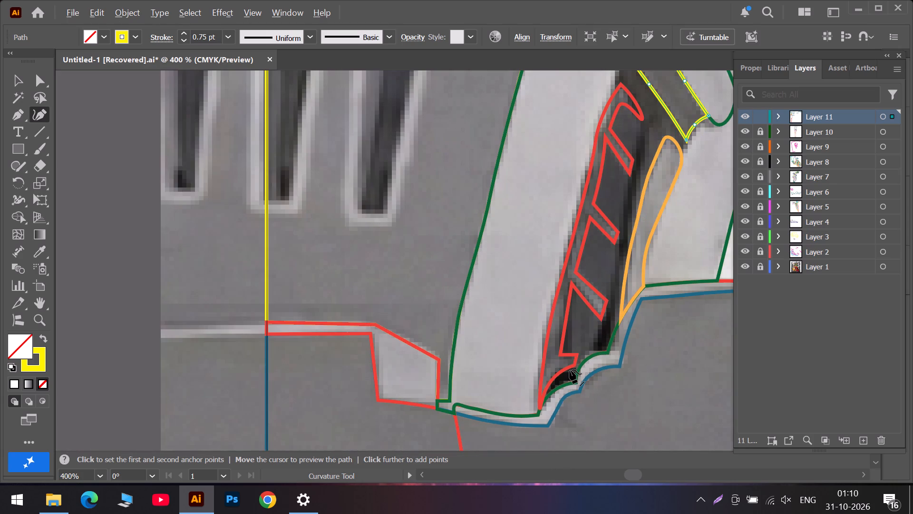
pyautogui.keyDown('alt'); pyautogui.scroll(-1, 570, 370); pyautogui.keyUp('alt')
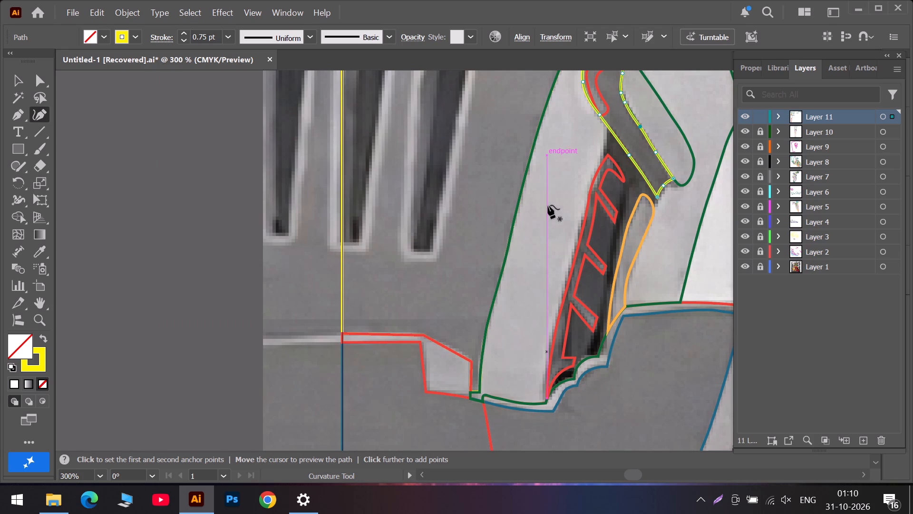
pyautogui.click(610, 137)
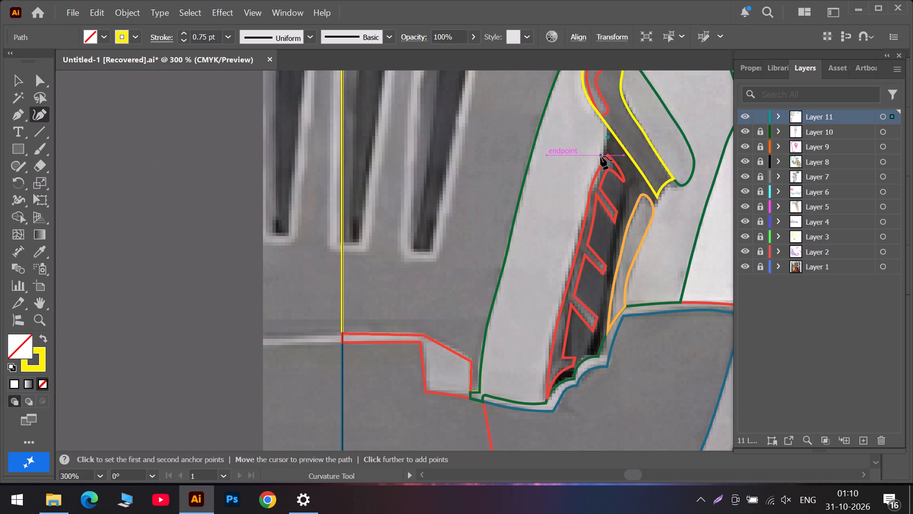
pyautogui.click(601, 156)
pyautogui.click(580, 229)
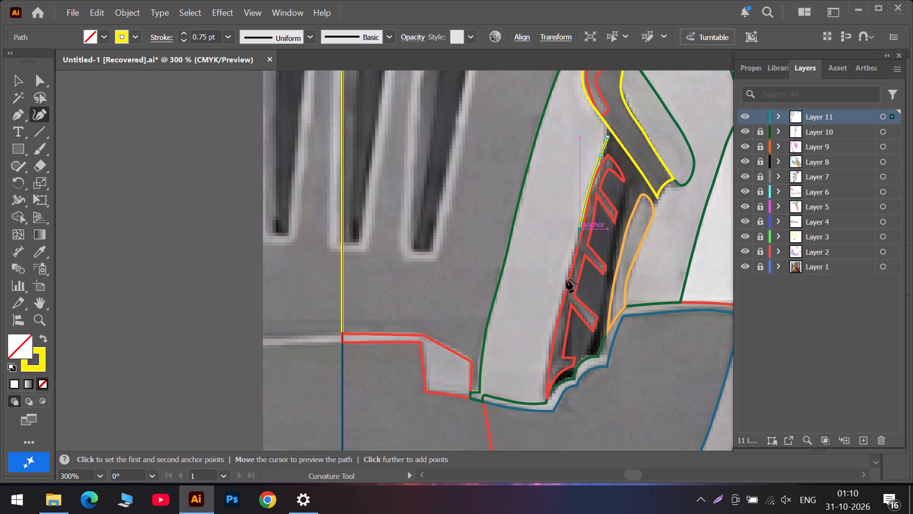
pyautogui.click(549, 346)
pyautogui.doubleClick(542, 399)
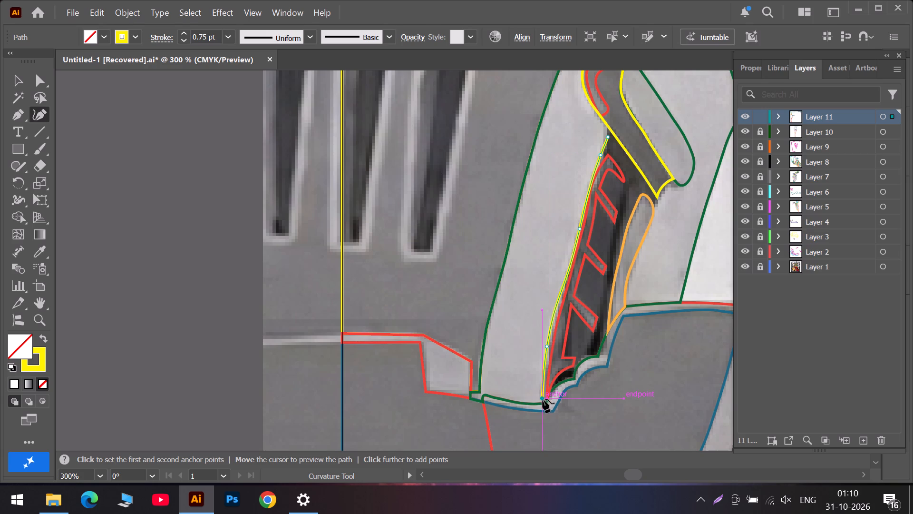
# Continue the window outline along its bottom and up outside the orange shape, closing it with straight corners along the yellow beam.
pyautogui.click(570, 373)
pyautogui.click(605, 354)
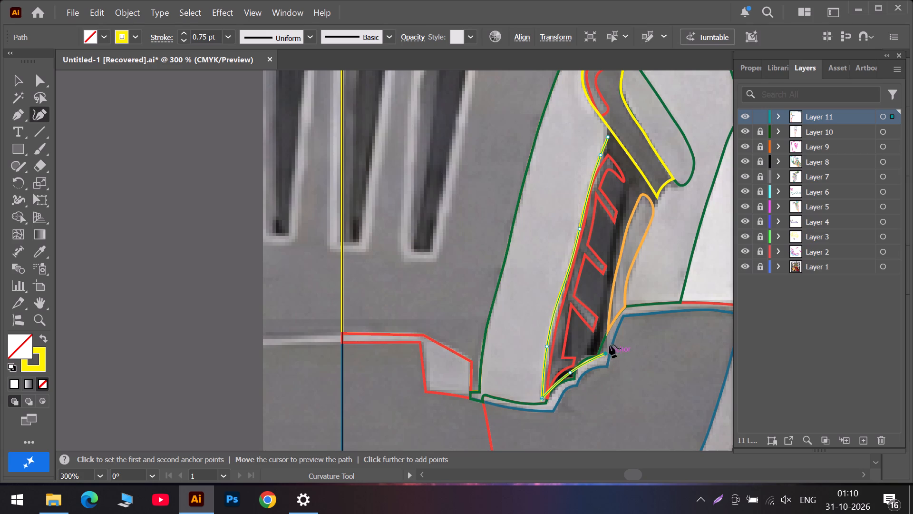
pyautogui.click(632, 296)
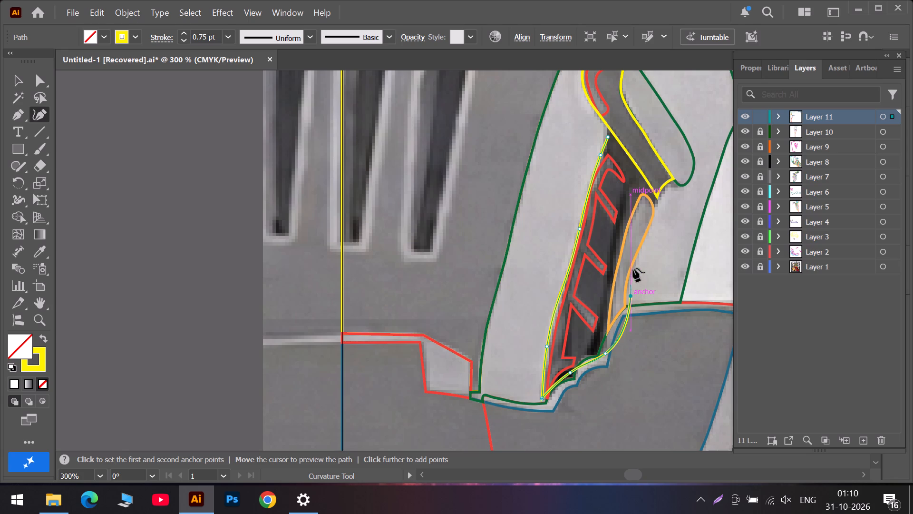
pyautogui.click(645, 247)
pyautogui.click(662, 201)
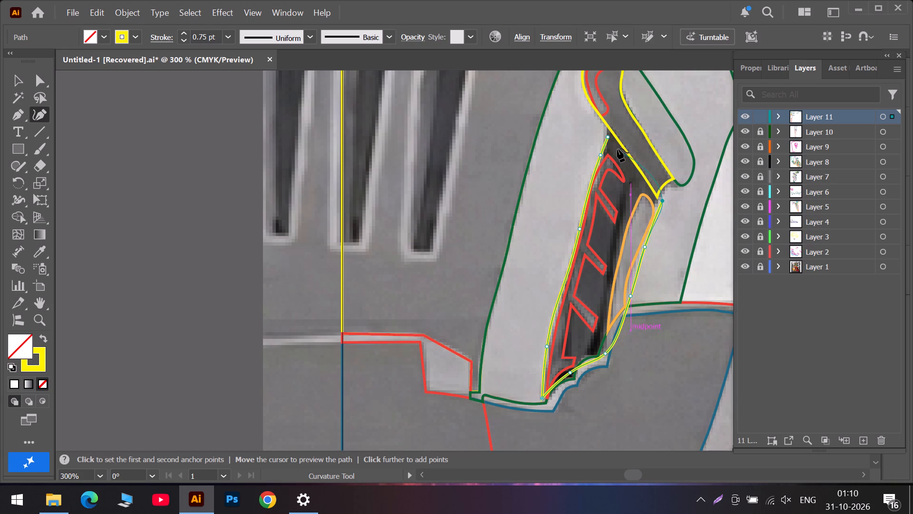
pyautogui.click(610, 137)
pyautogui.doubleClick(610, 137)
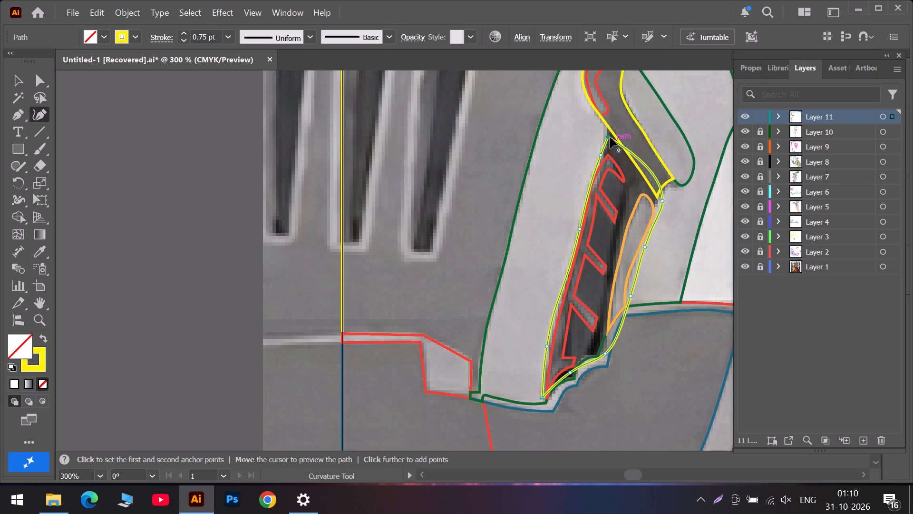
pyautogui.doubleClick(661, 203)
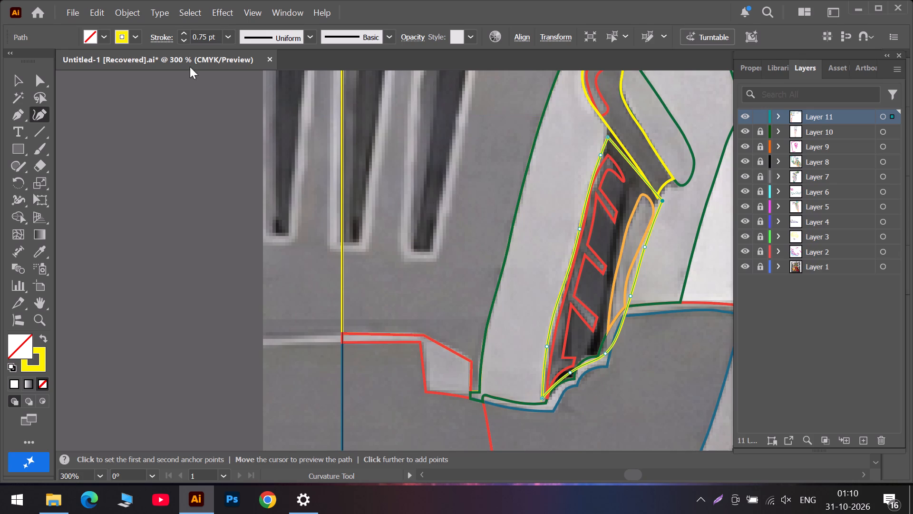
# Set the window outline's stroke colour to dark blue.
pyautogui.click(134, 33)
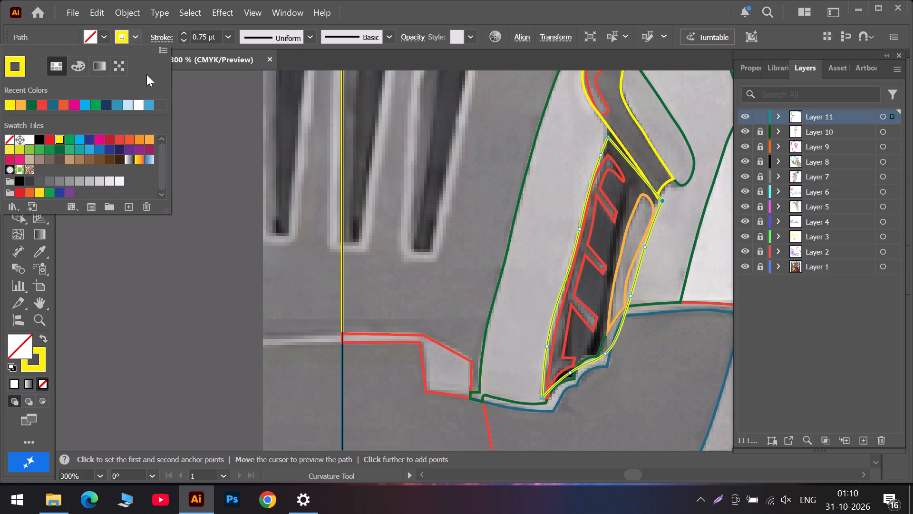
pyautogui.click(107, 102)
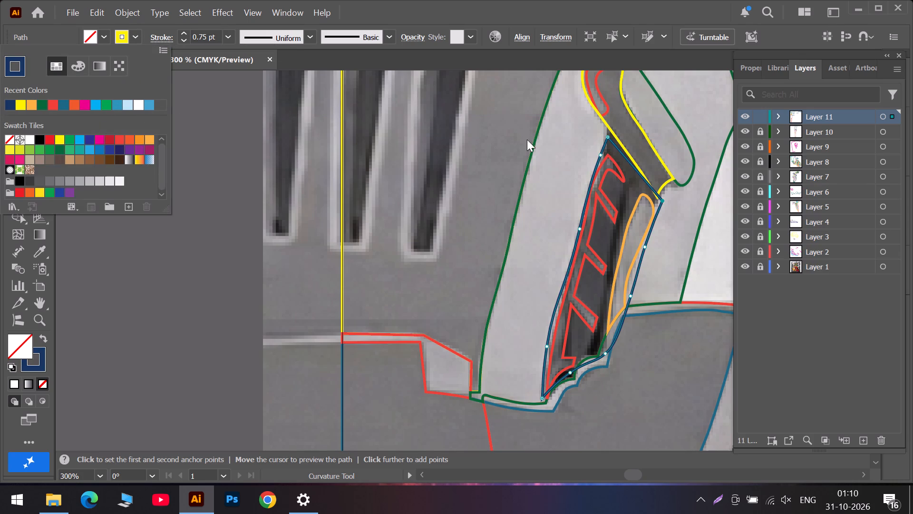
# Move the top corner of the dark blue window outline onto the yellow beam's lower edge.
pyautogui.keyDown('alt'); pyautogui.scroll(3, 611, 158); pyautogui.keyUp('alt')
pyautogui.scroll(1, 607, 131)
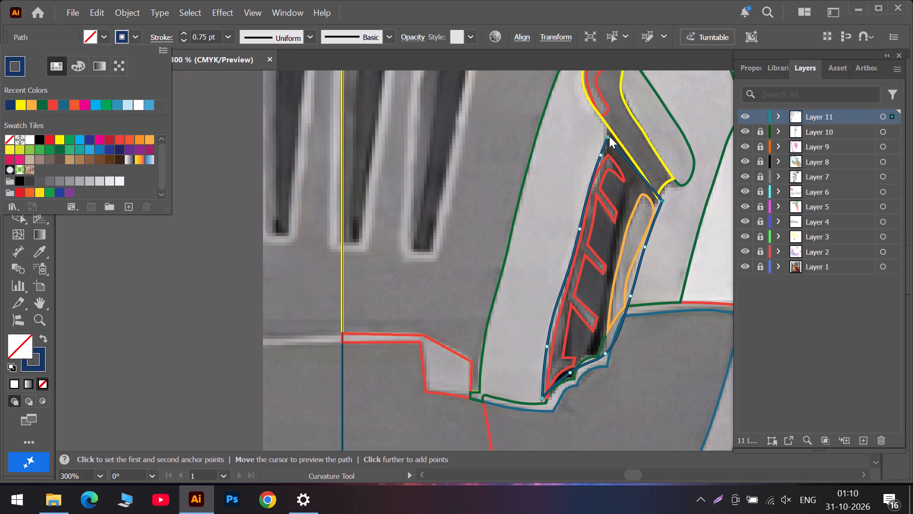
pyautogui.click(609, 136)
pyautogui.keyDown('alt'); pyautogui.scroll(3, 609, 138); pyautogui.keyUp('alt')
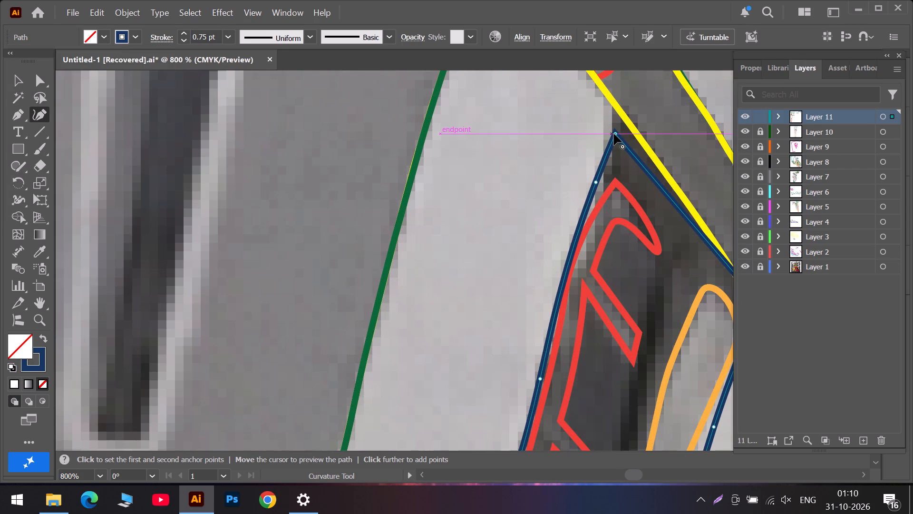
pyautogui.moveTo(615, 133); pyautogui.dragTo(620, 111)
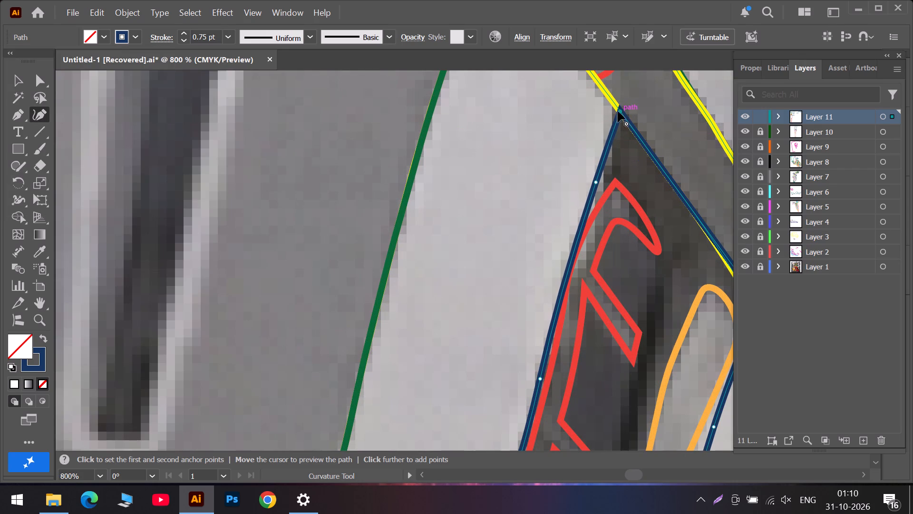
# Add and shift anchor points down the window outline's left side so it follows the red shape's outer edge.
pyautogui.scroll(-5, 566, 265)
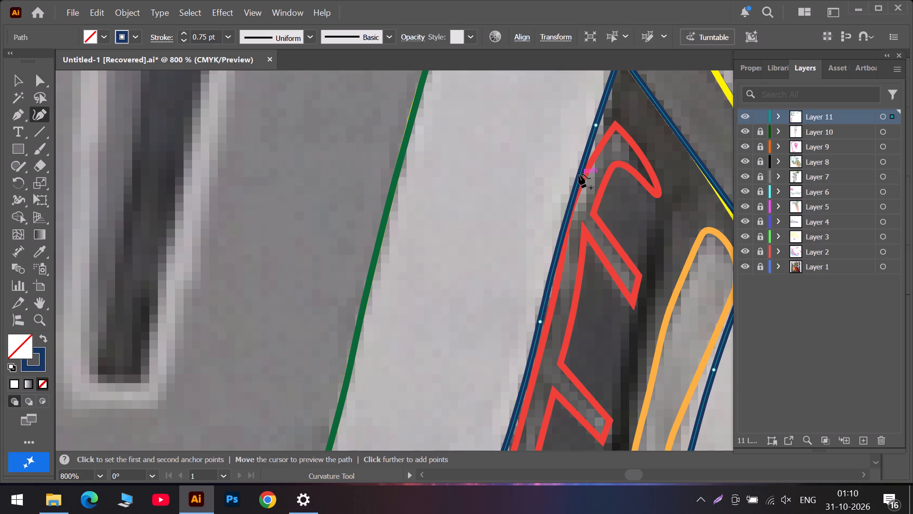
pyautogui.moveTo(579, 174); pyautogui.dragTo(585, 175)
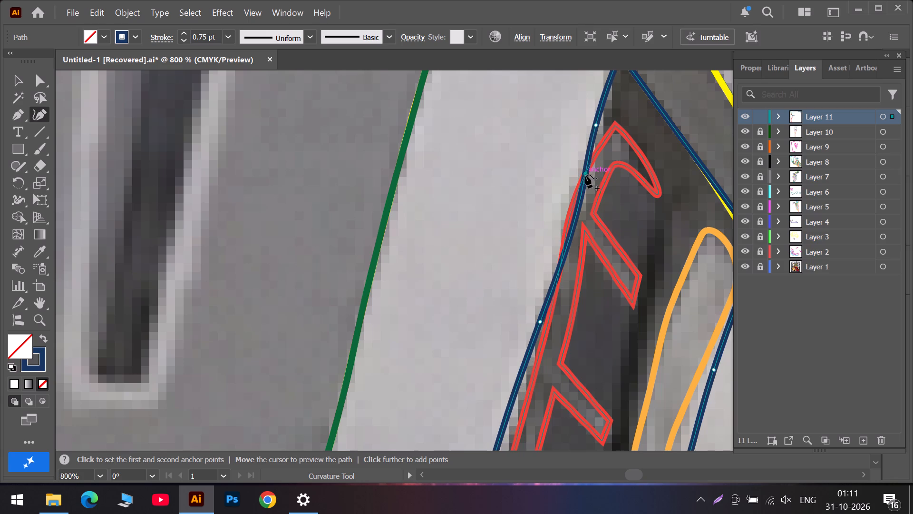
pyautogui.moveTo(585, 175); pyautogui.dragTo(573, 205)
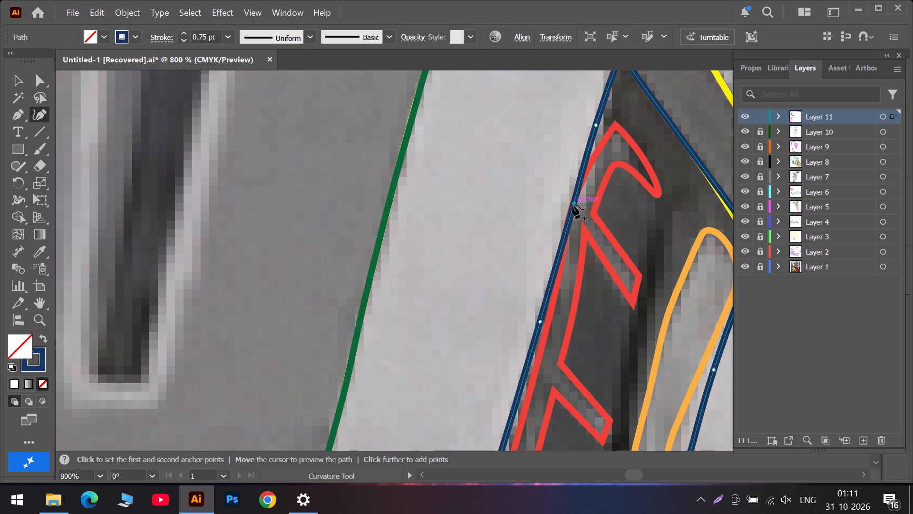
pyautogui.moveTo(573, 205); pyautogui.dragTo(571, 208)
pyautogui.scroll(-6, 571, 208)
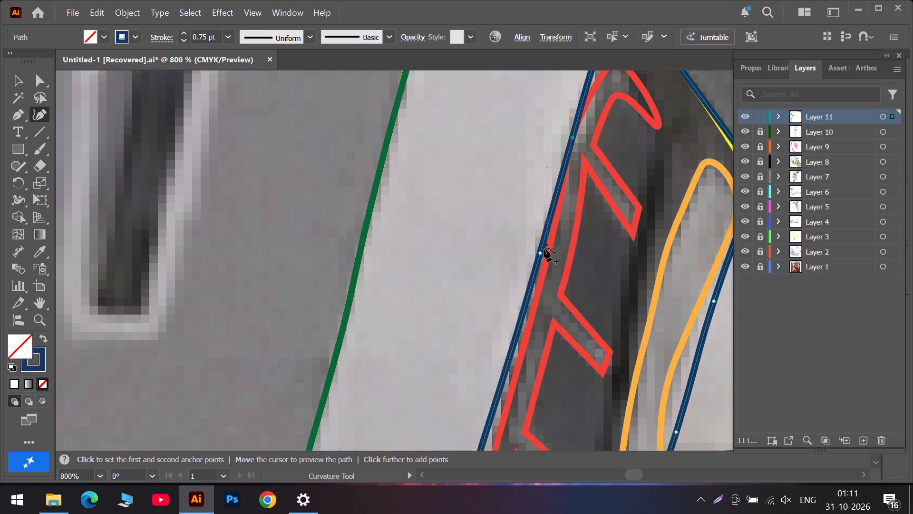
pyautogui.moveTo(542, 251); pyautogui.dragTo(548, 257)
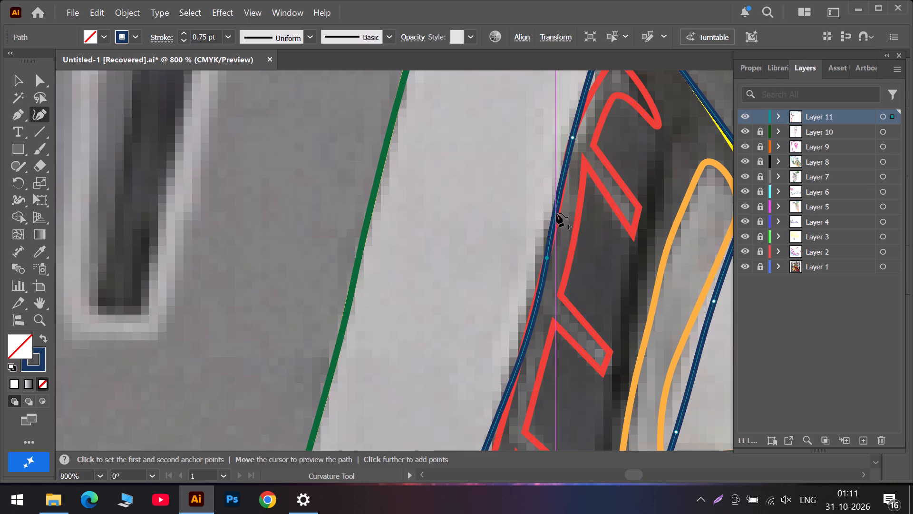
pyautogui.moveTo(558, 203); pyautogui.dragTo(558, 209)
pyautogui.scroll(-6, 558, 210)
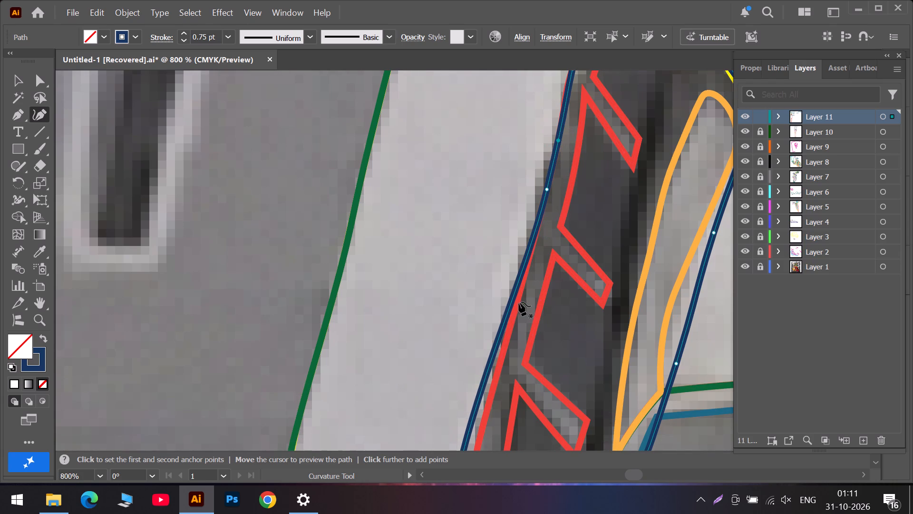
pyautogui.moveTo(518, 287); pyautogui.dragTo(519, 287)
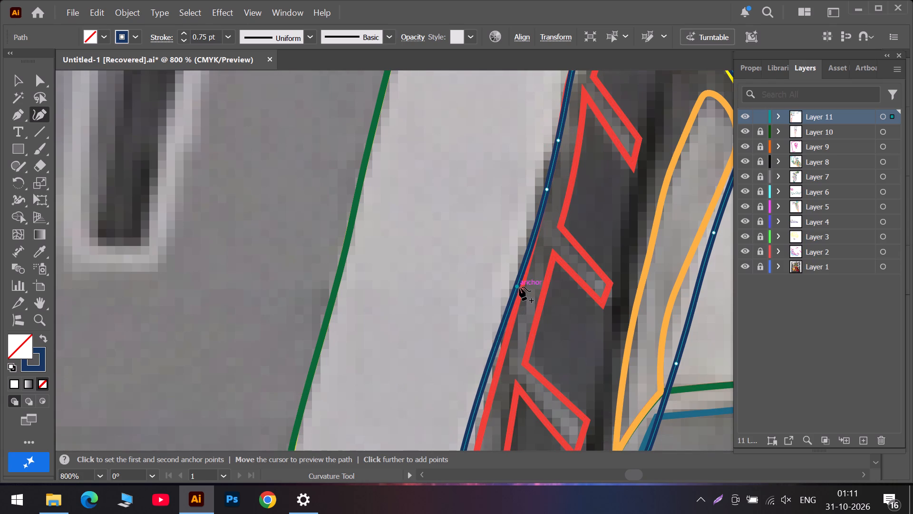
pyautogui.moveTo(519, 287); pyautogui.dragTo(523, 287)
pyautogui.scroll(-13, 523, 287)
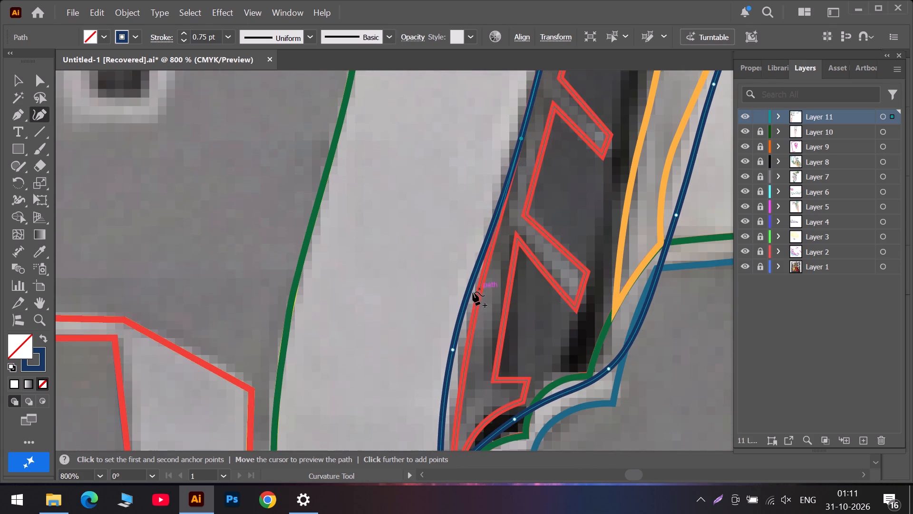
pyautogui.moveTo(454, 351); pyautogui.dragTo(461, 349)
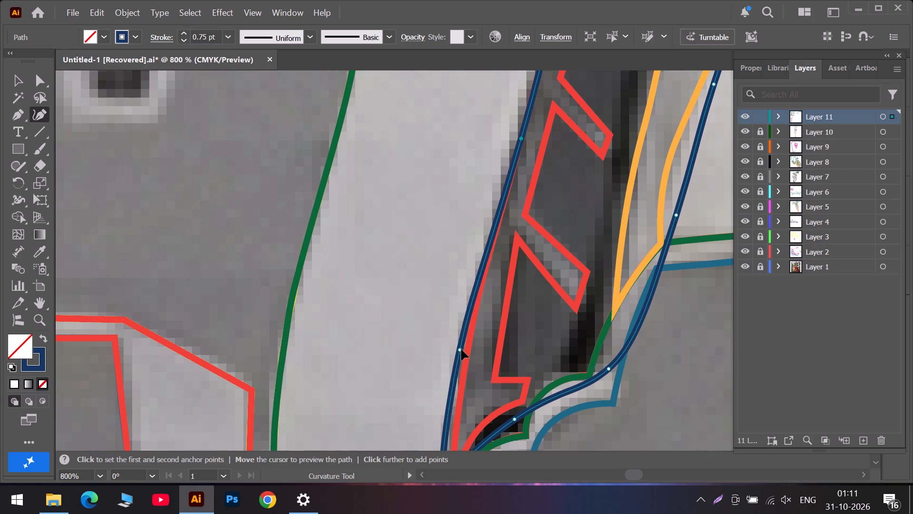
pyautogui.moveTo(461, 349); pyautogui.dragTo(492, 240)
# Move the outline's lower tip to the red shape's bottom point, make it a corner, and refine the left edge just above it.
pyautogui.scroll(-7, 484, 244)
pyautogui.scroll(-5, 472, 293)
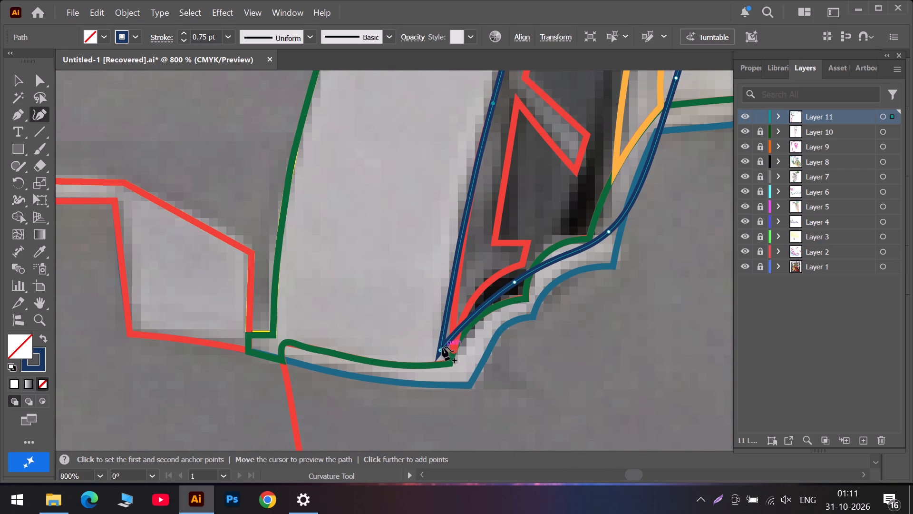
pyautogui.moveTo(441, 348); pyautogui.dragTo(454, 347)
pyautogui.doubleClick(454, 347)
pyautogui.click(454, 347)
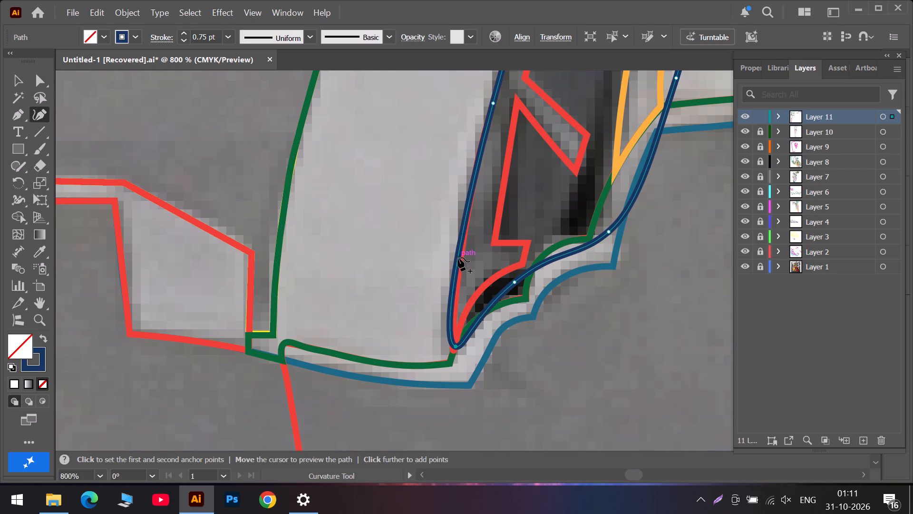
pyautogui.moveTo(458, 257); pyautogui.dragTo(464, 205)
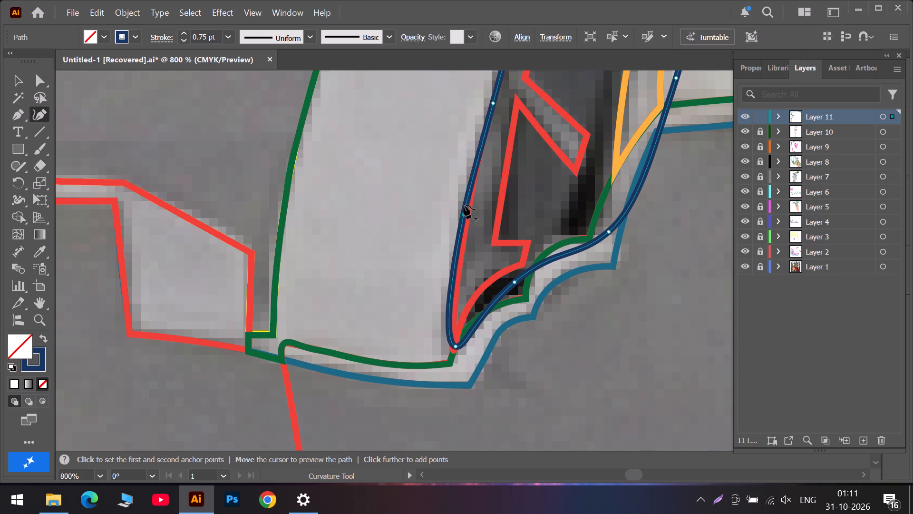
pyautogui.moveTo(464, 205); pyautogui.dragTo(479, 162)
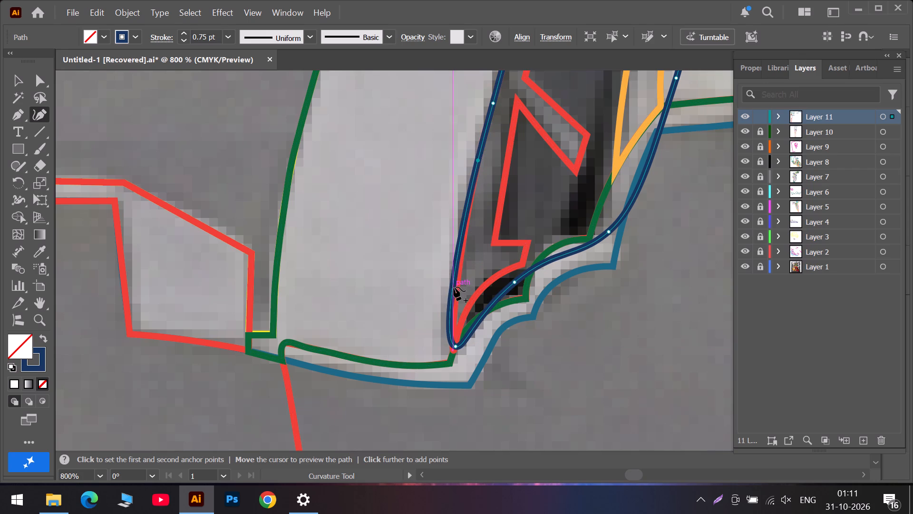
pyautogui.moveTo(454, 287); pyautogui.dragTo(455, 302)
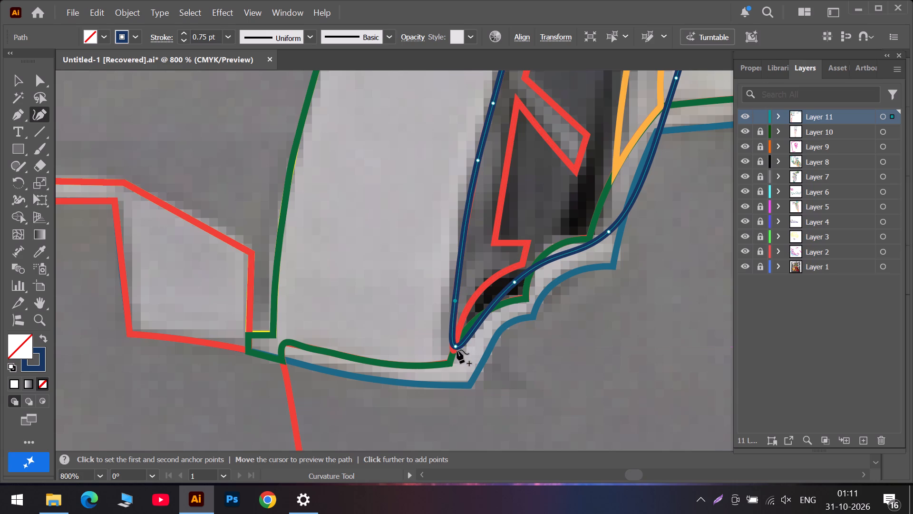
pyautogui.doubleClick(457, 347)
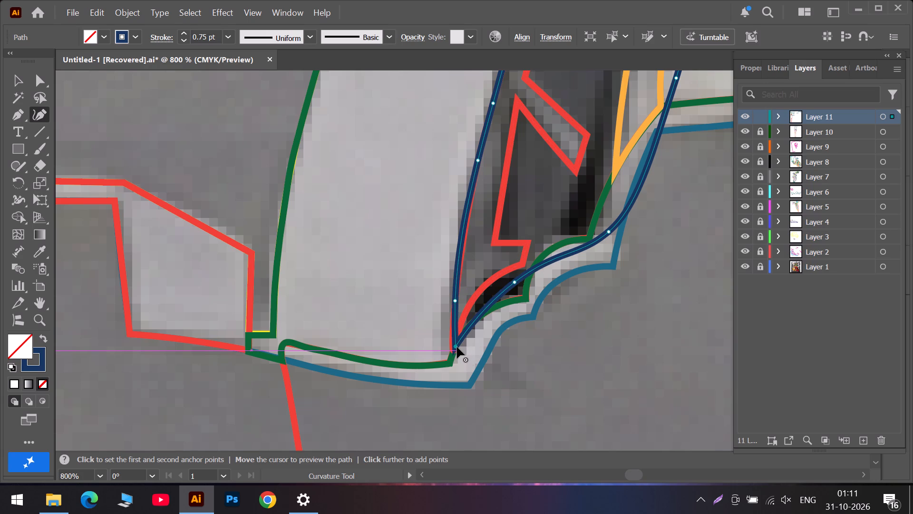
pyautogui.click(457, 347)
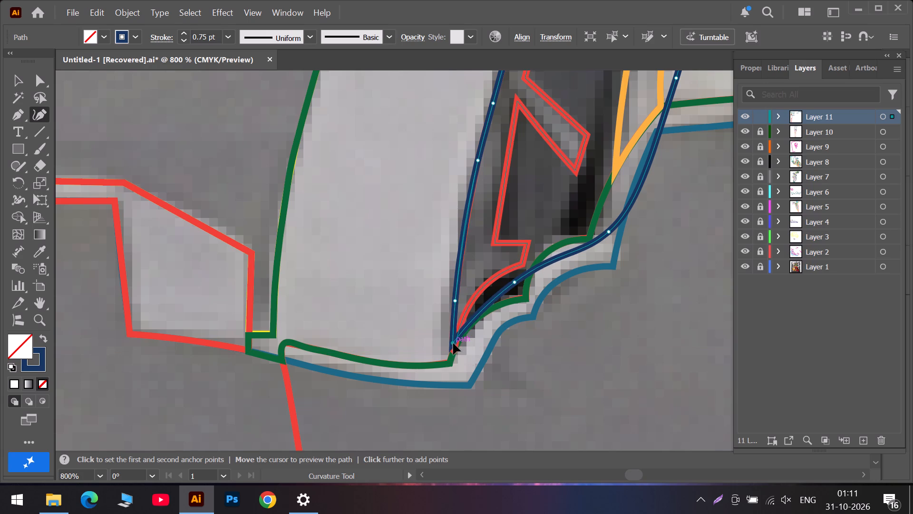
# Sharpen the dark blue window outline's lower tip, extend it toward the green outline's bottom corner, and pull the adjacent lower-edge anchor close to it.
pyautogui.doubleClick(456, 346)
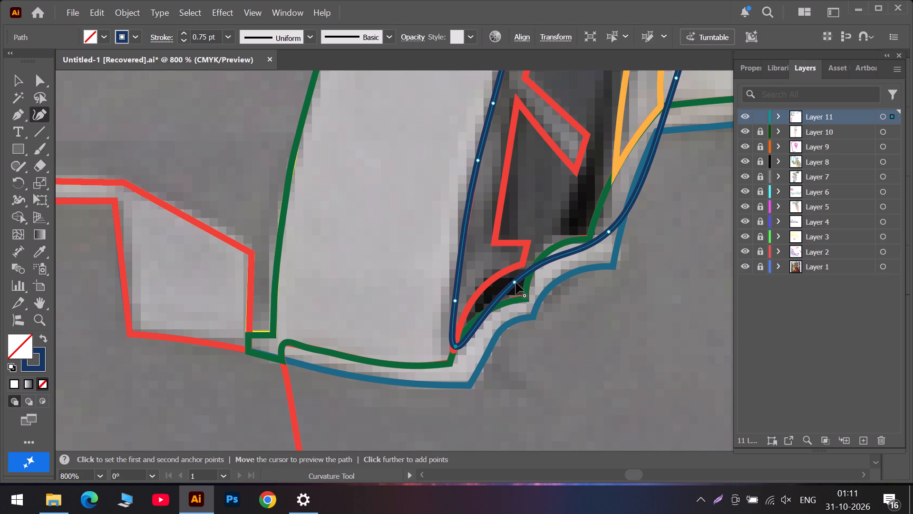
pyautogui.moveTo(515, 283); pyautogui.dragTo(462, 334)
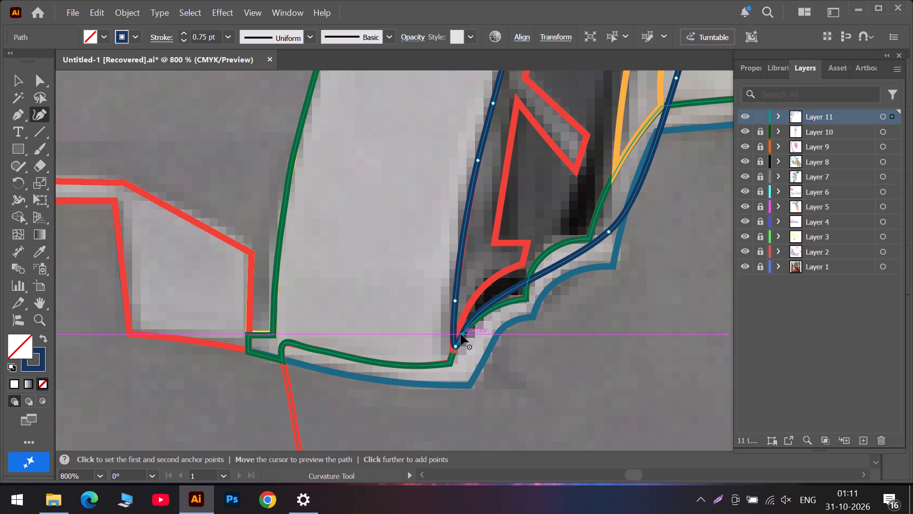
pyautogui.doubleClick(454, 345)
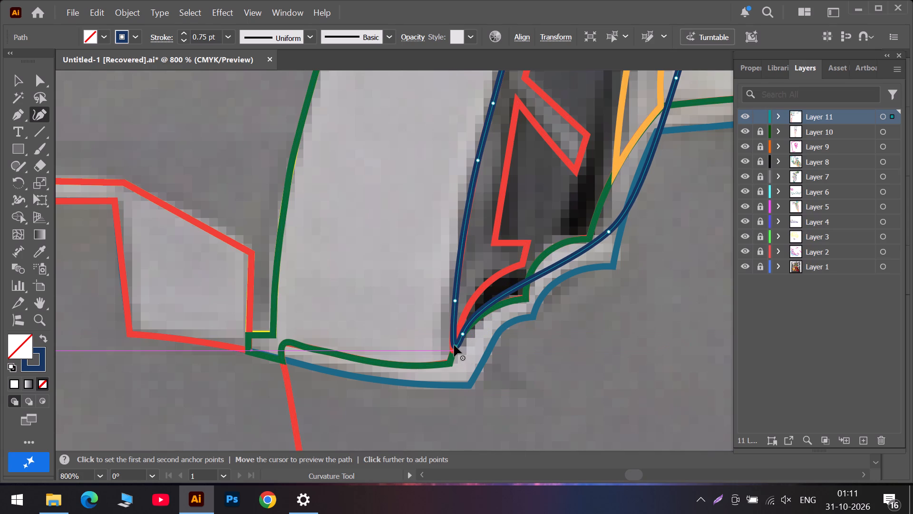
pyautogui.moveTo(454, 345); pyautogui.dragTo(454, 354)
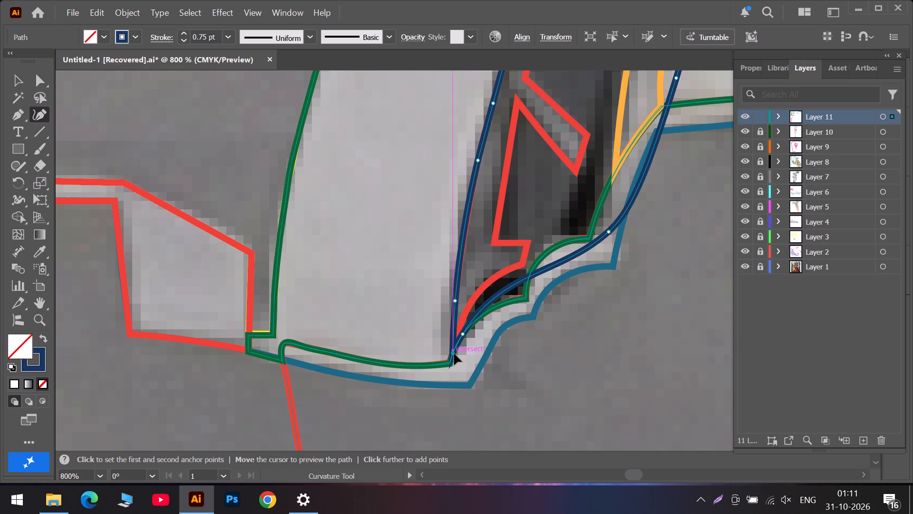
pyautogui.moveTo(454, 354); pyautogui.dragTo(452, 353)
# Add a corner anchor on the window outline's lower edge and place it on the green outline's lower scallop corner.
pyautogui.click(528, 276)
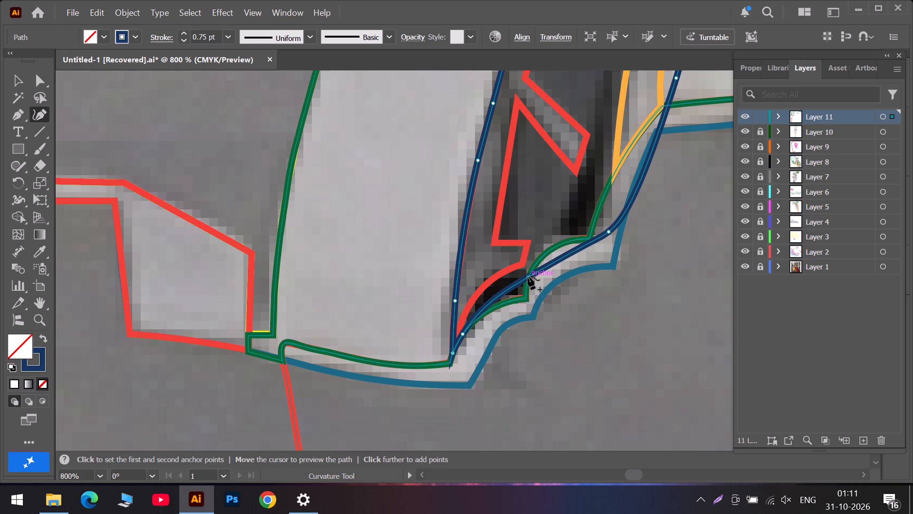
pyautogui.doubleClick(528, 276)
pyautogui.moveTo(528, 276); pyautogui.dragTo(526, 296)
pyautogui.doubleClick(526, 296)
pyautogui.moveTo(525, 297); pyautogui.dragTo(525, 303)
pyautogui.doubleClick(525, 303)
pyautogui.moveTo(525, 303); pyautogui.dragTo(525, 303)
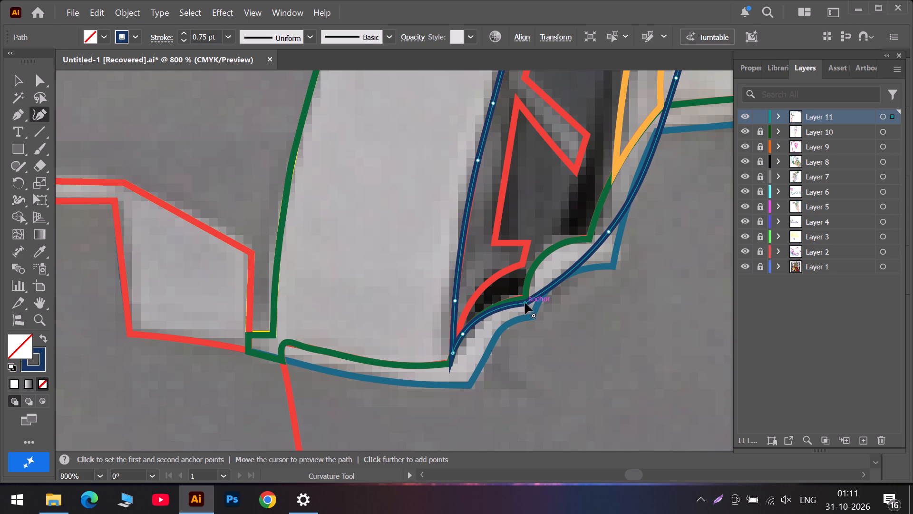
pyautogui.moveTo(525, 303); pyautogui.dragTo(525, 298)
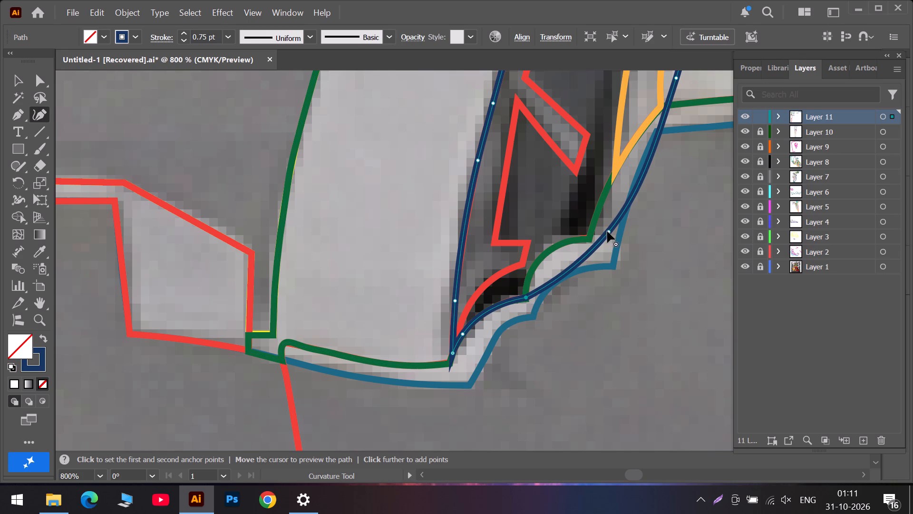
# Move the next lower-edge anchor to the green outline's upper scallop corner as a corner point and bow the segment between the two corners.
pyautogui.doubleClick(610, 230)
pyautogui.moveTo(607, 232); pyautogui.dragTo(586, 239)
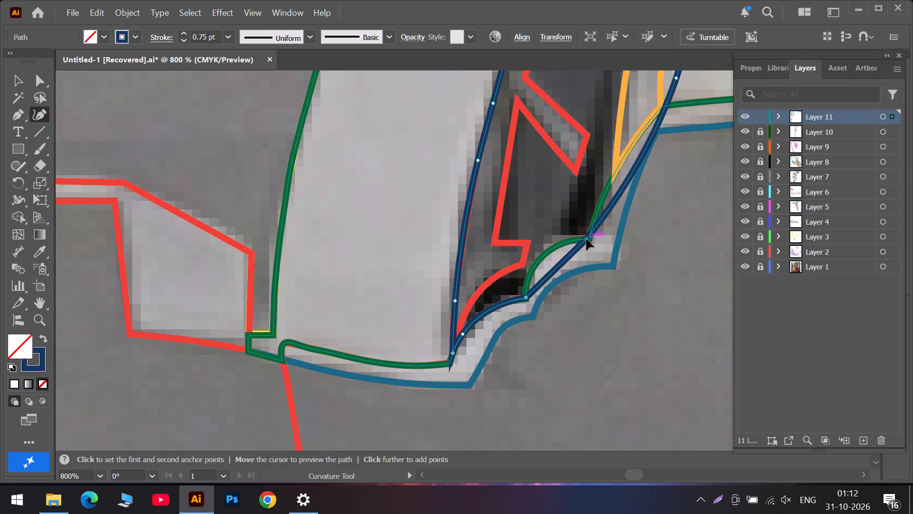
pyautogui.moveTo(586, 239); pyautogui.dragTo(590, 240)
pyautogui.moveTo(574, 254); pyautogui.dragTo(561, 260)
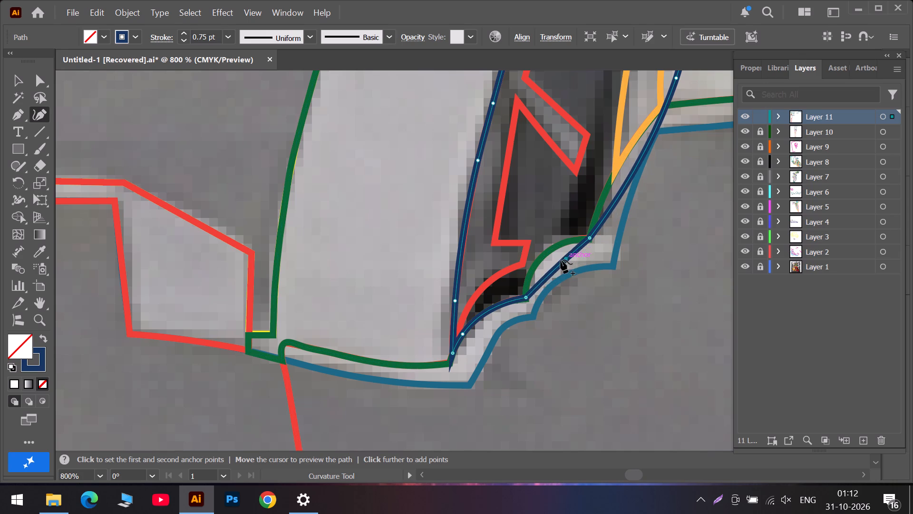
pyautogui.moveTo(561, 260); pyautogui.dragTo(536, 260)
# Fit the window outline's right edge above the scallops to the green and orange lines, with a corner point at their upper junction.
pyautogui.scroll(5, 628, 188)
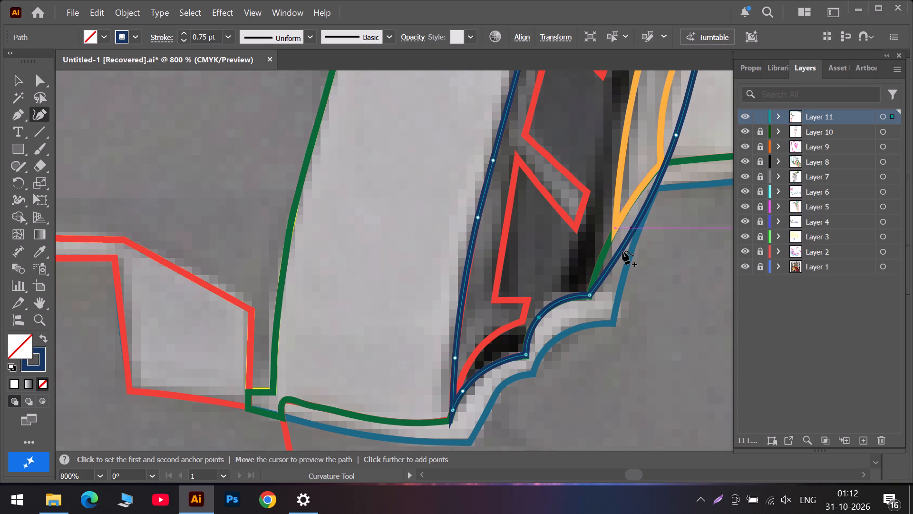
pyautogui.moveTo(624, 247); pyautogui.dragTo(602, 248)
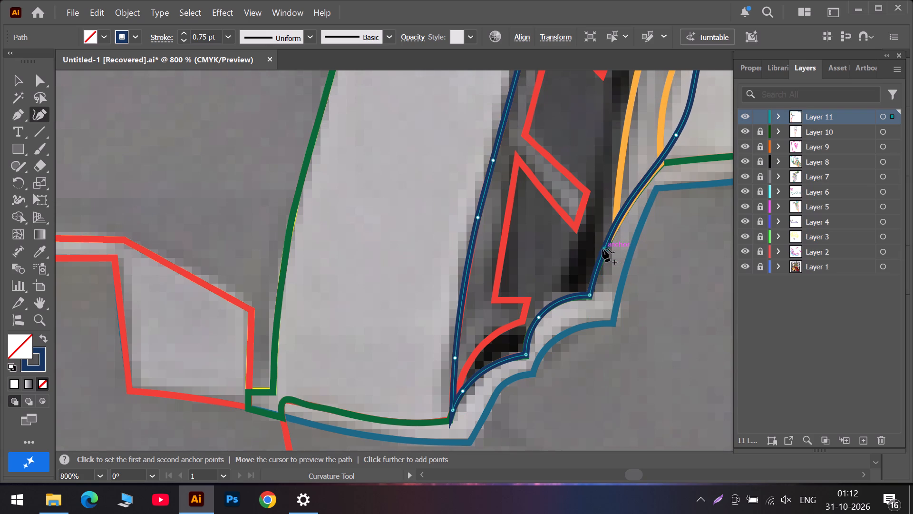
pyautogui.moveTo(602, 248); pyautogui.dragTo(605, 247)
pyautogui.scroll(4, 657, 162)
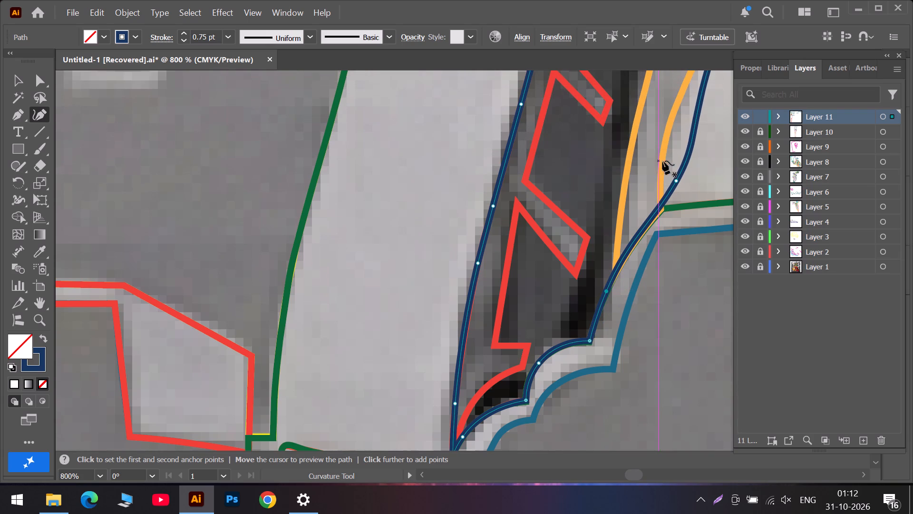
pyautogui.doubleClick(676, 181)
pyautogui.moveTo(676, 181); pyautogui.dragTo(660, 206)
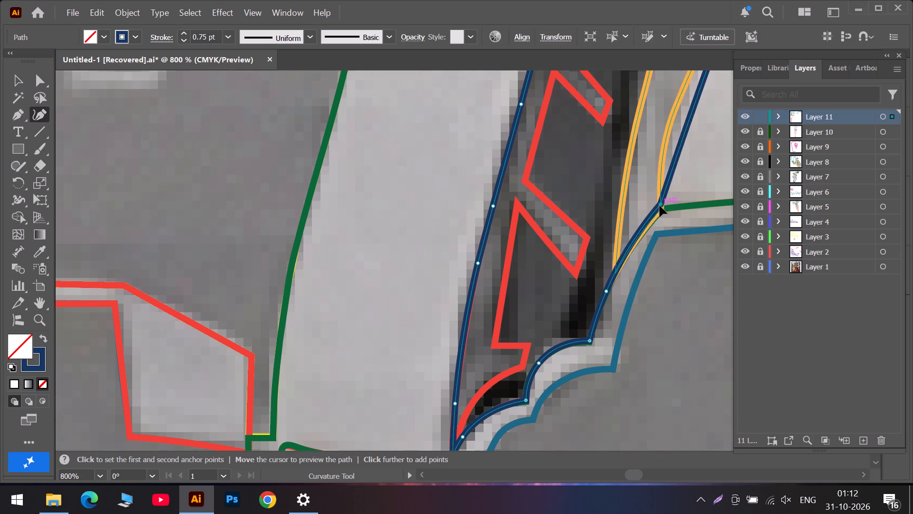
pyautogui.moveTo(660, 206); pyautogui.dragTo(660, 208)
pyautogui.moveTo(635, 236); pyautogui.dragTo(638, 240)
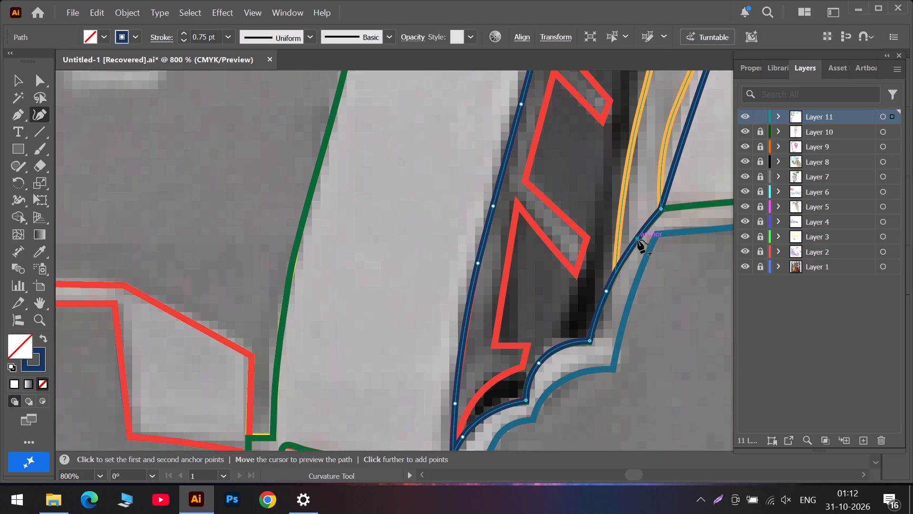
pyautogui.moveTo(638, 240); pyautogui.dragTo(638, 240)
# Add an anchor on the lower part of the window outline's left edge and shift it slightly to smooth the curve.
pyautogui.scroll(5, 637, 231)
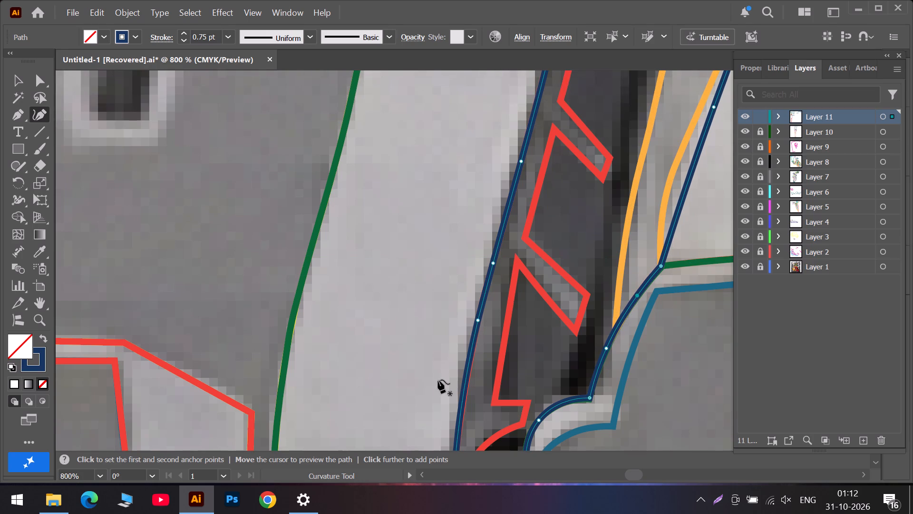
pyautogui.scroll(-4, 440, 381)
pyautogui.moveTo(470, 312); pyautogui.dragTo(470, 314)
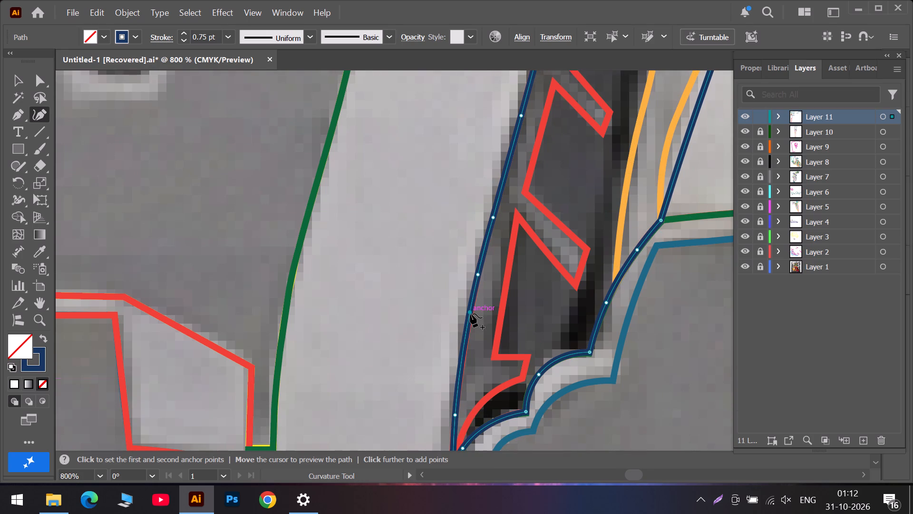
pyautogui.moveTo(470, 314); pyautogui.dragTo(469, 320)
# Add and shift anchors along the window outline's long right edge so it follows the orange shape's outer edge.
pyautogui.scroll(4, 477, 299)
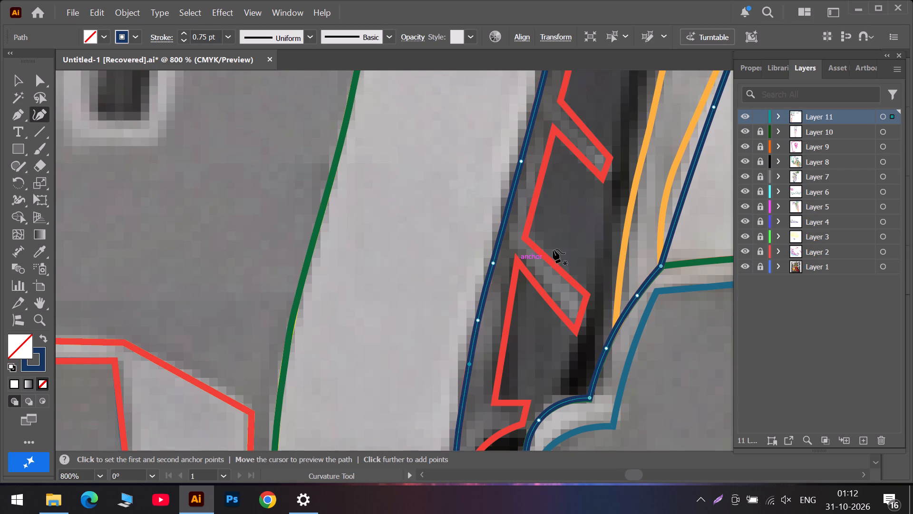
pyautogui.scroll(5, 554, 249)
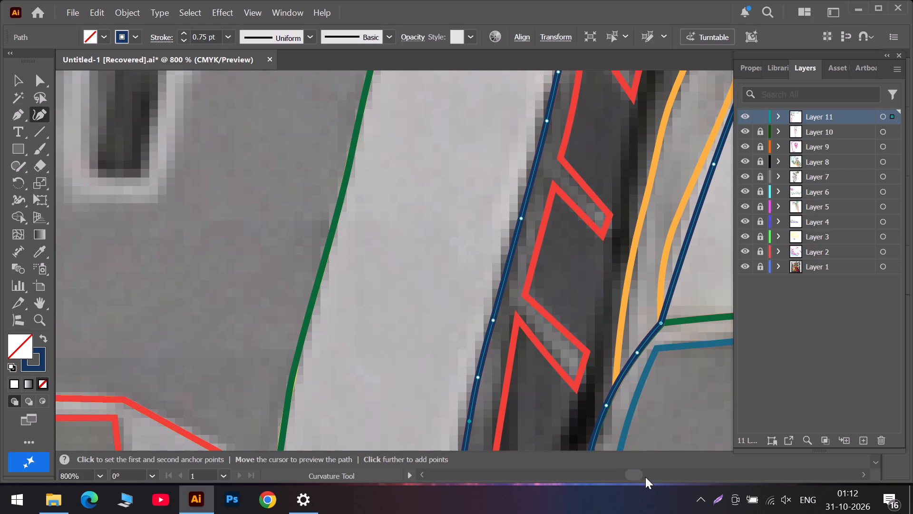
pyautogui.click(645, 476)
pyautogui.scroll(5, 315, 286)
pyautogui.scroll(1, 307, 247)
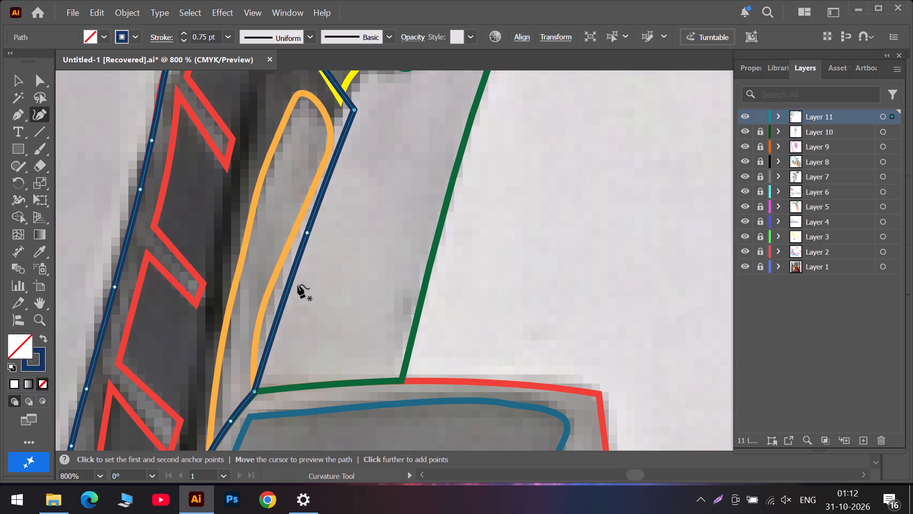
pyautogui.moveTo(285, 298); pyautogui.dragTo(257, 351)
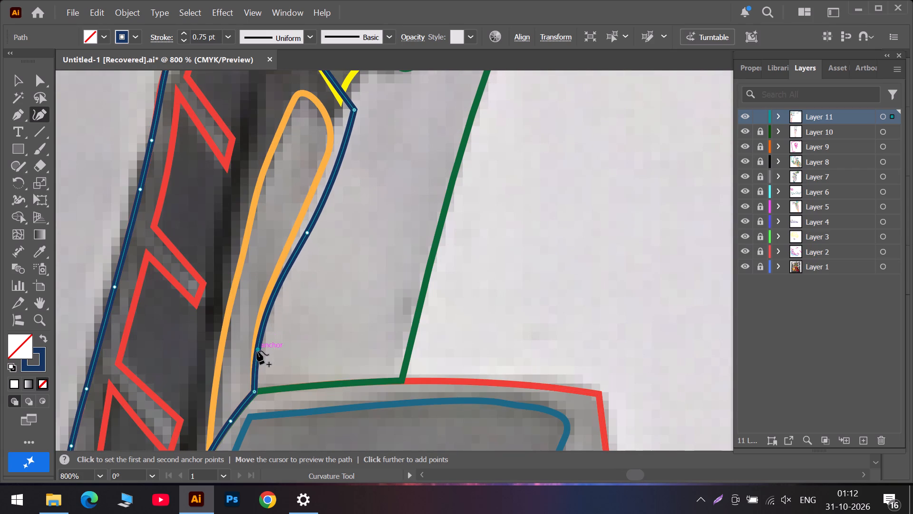
pyautogui.moveTo(257, 351); pyautogui.dragTo(253, 365)
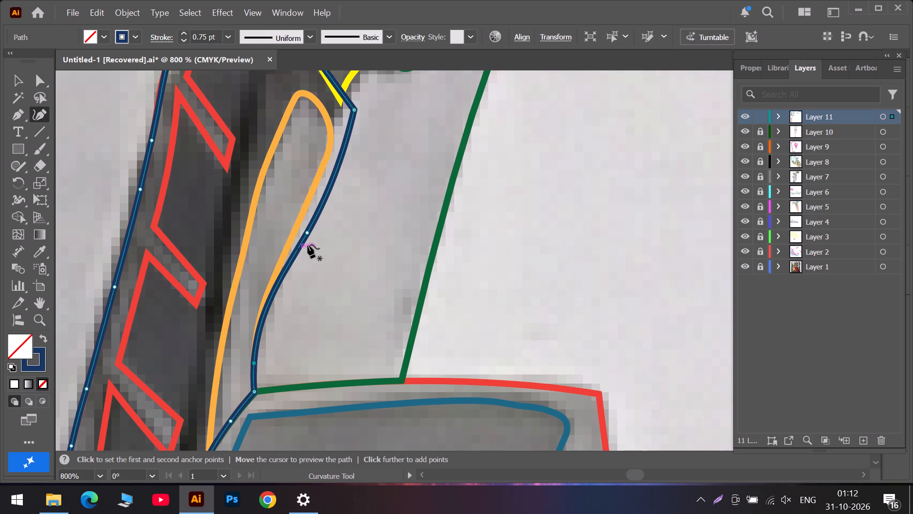
pyautogui.moveTo(307, 230); pyautogui.dragTo(298, 244)
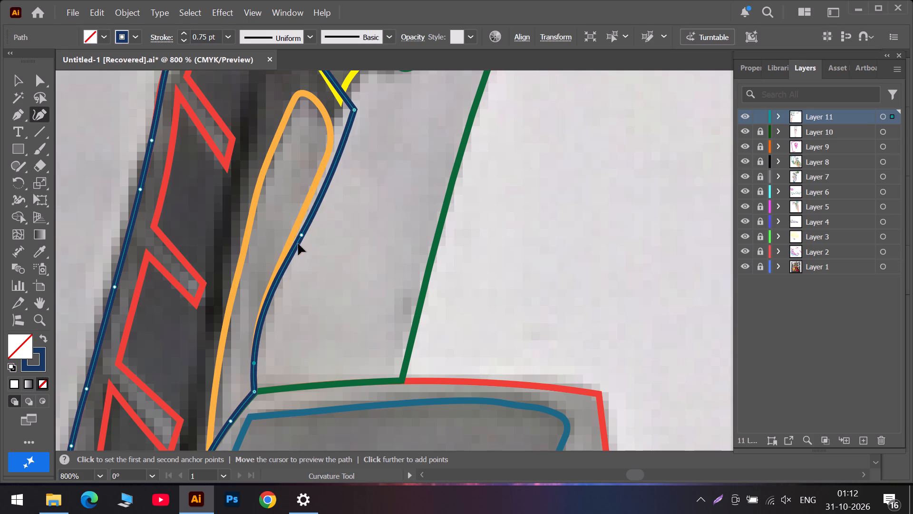
pyautogui.moveTo(298, 244); pyautogui.dragTo(272, 290)
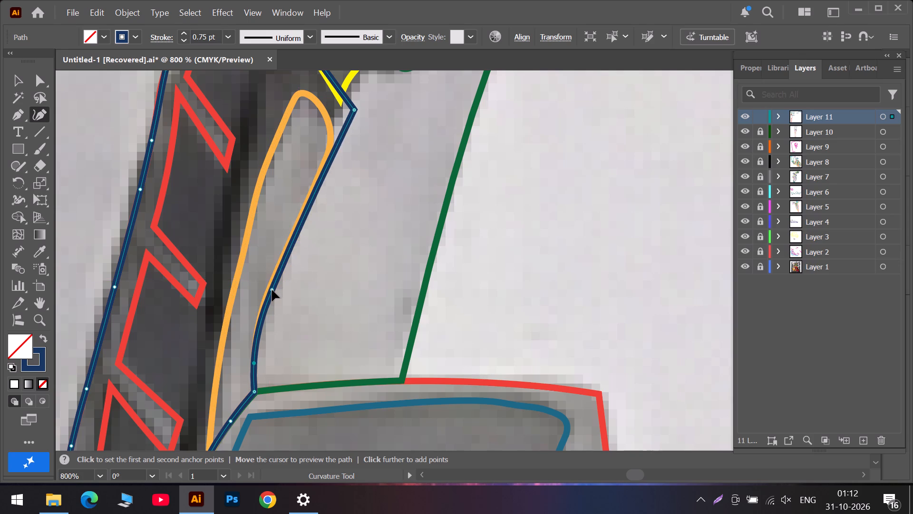
pyautogui.moveTo(272, 290); pyautogui.dragTo(265, 303)
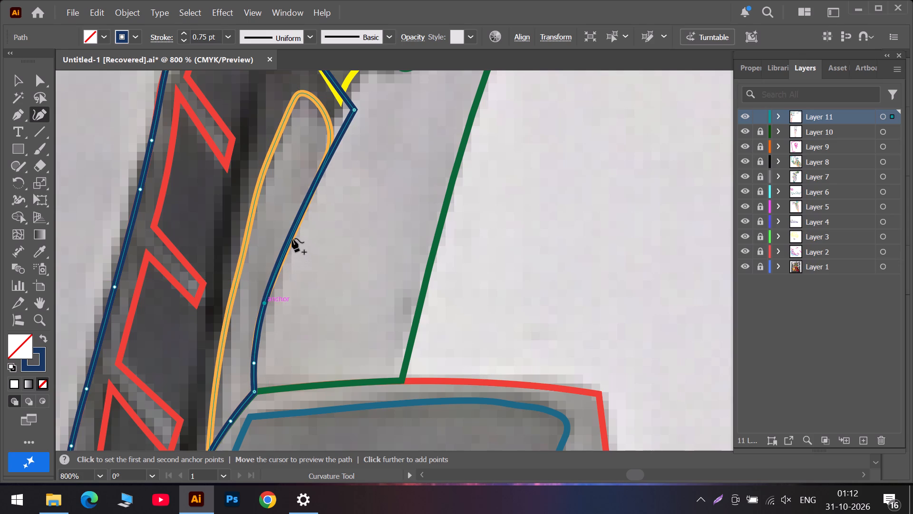
pyautogui.moveTo(292, 232); pyautogui.dragTo(283, 256)
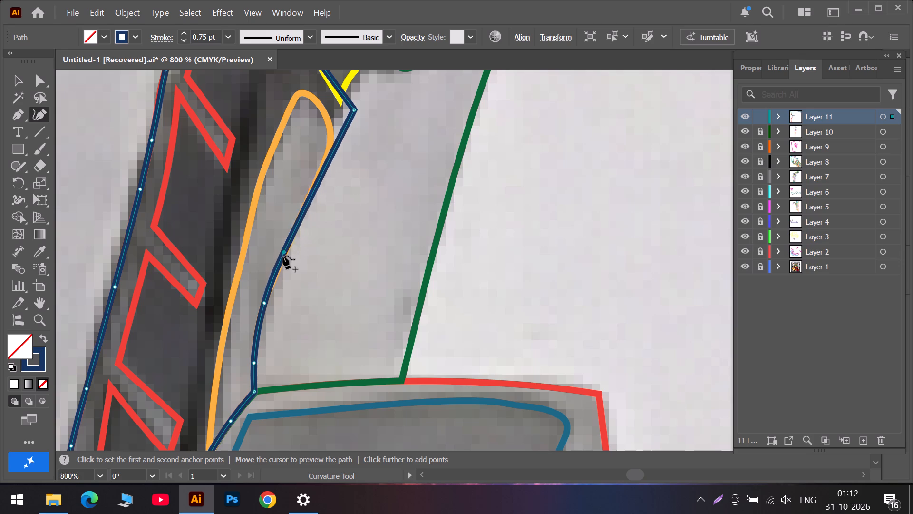
pyautogui.moveTo(283, 256); pyautogui.dragTo(281, 266)
pyautogui.moveTo(305, 214); pyautogui.dragTo(294, 216)
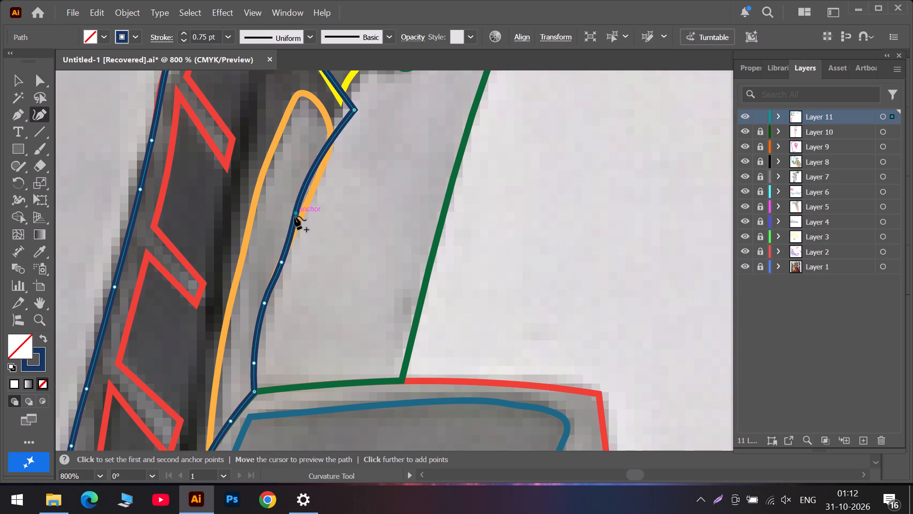
pyautogui.moveTo(294, 216); pyautogui.dragTo(299, 225)
# Move the window outline's upper right corner to the yellow beam's lower tip and fit the top edge to the beam with two added anchors.
pyautogui.scroll(6, 311, 207)
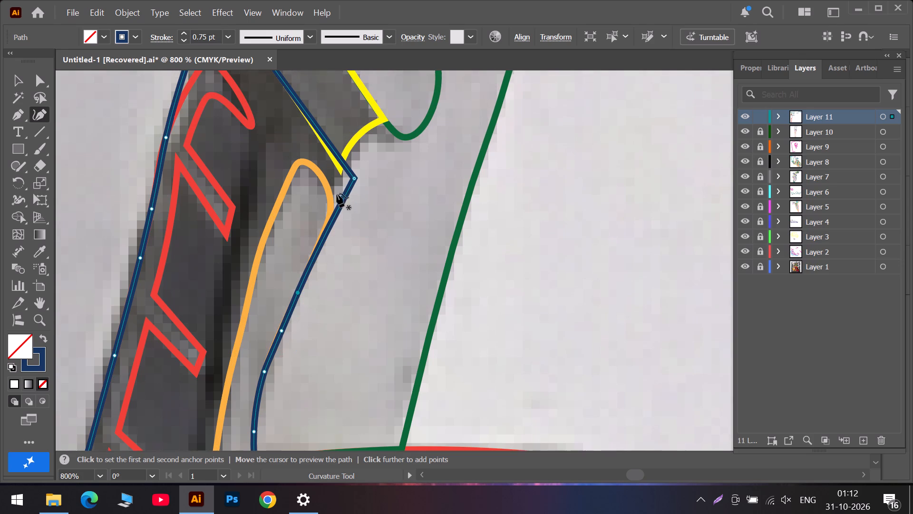
pyautogui.scroll(4, 341, 191)
pyautogui.moveTo(354, 226); pyautogui.dragTo(341, 213)
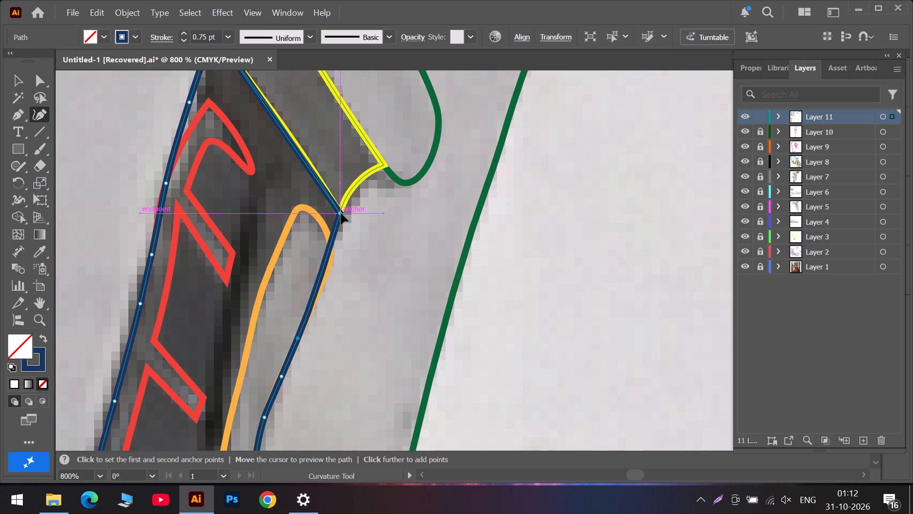
pyautogui.moveTo(341, 213); pyautogui.dragTo(341, 212)
pyautogui.scroll(5, 278, 168)
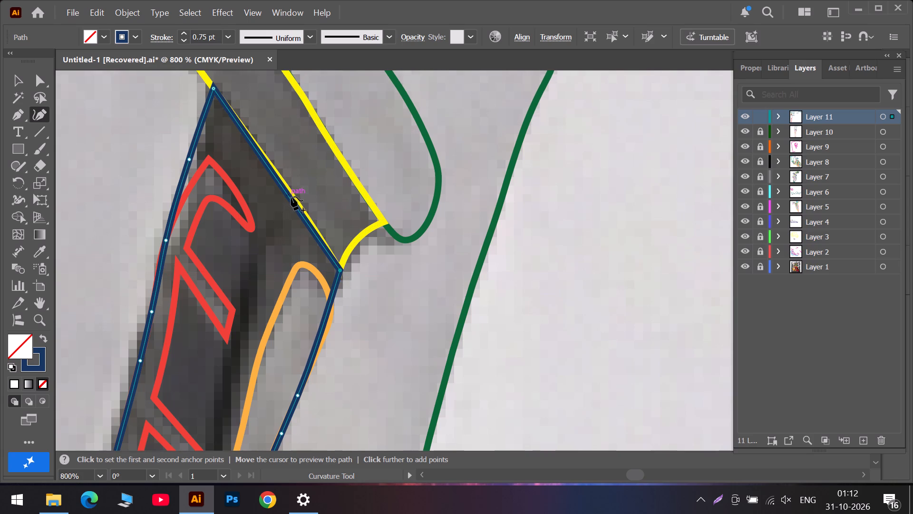
pyautogui.moveTo(292, 198); pyautogui.dragTo(289, 196)
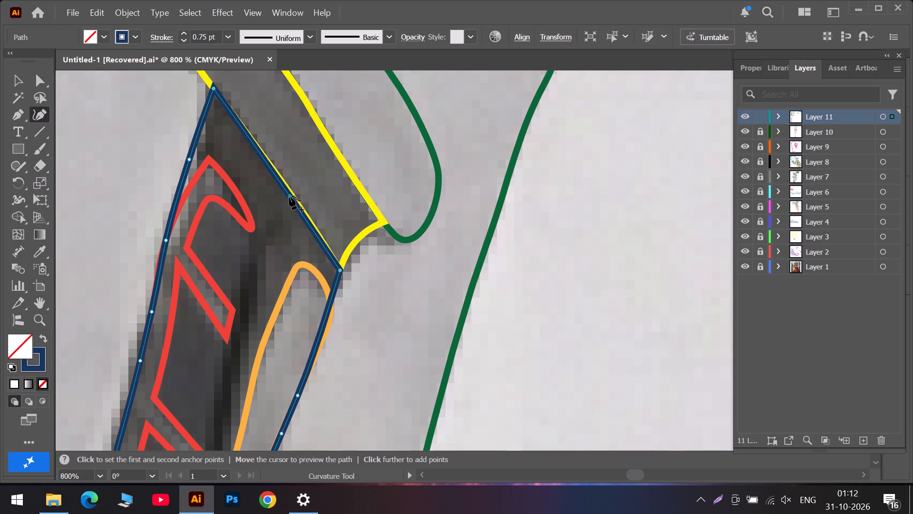
pyautogui.moveTo(289, 196); pyautogui.dragTo(288, 189)
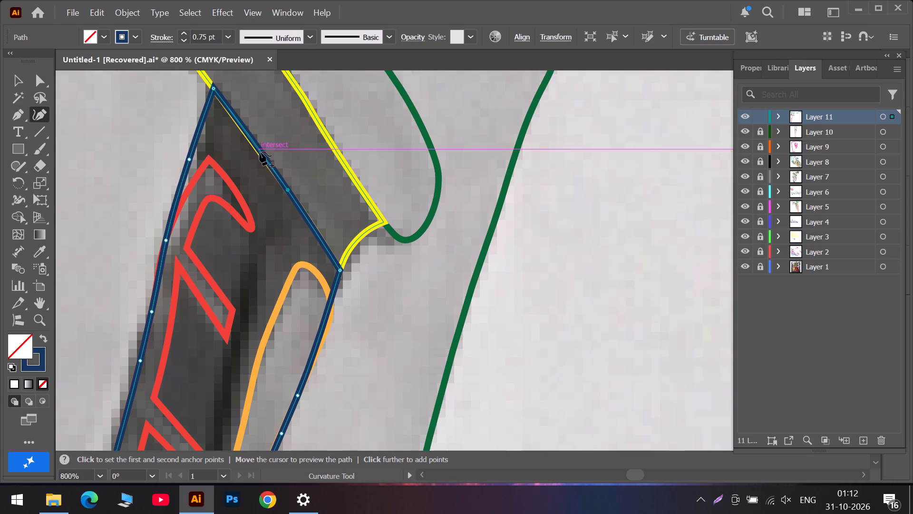
pyautogui.moveTo(260, 150); pyautogui.dragTo(255, 150)
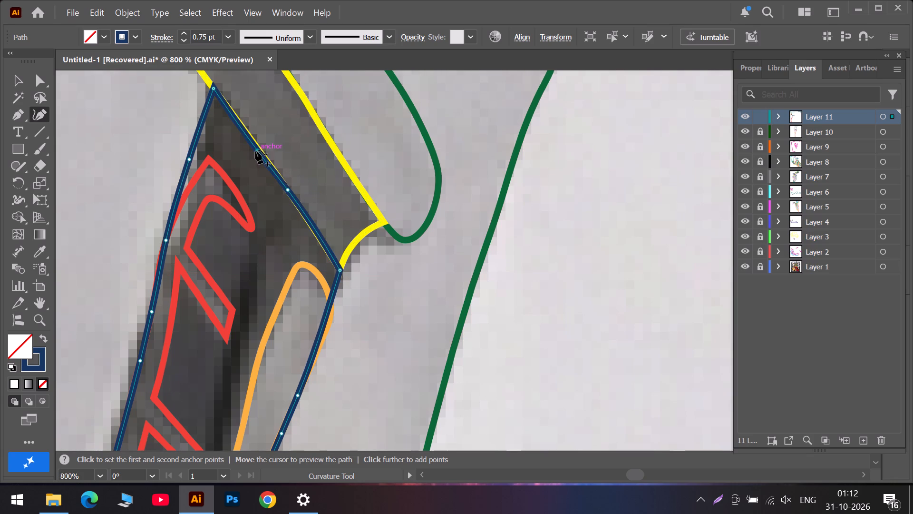
pyautogui.moveTo(255, 150); pyautogui.dragTo(257, 145)
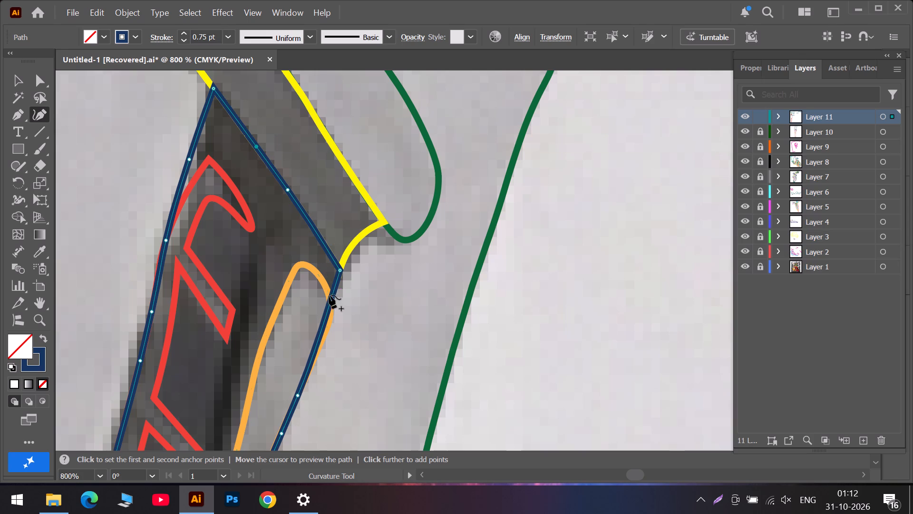
# Add an anchor on the right edge just below the upper right corner and bend the edge around the orange shape's rounded top.
pyautogui.moveTo(330, 302); pyautogui.dragTo(330, 317)
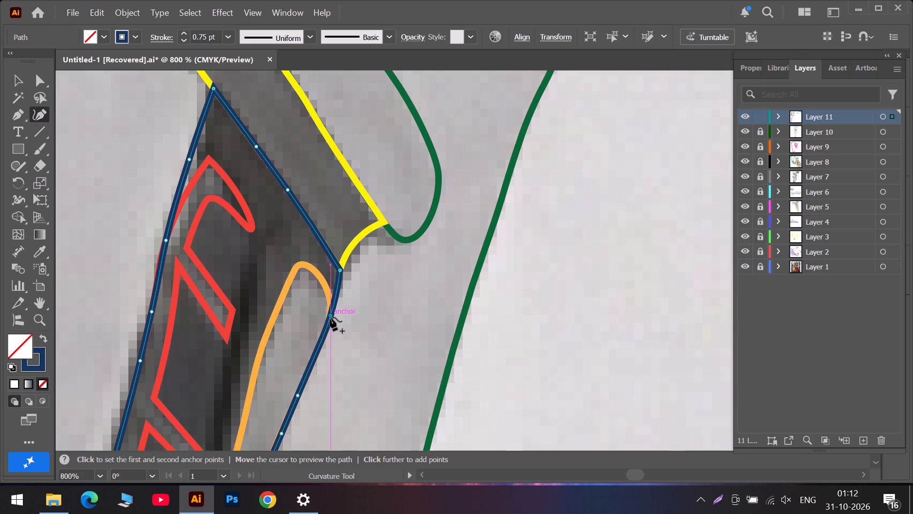
pyautogui.moveTo(330, 317); pyautogui.dragTo(330, 320)
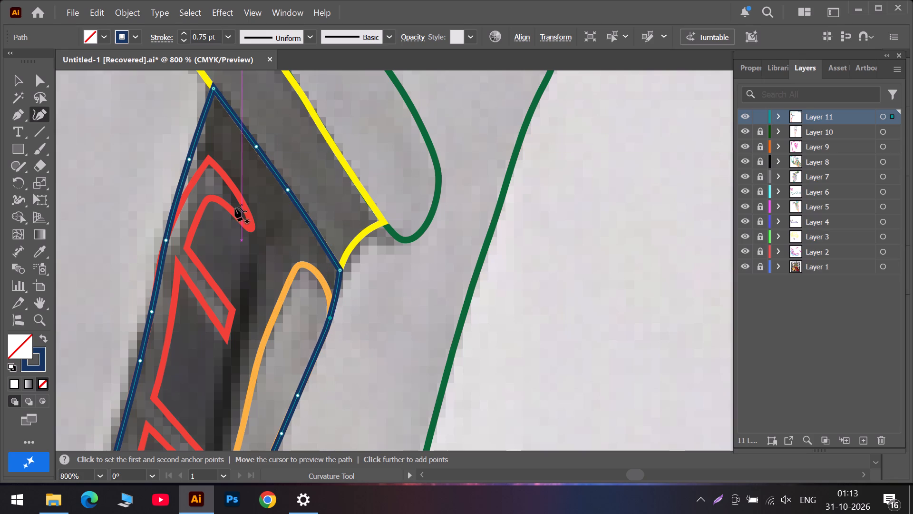
# Start a narrow path inside the window from beside the orange shape's rounded top, down the dark gap to two corner points at its base.
pyautogui.keyDown('alt'); pyautogui.scroll(-2, 234, 209); pyautogui.keyUp('alt')
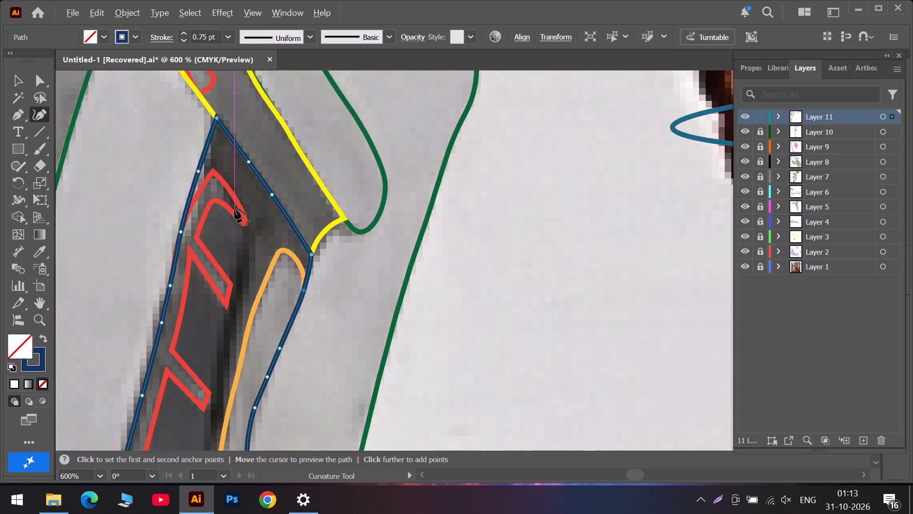
pyautogui.keyDown('alt'); pyautogui.scroll(-1, 234, 209); pyautogui.keyUp('alt')
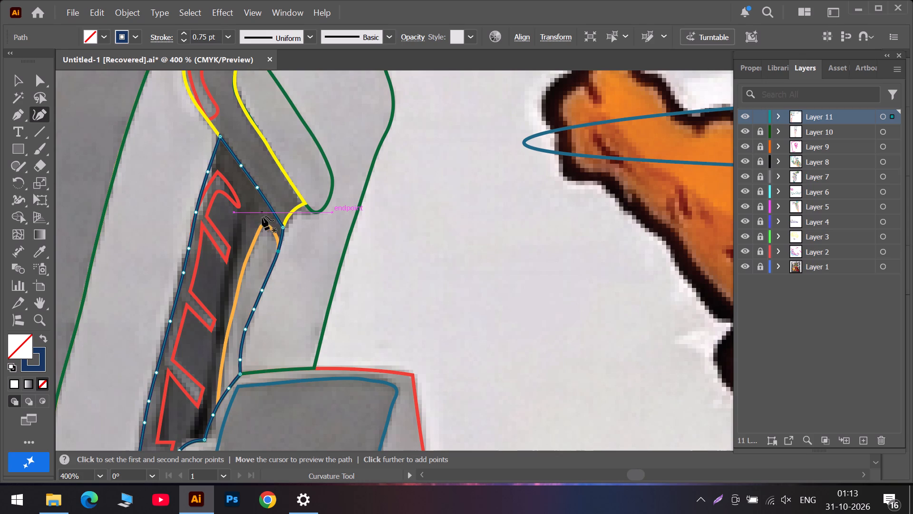
pyautogui.click(261, 210)
pyautogui.click(249, 205)
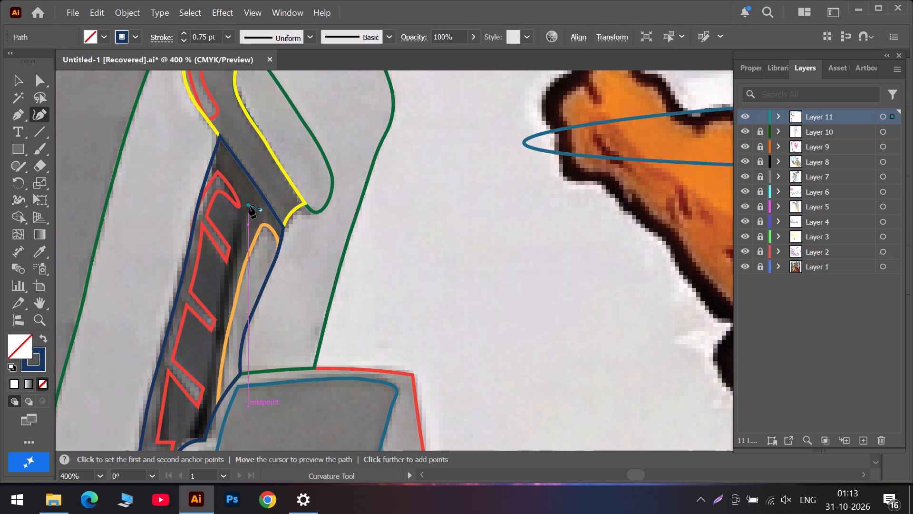
pyautogui.click(241, 236)
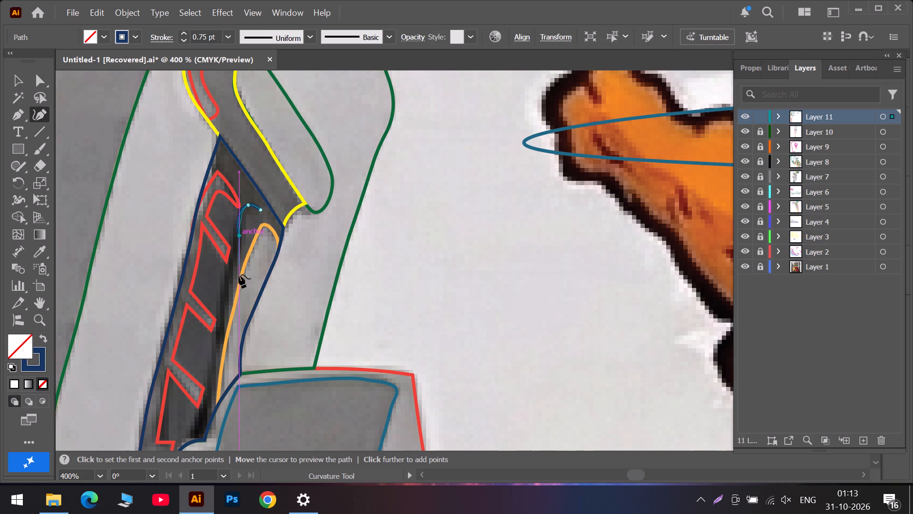
pyautogui.click(224, 322)
pyautogui.scroll(-6, 226, 323)
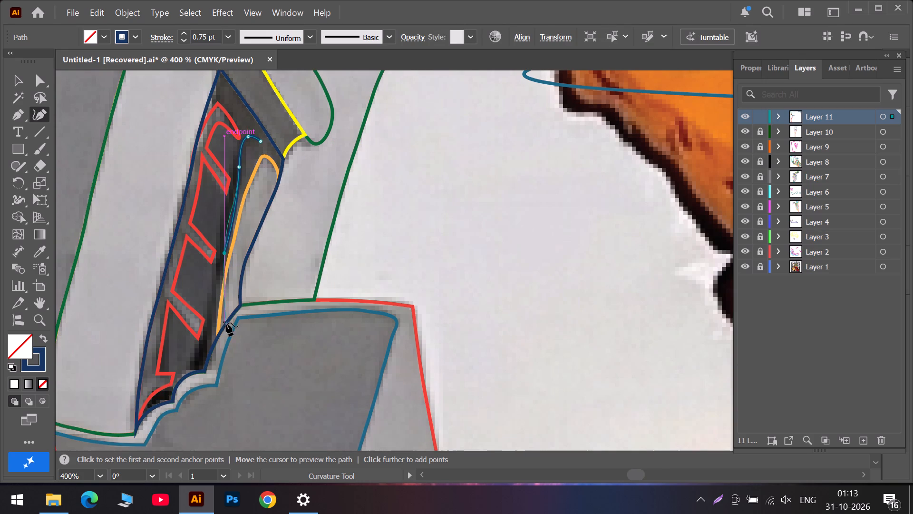
pyautogui.doubleClick(209, 350)
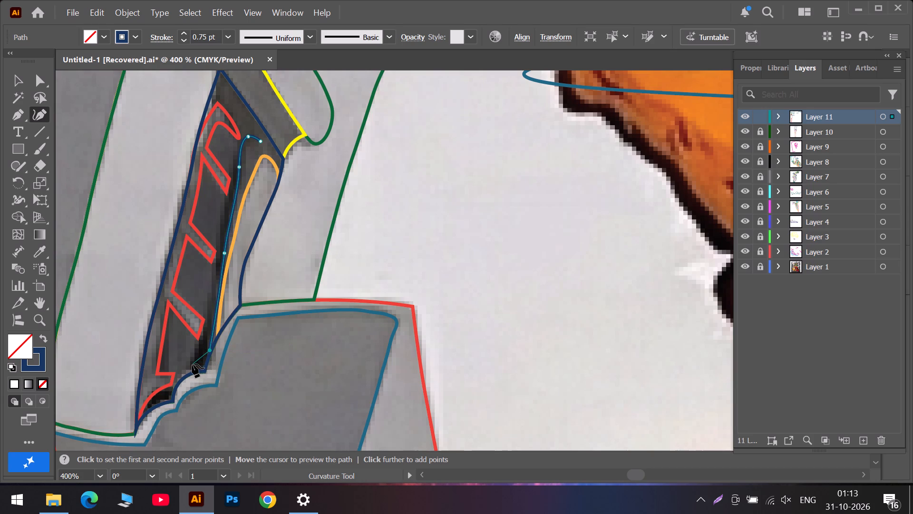
pyautogui.click(192, 364)
pyautogui.doubleClick(192, 364)
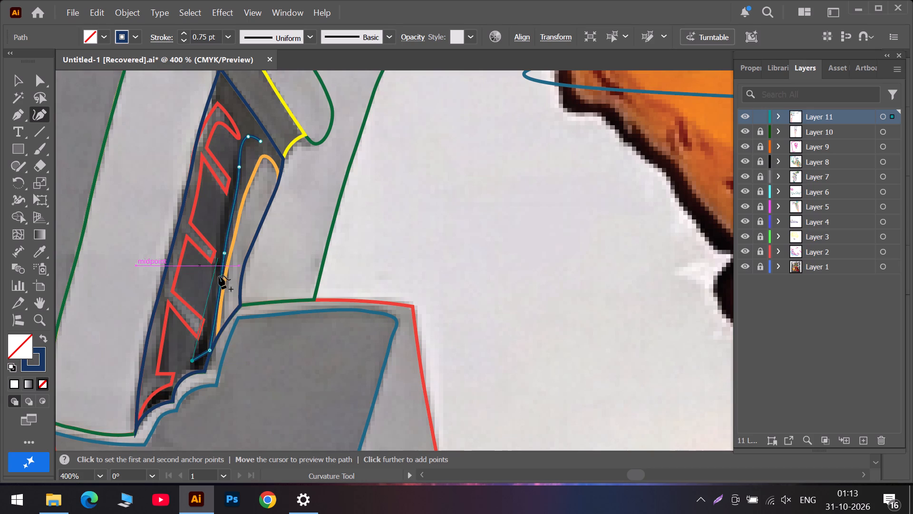
# Trace the narrow path back up the dark gap's left side, beside the red shapes, and close it at its starting anchor.
pyautogui.click(211, 307)
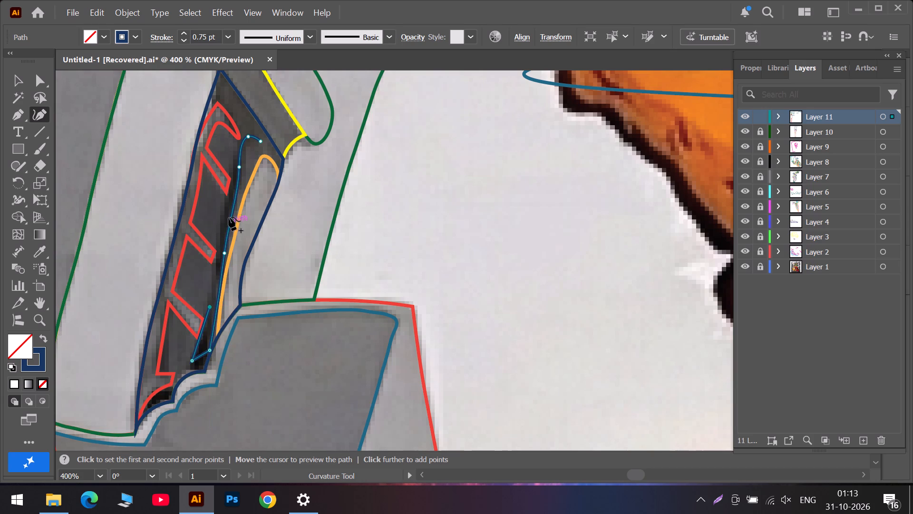
pyautogui.click(232, 193)
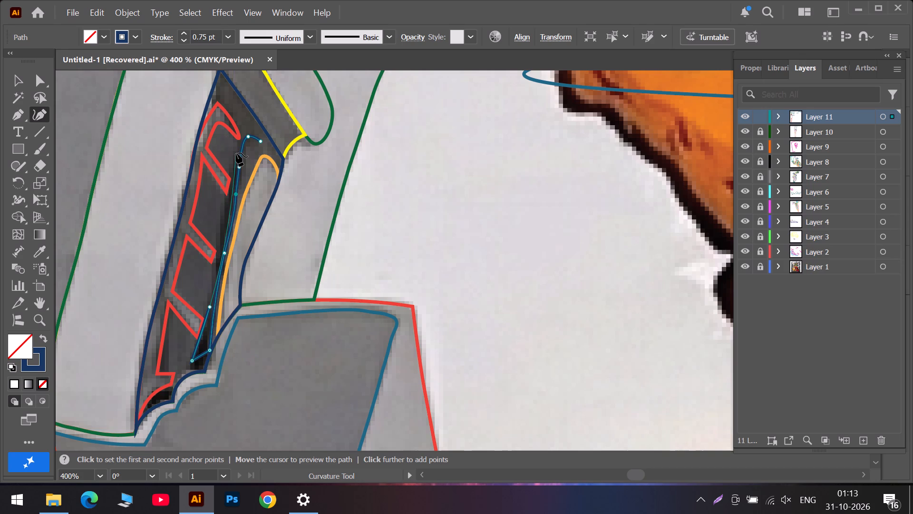
pyautogui.click(232, 166)
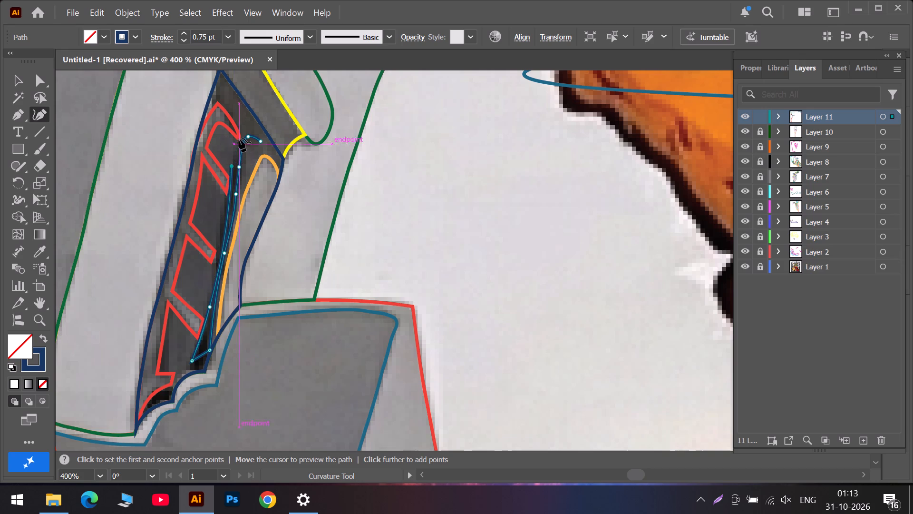
pyautogui.click(237, 147)
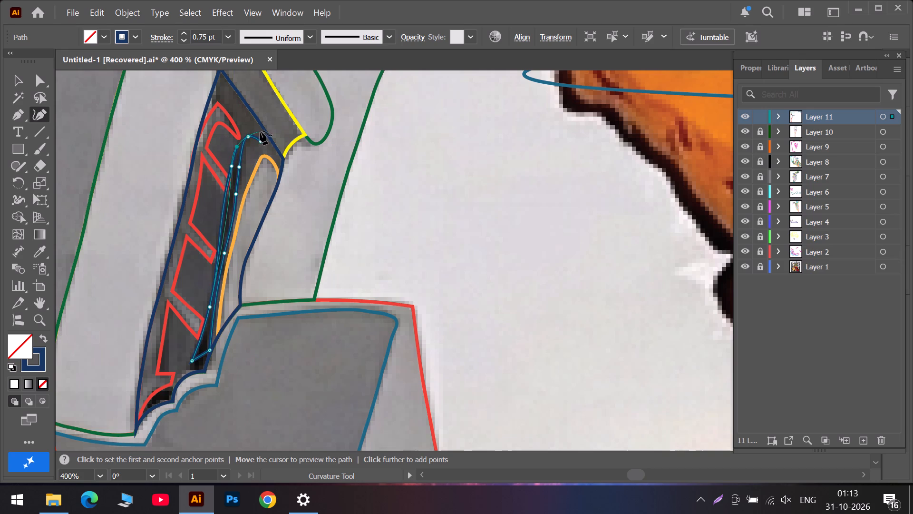
pyautogui.click(260, 142)
# Reposition the two topmost anchors of the narrow shape to form a short, nearly horizontal tip above the orange shape.
pyautogui.moveTo(260, 142); pyautogui.dragTo(251, 135)
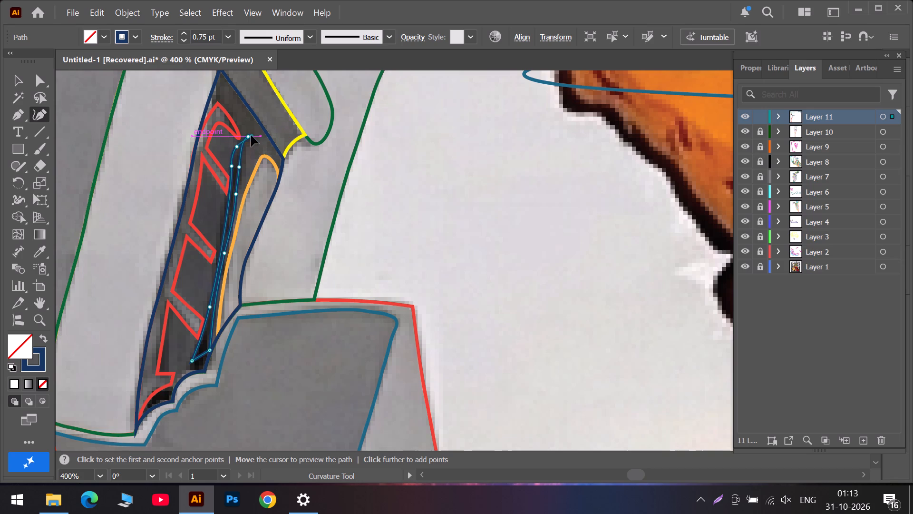
pyautogui.moveTo(251, 135); pyautogui.dragTo(255, 131)
pyautogui.moveTo(250, 137); pyautogui.dragTo(249, 138)
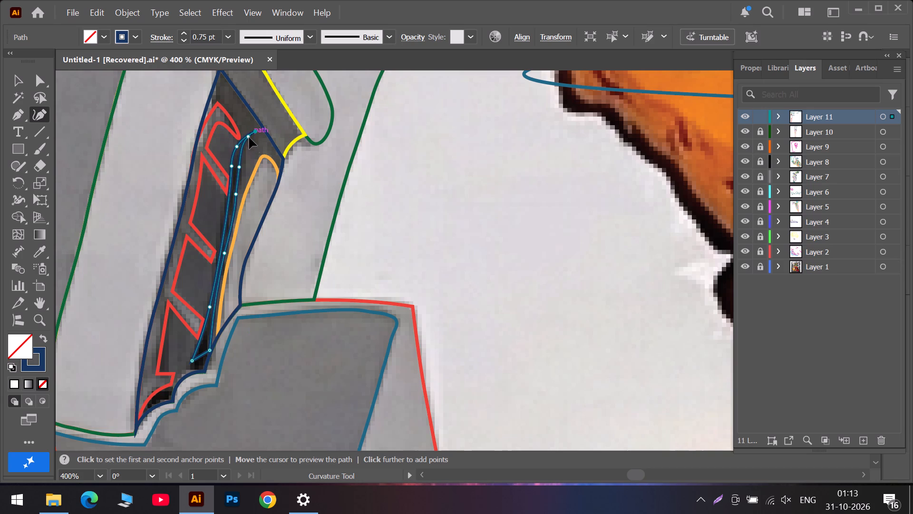
pyautogui.moveTo(249, 138); pyautogui.dragTo(245, 143)
pyautogui.moveTo(256, 132); pyautogui.dragTo(256, 142)
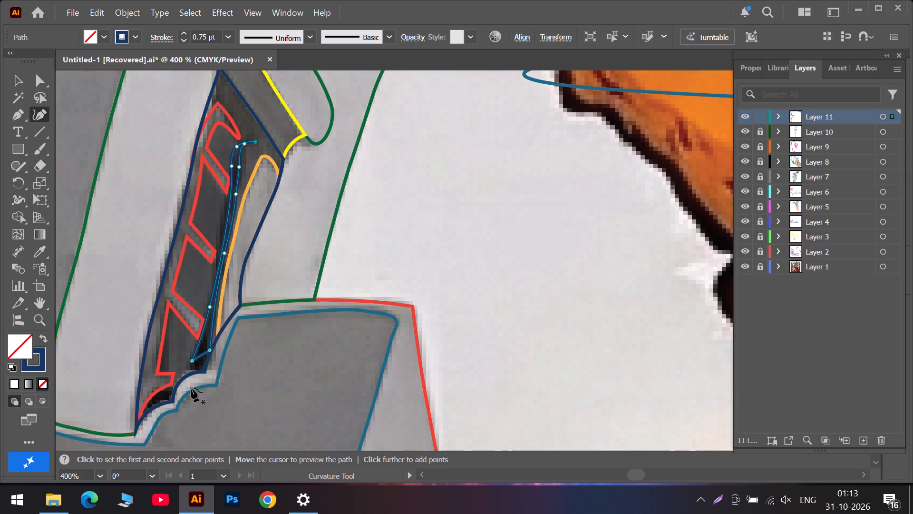
# Move the narrow shape's two bottom corners down onto the window outline's lower edge and its inner corner.
pyautogui.keyDown('alt'); pyautogui.scroll(5, 190, 388); pyautogui.keyUp('alt')
pyautogui.moveTo(191, 287); pyautogui.dragTo(189, 308)
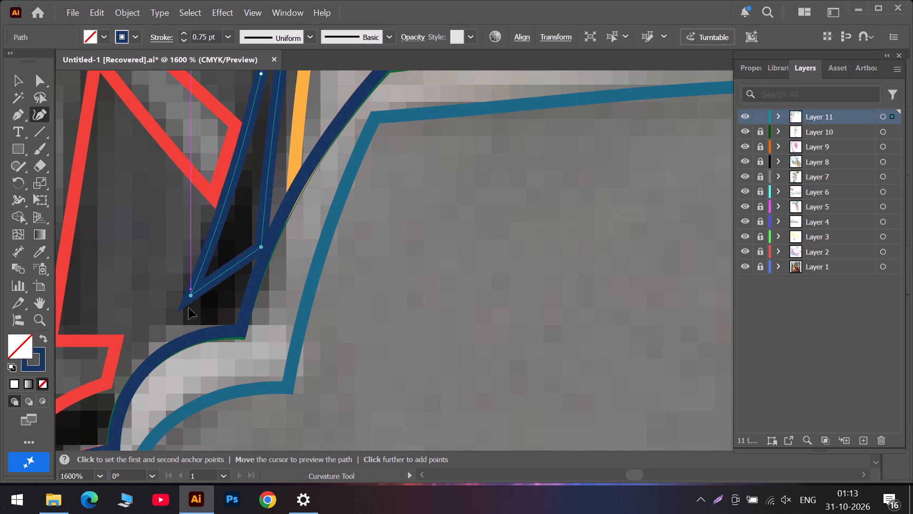
pyautogui.moveTo(189, 308); pyautogui.dragTo(169, 342)
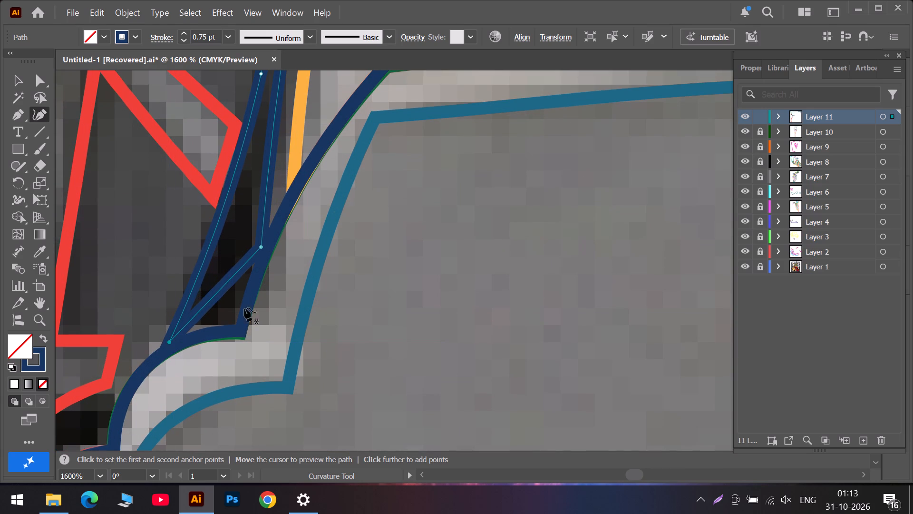
pyautogui.moveTo(262, 248); pyautogui.dragTo(249, 283)
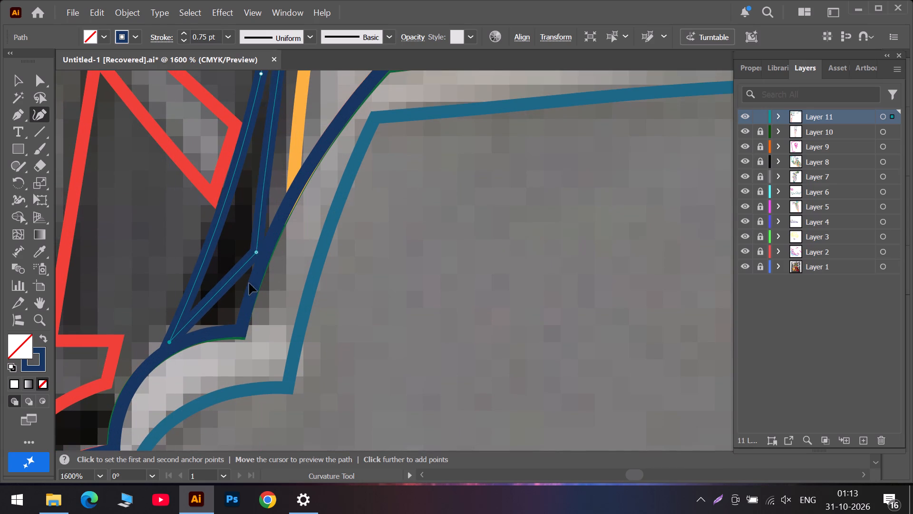
pyautogui.moveTo(249, 283); pyautogui.dragTo(241, 328)
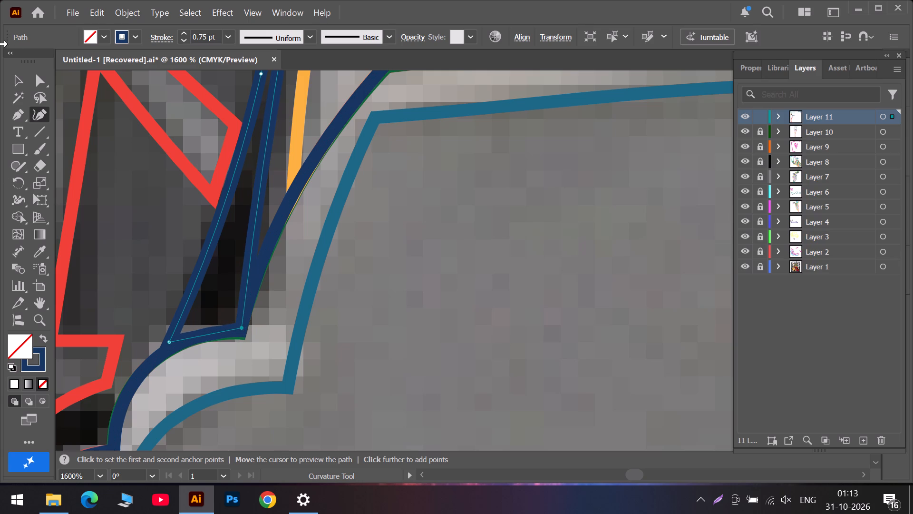
# Change the narrow shape's stroke colour to yellow.
pyautogui.click(132, 37)
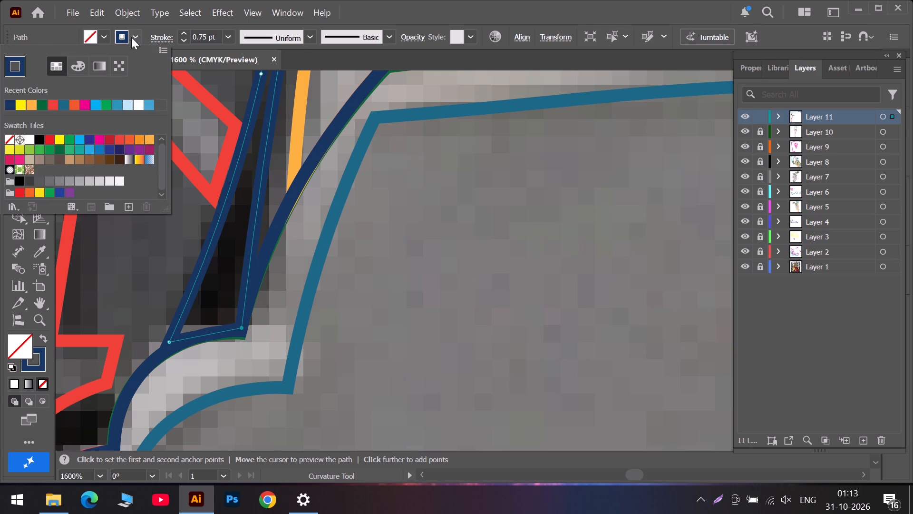
pyautogui.click(18, 104)
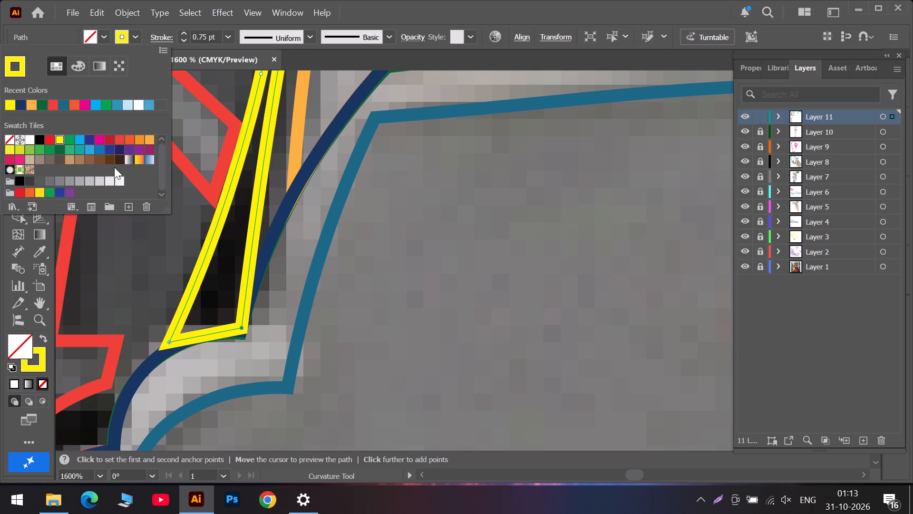
# Nudge the yellow shape's bottom corners and add an anchor between them to curve the base along the window outline.
pyautogui.click(242, 328)
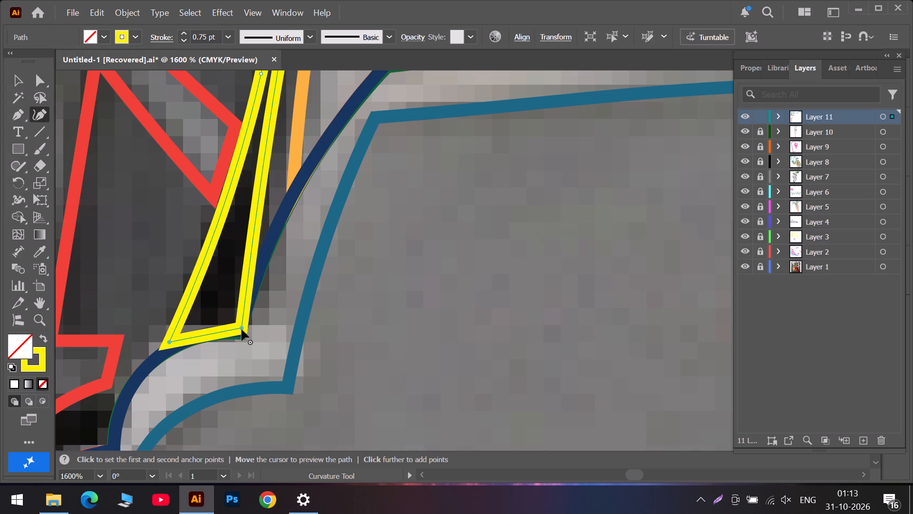
pyautogui.click(242, 329)
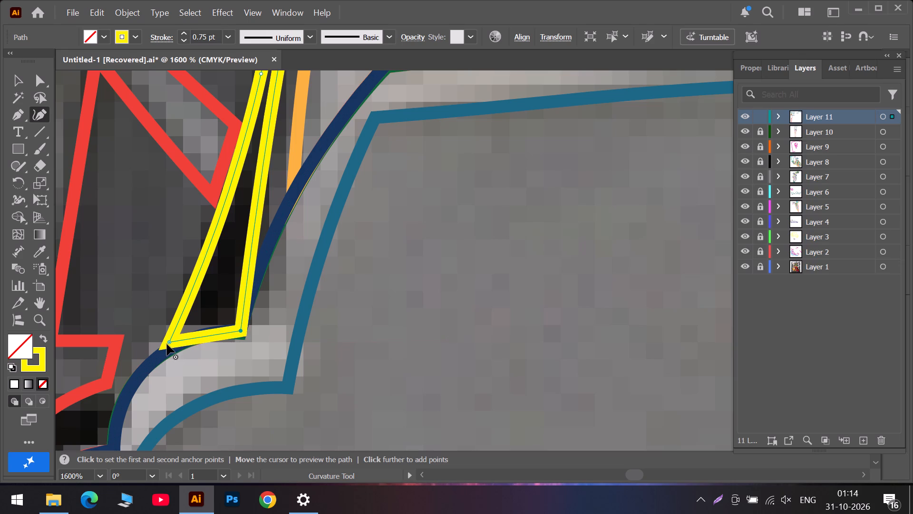
pyautogui.moveTo(169, 342); pyautogui.dragTo(165, 352)
pyautogui.moveTo(200, 341); pyautogui.dragTo(199, 336)
# Move the yellow shape's lower left-edge anchor to the lowest red bar's outer corner and add another anchor at the bar's bottom tip.
pyautogui.scroll(5, 198, 227)
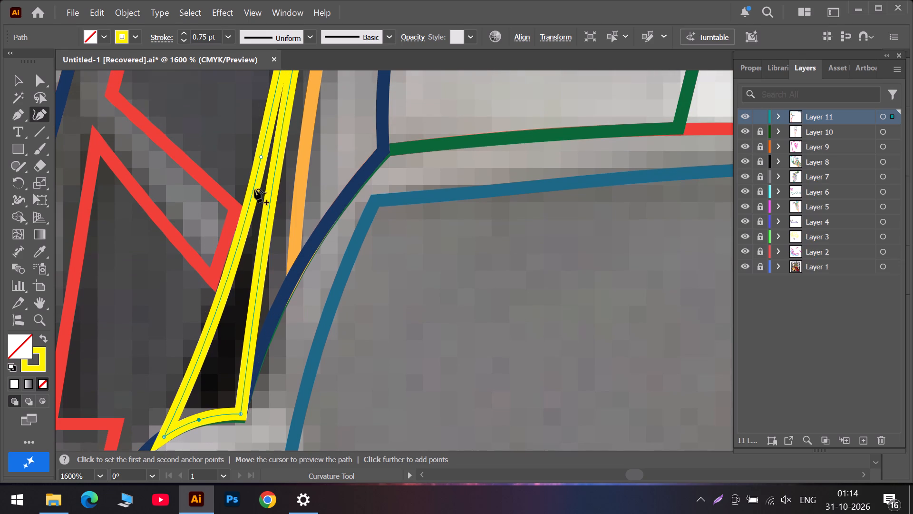
pyautogui.moveTo(261, 157); pyautogui.dragTo(231, 223)
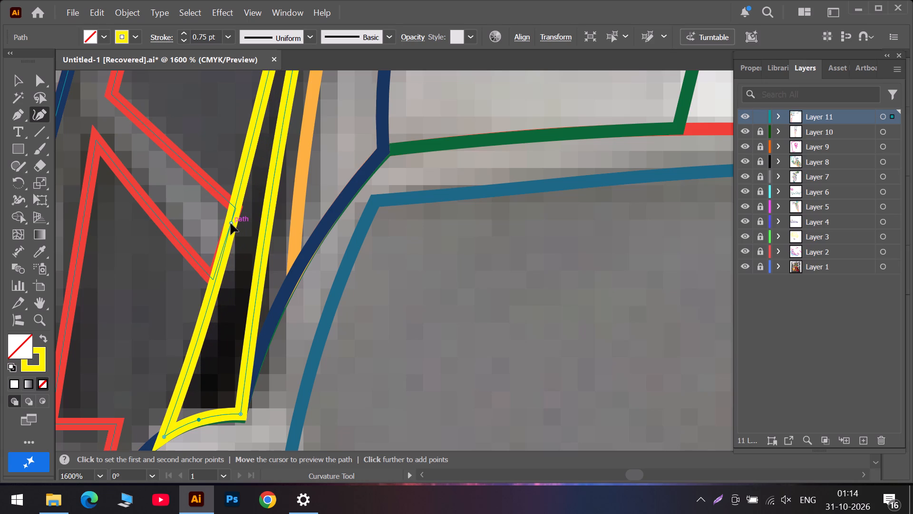
pyautogui.moveTo(231, 223); pyautogui.dragTo(234, 211)
pyautogui.moveTo(216, 278); pyautogui.dragTo(211, 286)
# Add an anchor on the upper part of the yellow shape's left edge and move it down to just below the upper red bar.
pyautogui.scroll(5, 236, 262)
pyautogui.scroll(6, 276, 227)
pyautogui.scroll(5, 293, 187)
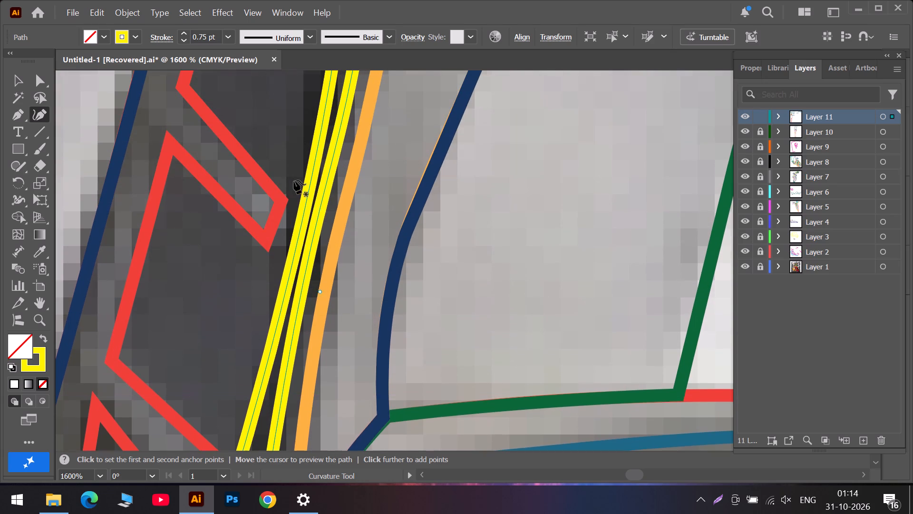
pyautogui.keyDown('alt'); pyautogui.scroll(-3, 311, 175); pyautogui.keyUp('alt')
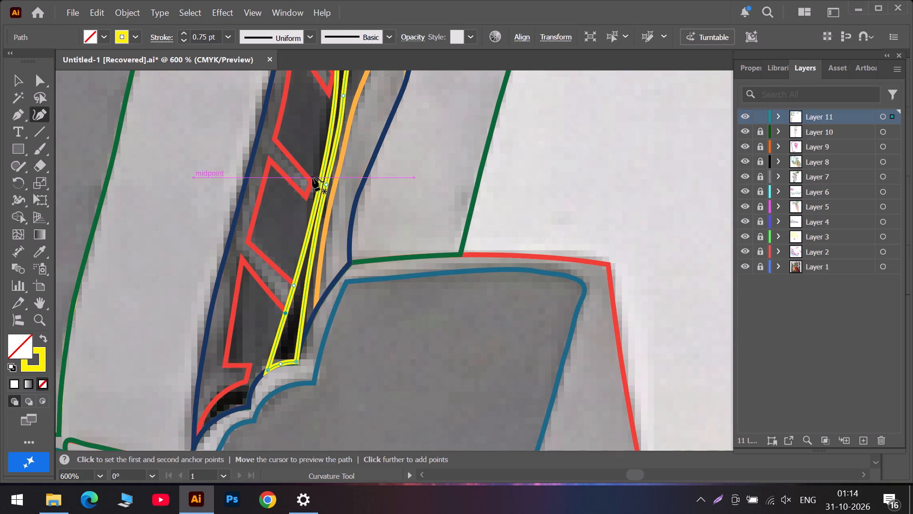
pyautogui.scroll(4, 340, 122)
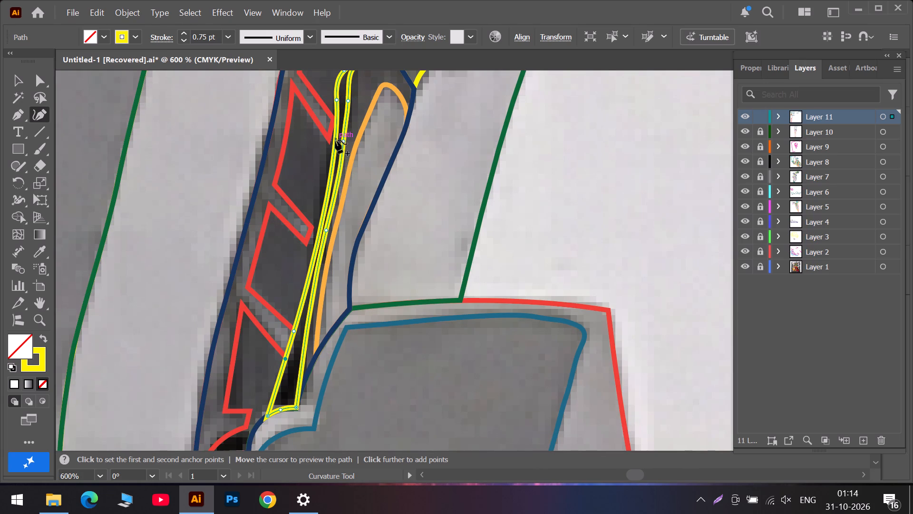
pyautogui.moveTo(335, 140); pyautogui.dragTo(325, 153)
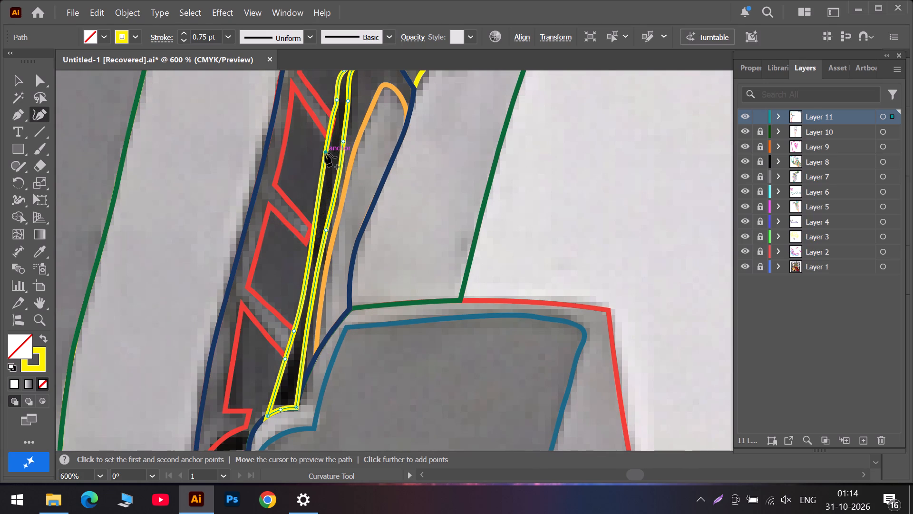
pyautogui.moveTo(325, 153); pyautogui.dragTo(326, 153)
pyautogui.click(338, 97)
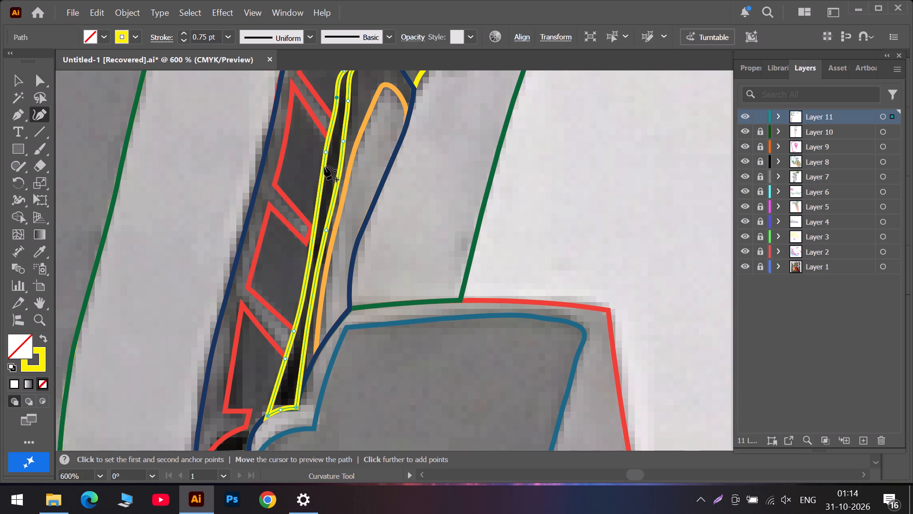
pyautogui.moveTo(326, 153); pyautogui.dragTo(332, 155)
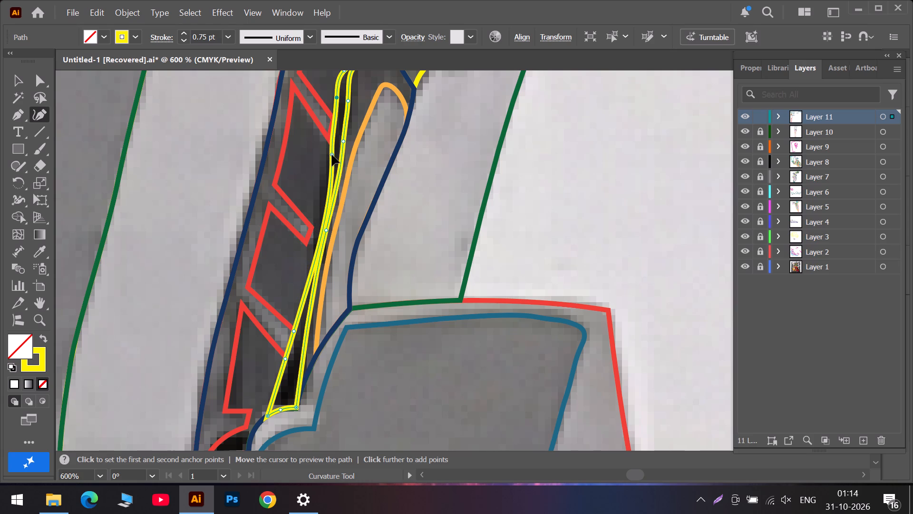
pyautogui.moveTo(332, 155); pyautogui.dragTo(326, 185)
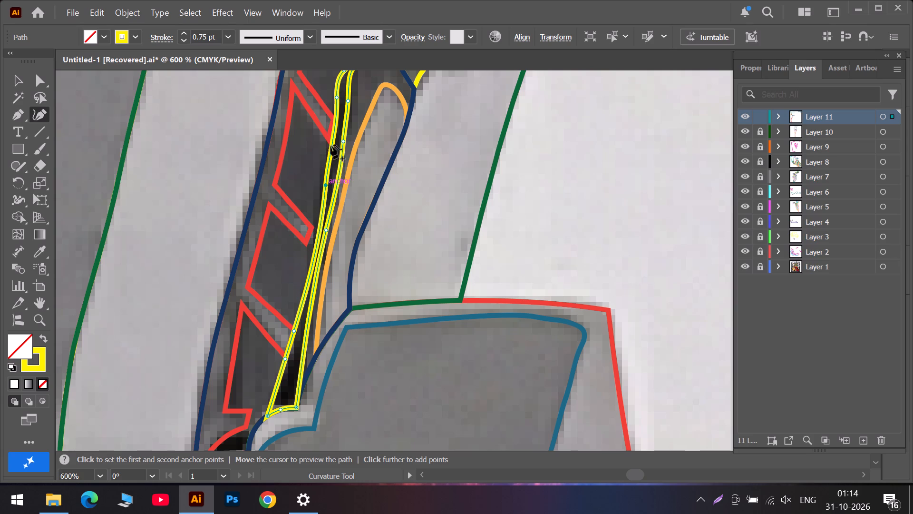
# Add two anchors on the yellow shape's left edge beside the upper red bar and shift them and the anchor below to widen the strip.
pyautogui.moveTo(335, 131); pyautogui.dragTo(337, 136)
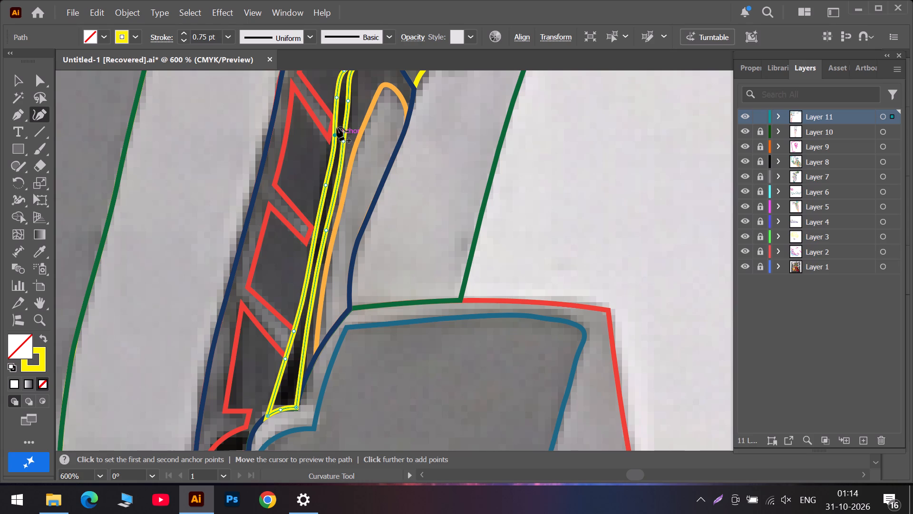
pyautogui.click(337, 116)
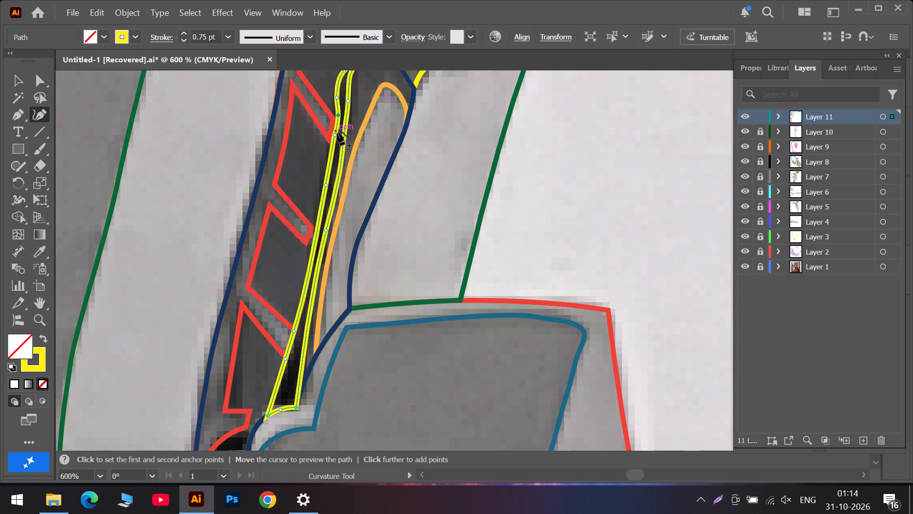
pyautogui.moveTo(335, 133); pyautogui.dragTo(329, 137)
pyautogui.moveTo(339, 114); pyautogui.dragTo(333, 117)
pyautogui.moveTo(330, 138); pyautogui.dragTo(330, 142)
pyautogui.moveTo(327, 185); pyautogui.dragTo(323, 193)
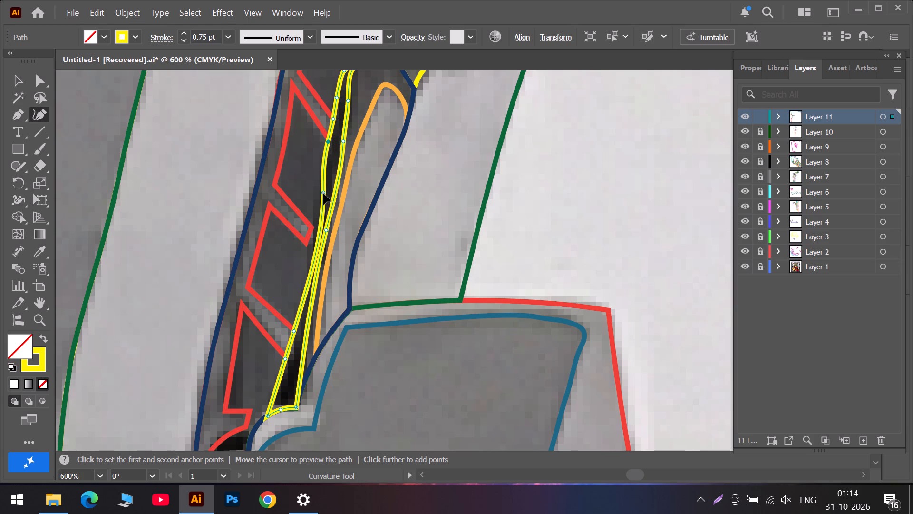
pyautogui.moveTo(323, 193); pyautogui.dragTo(320, 212)
pyautogui.keyDown('alt'); pyautogui.scroll(-2, 328, 186); pyautogui.keyUp('alt')
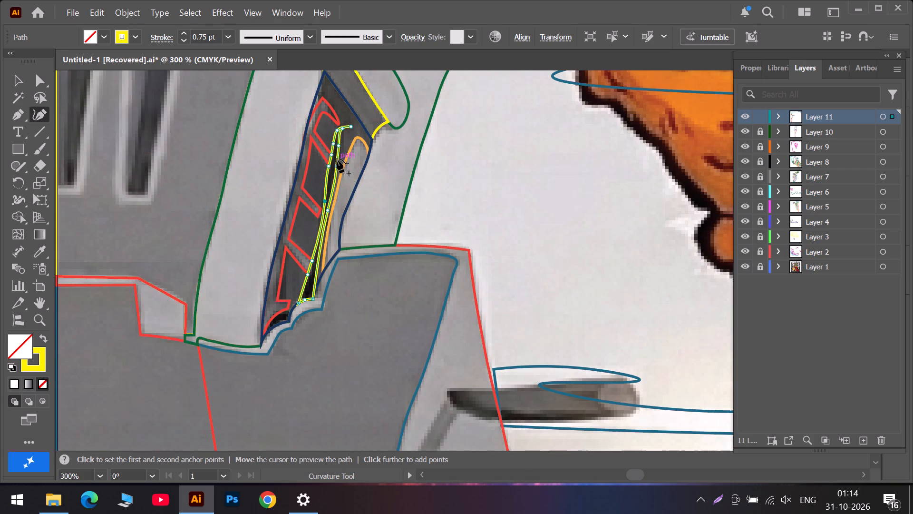
# Raise the navy window outline's bottom tip anchor to the red bar's lower end and add an anchor along the lowest scallop.
pyautogui.scroll(2, 337, 159)
pyautogui.scroll(-5, 333, 221)
pyautogui.keyDown('alt'); pyautogui.scroll(2, 283, 267); pyautogui.keyUp('alt')
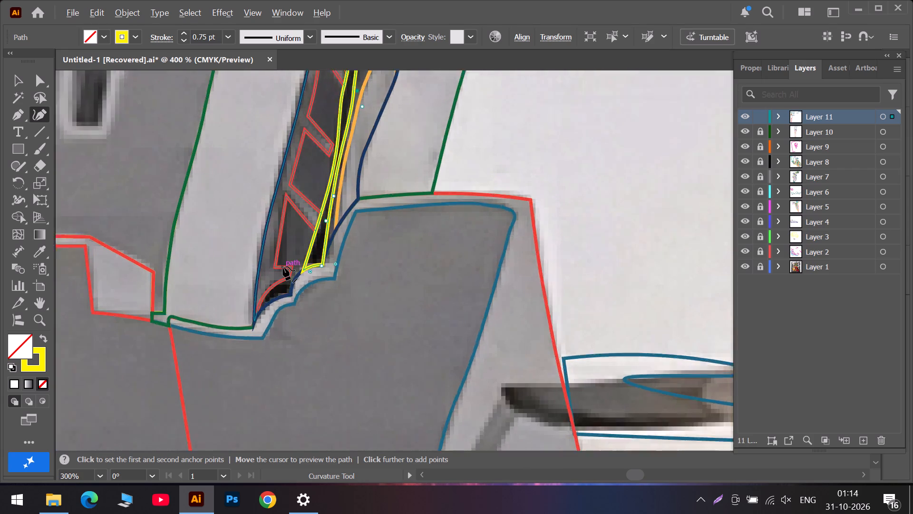
pyautogui.scroll(-5, 283, 267)
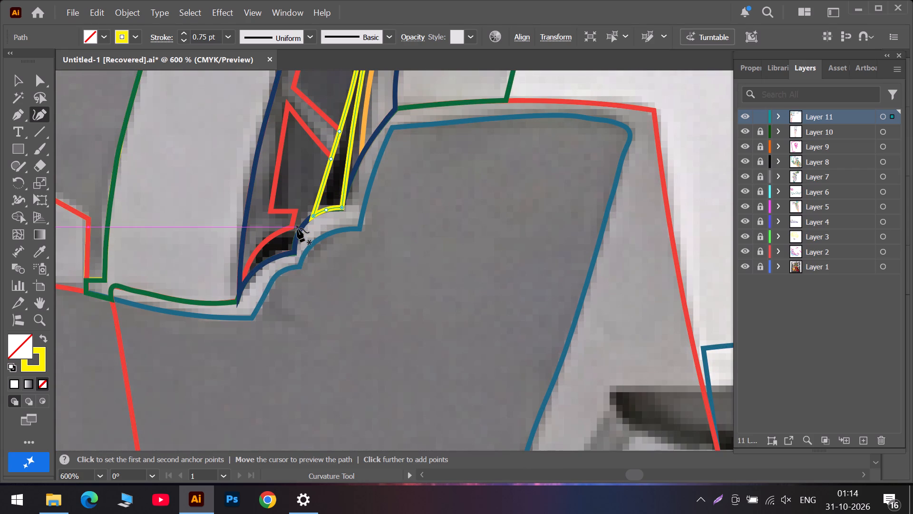
pyautogui.scroll(-2, 297, 228)
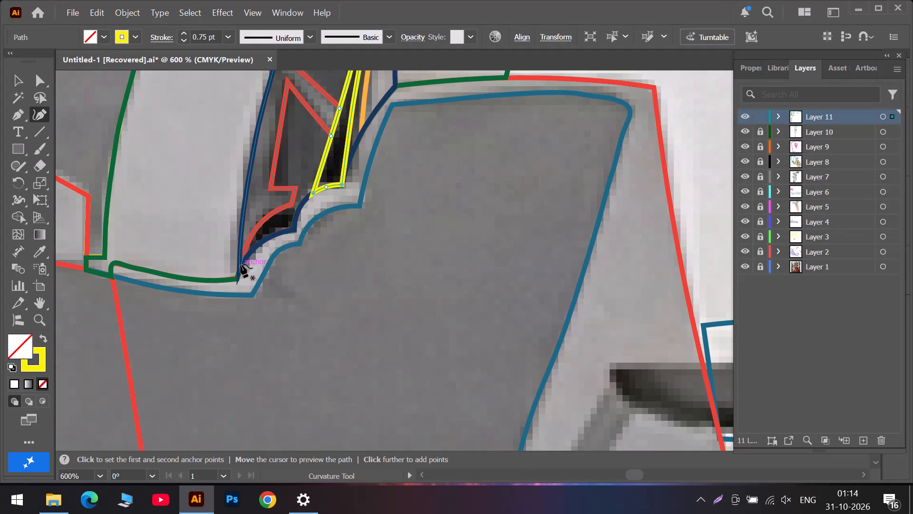
pyautogui.click(241, 264)
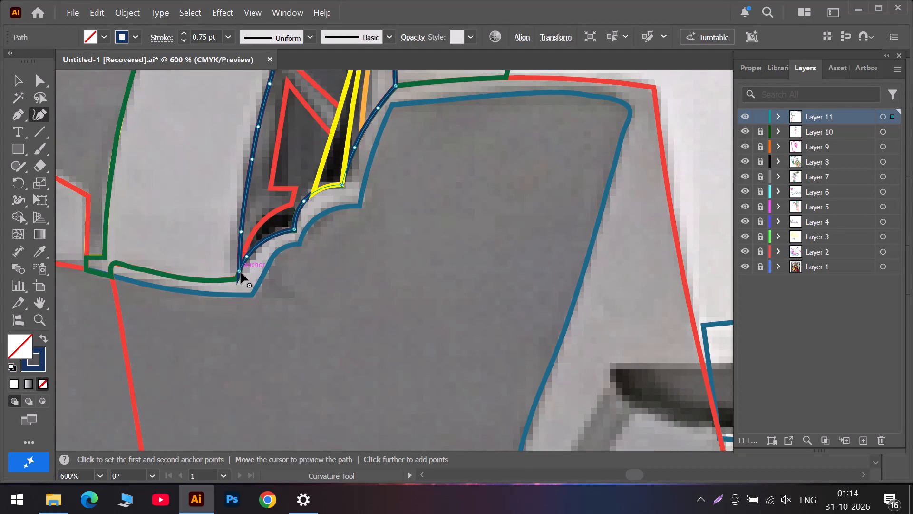
pyautogui.moveTo(241, 272); pyautogui.dragTo(241, 265)
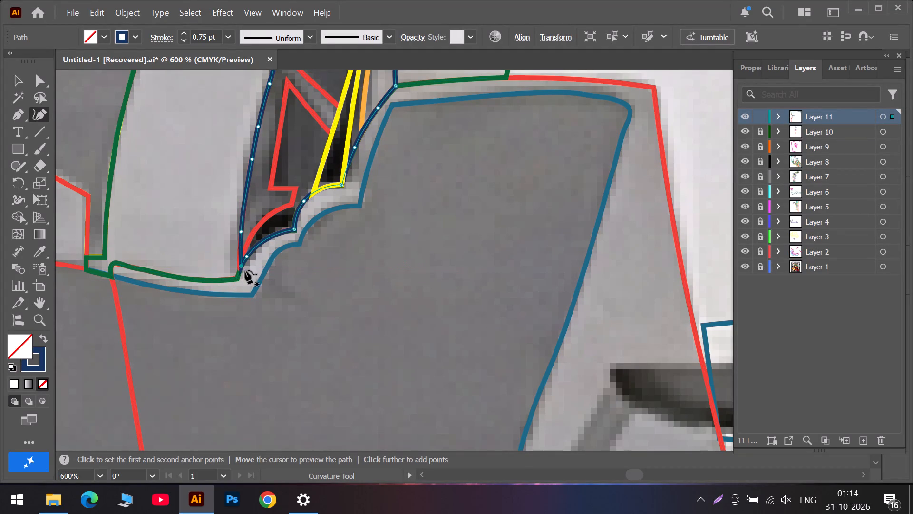
pyautogui.keyDown('alt'); pyautogui.scroll(3, 244, 271); pyautogui.keyUp('alt')
pyautogui.moveTo(246, 255); pyautogui.dragTo(240, 261)
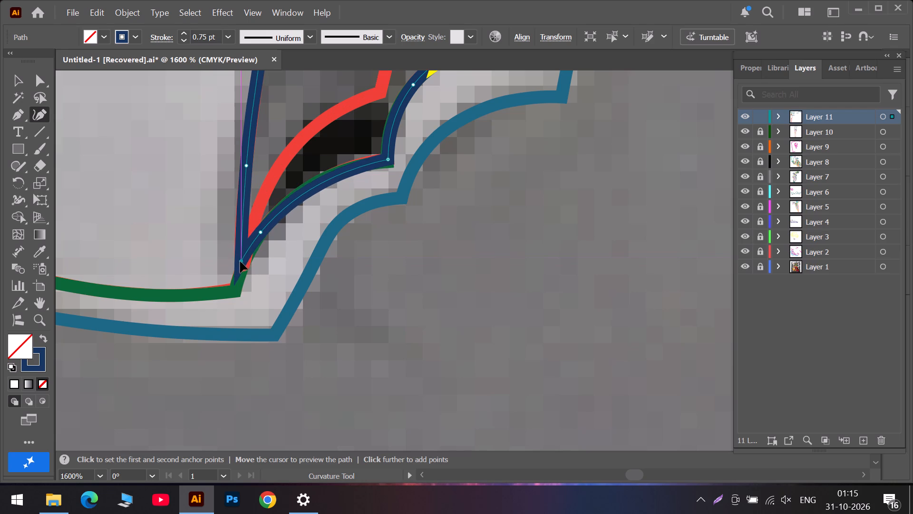
pyautogui.moveTo(240, 261); pyautogui.dragTo(240, 266)
pyautogui.click(326, 178)
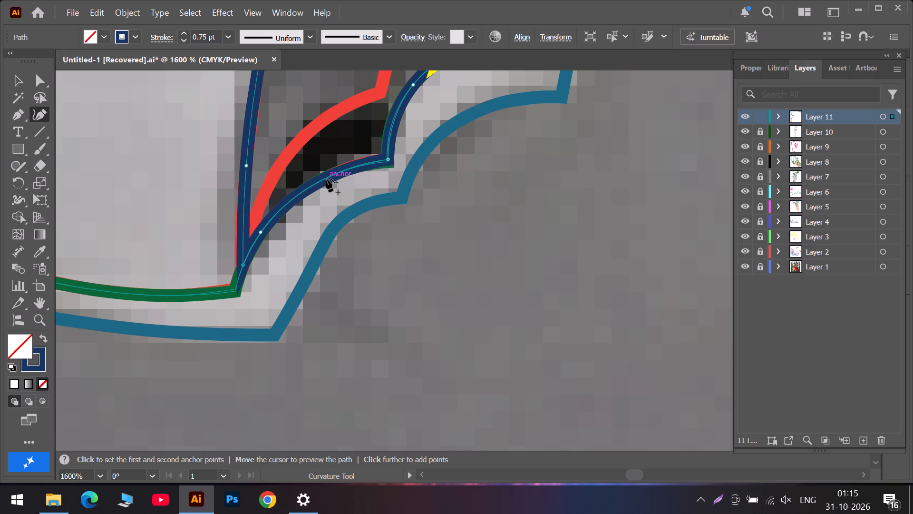
pyautogui.click(388, 160)
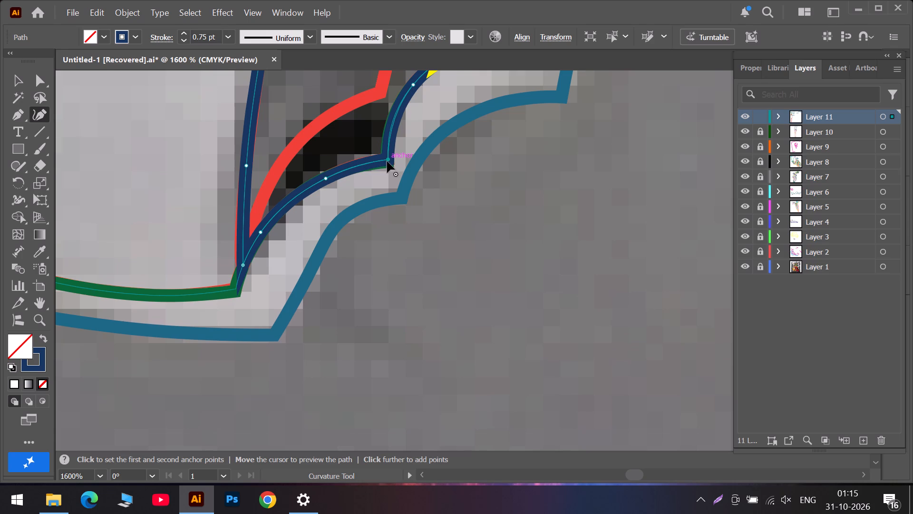
# Select the red wall outline beneath the navy one and shift its corner anchor at the notch between the two lower scallops.
pyautogui.scroll(4, 387, 161)
pyautogui.scroll(-5, 431, 253)
pyautogui.scroll(4, 417, 154)
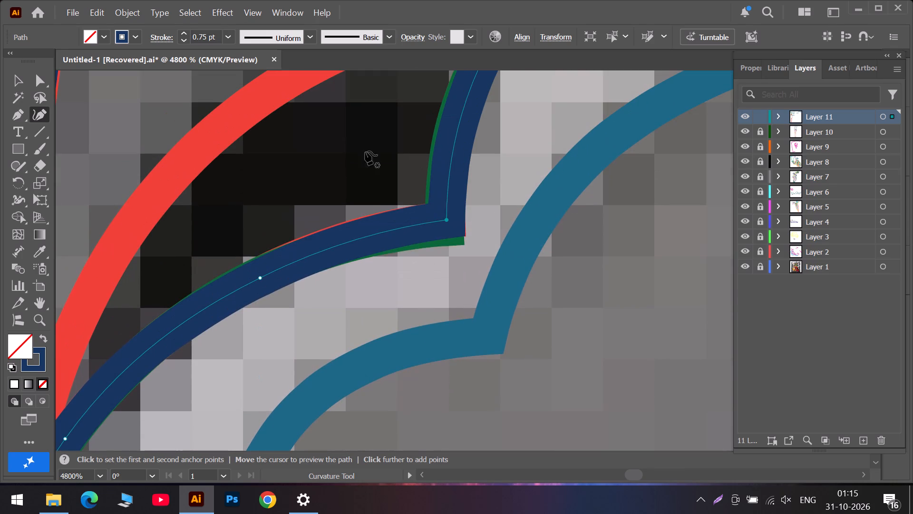
pyautogui.click(18, 84)
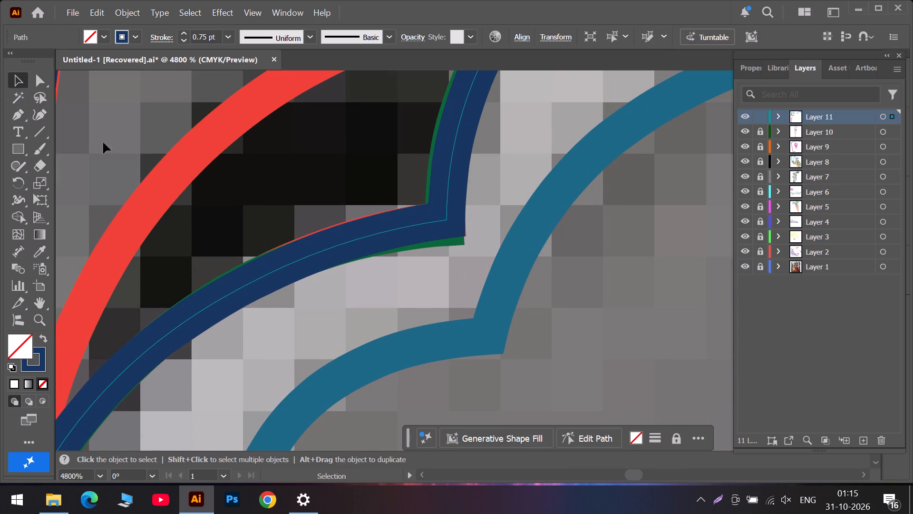
pyautogui.click(454, 242)
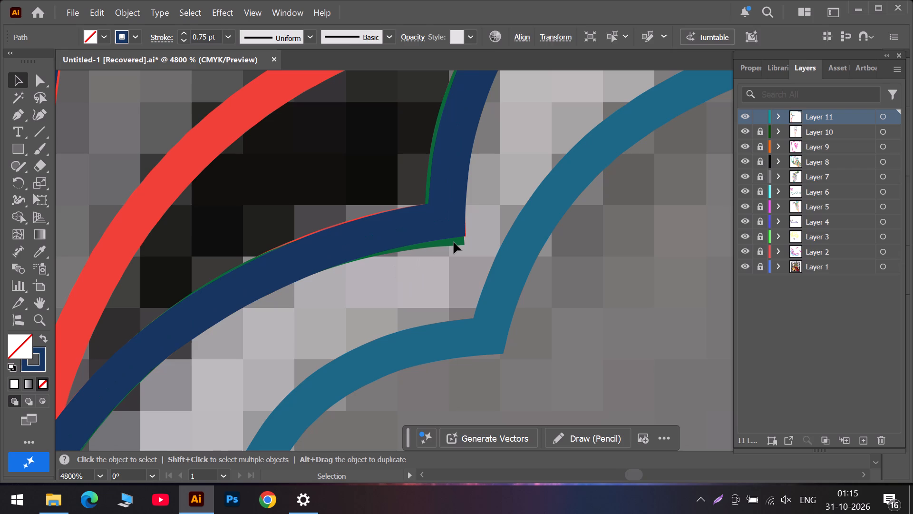
pyautogui.keyDown('alt'); pyautogui.scroll(-3, 451, 241); pyautogui.keyUp('alt')
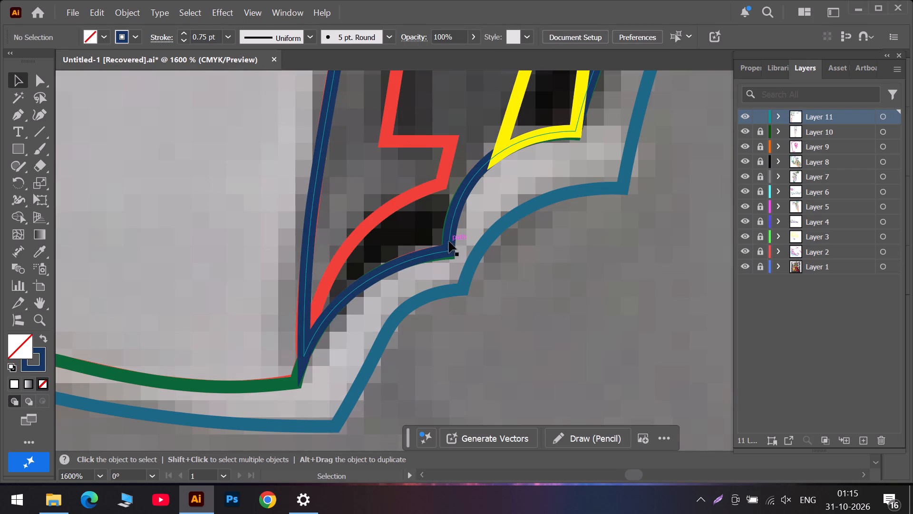
pyautogui.click(280, 382)
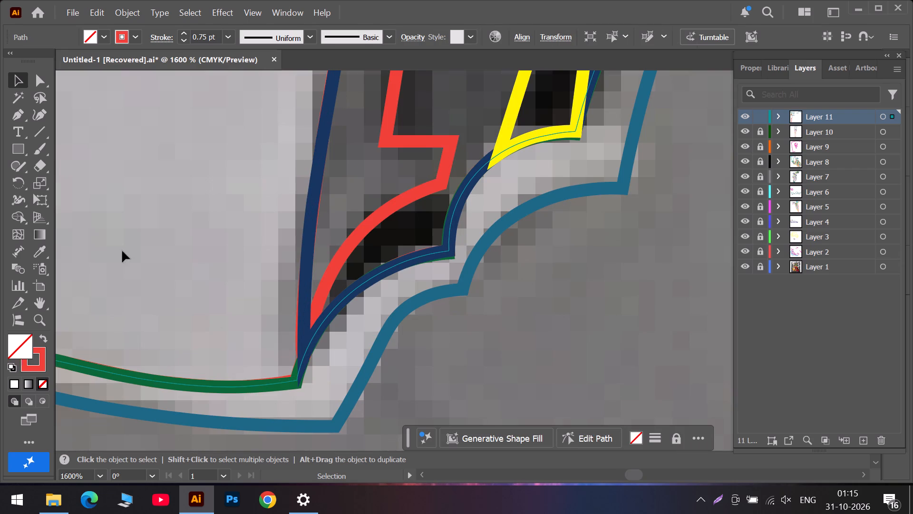
pyautogui.click(38, 119)
pyautogui.keyDown('alt'); pyautogui.scroll(2, 466, 282); pyautogui.keyUp('alt')
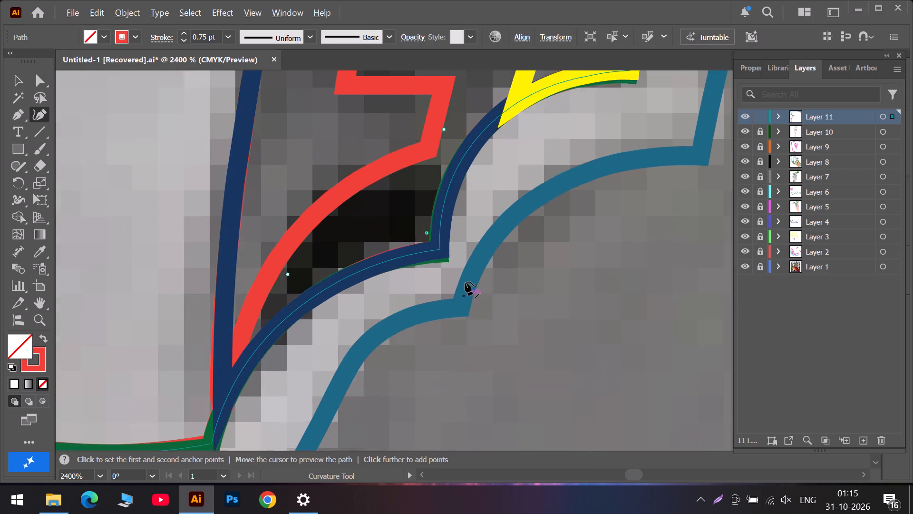
pyautogui.keyDown('alt'); pyautogui.scroll(2, 465, 282); pyautogui.keyUp('alt')
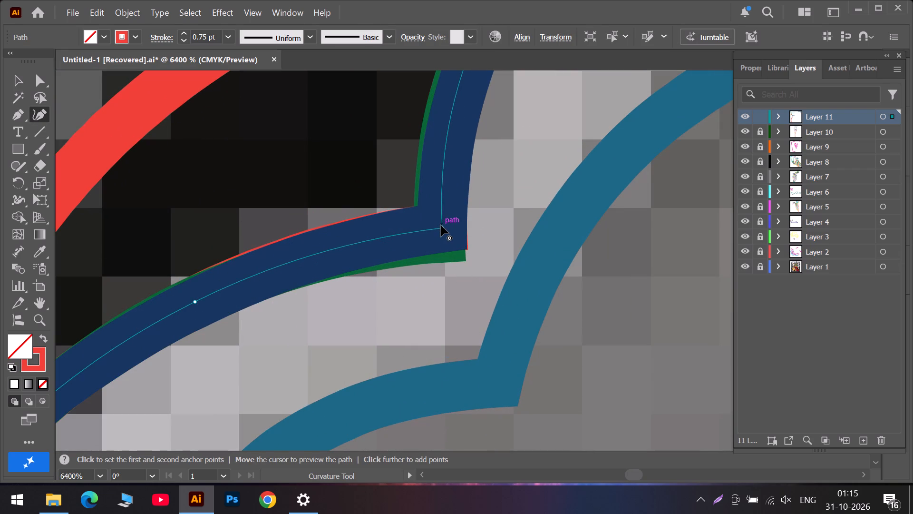
pyautogui.moveTo(443, 228); pyautogui.dragTo(444, 223)
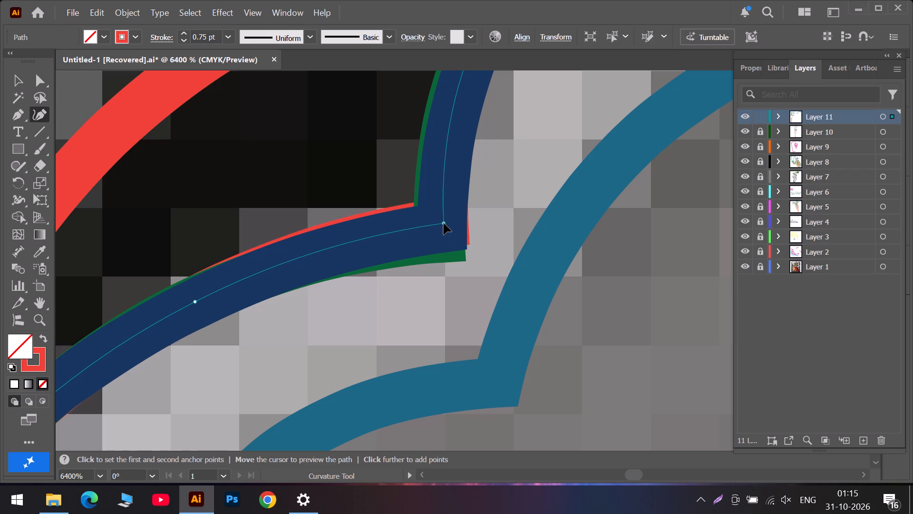
pyautogui.moveTo(444, 223); pyautogui.dragTo(439, 229)
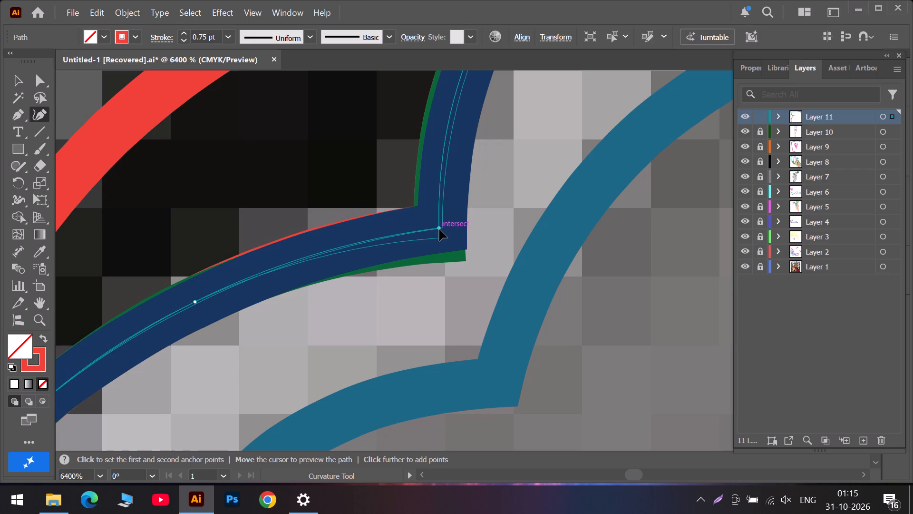
pyautogui.moveTo(439, 229); pyautogui.dragTo(439, 230)
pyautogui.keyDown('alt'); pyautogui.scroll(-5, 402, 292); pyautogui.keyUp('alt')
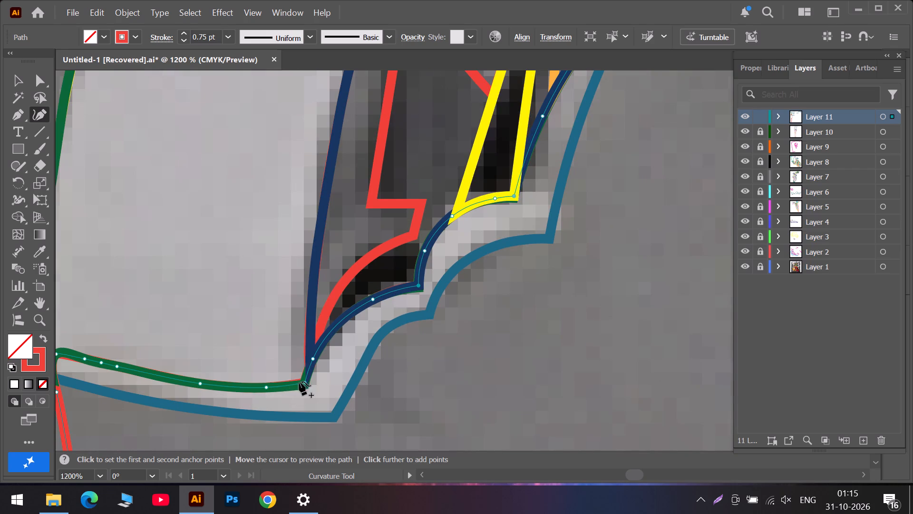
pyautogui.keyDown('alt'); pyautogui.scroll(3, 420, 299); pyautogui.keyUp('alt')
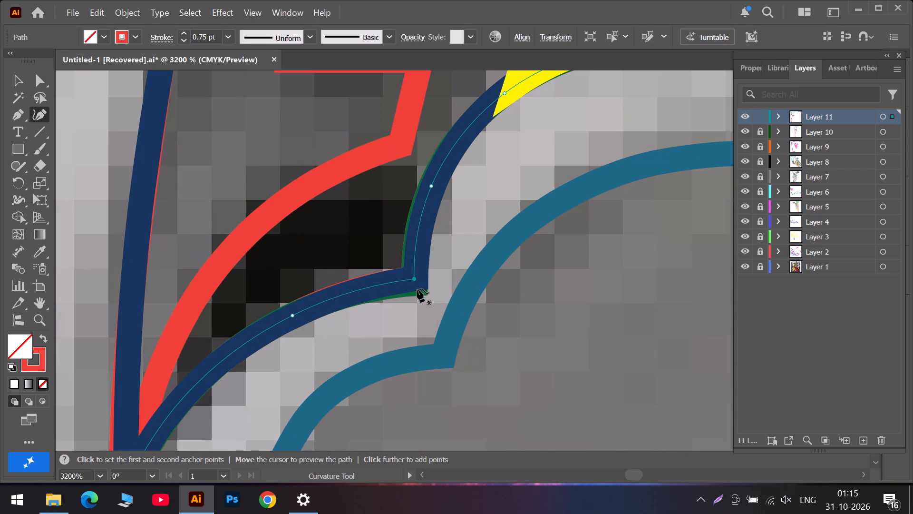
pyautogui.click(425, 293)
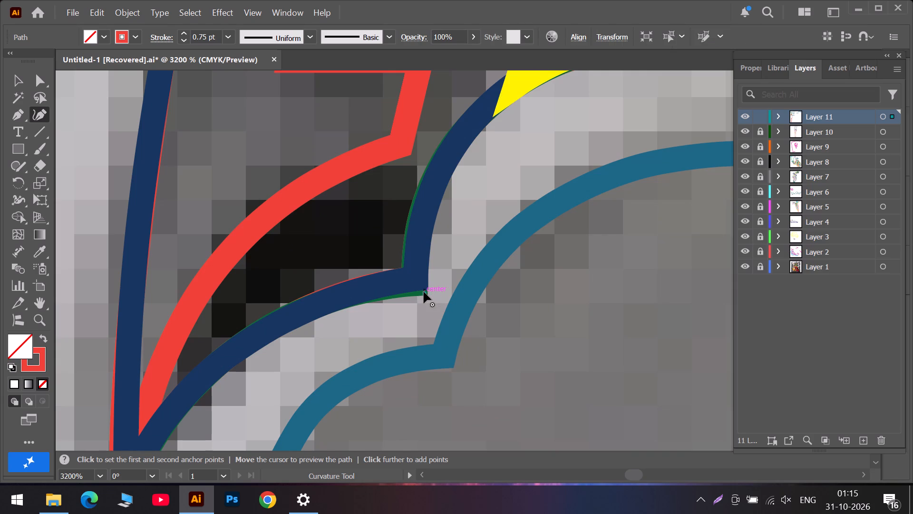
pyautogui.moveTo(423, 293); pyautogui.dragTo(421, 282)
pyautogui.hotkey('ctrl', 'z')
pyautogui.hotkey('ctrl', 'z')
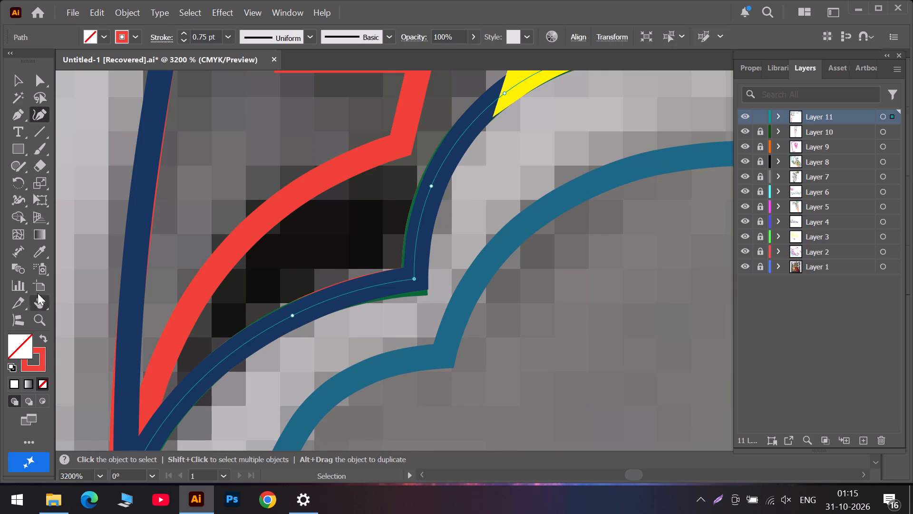
# Lower the red wall outline's notch corner anchor slightly to align it with the navy window outline.
pyautogui.click(414, 280)
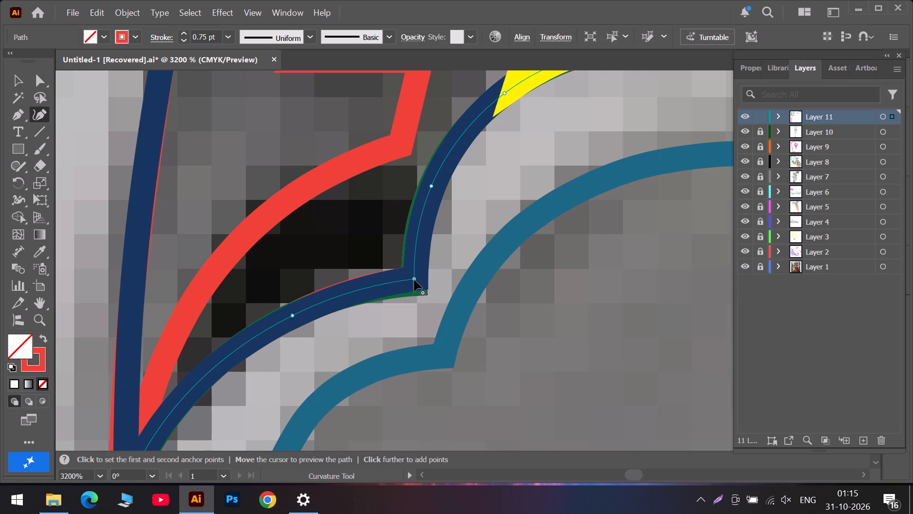
pyautogui.moveTo(414, 288); pyautogui.dragTo(415, 283)
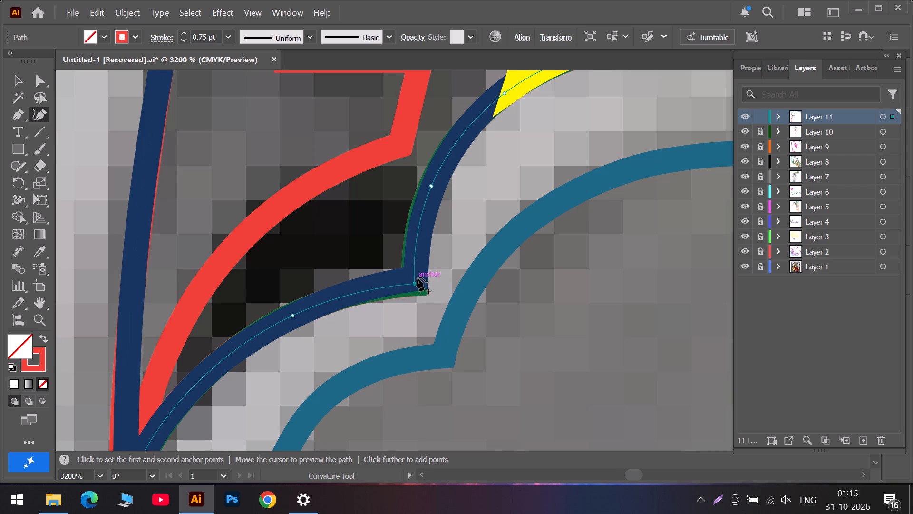
pyautogui.keyDown('alt'); pyautogui.scroll(-4, 394, 310); pyautogui.keyUp('alt')
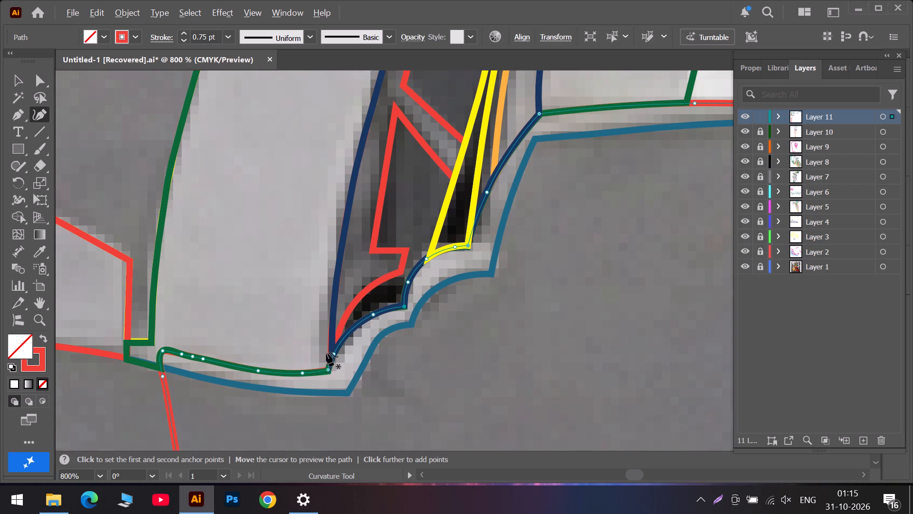
pyautogui.click(327, 371)
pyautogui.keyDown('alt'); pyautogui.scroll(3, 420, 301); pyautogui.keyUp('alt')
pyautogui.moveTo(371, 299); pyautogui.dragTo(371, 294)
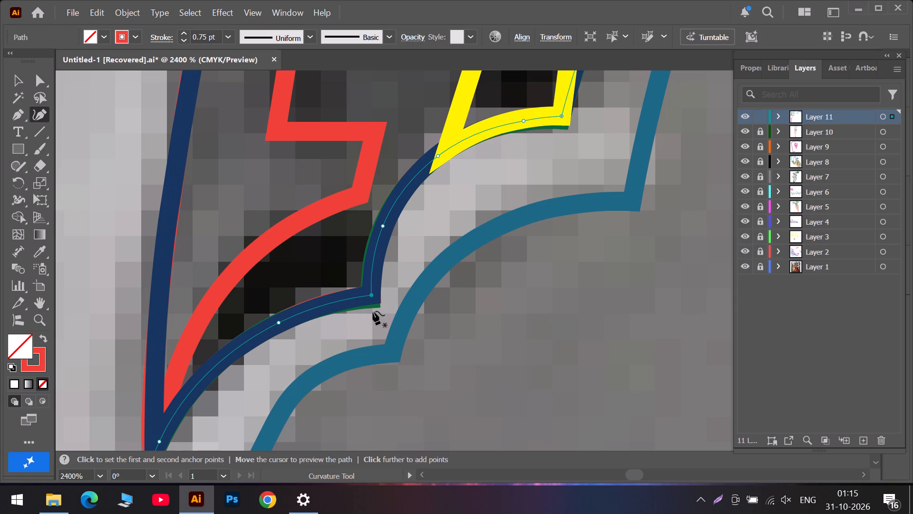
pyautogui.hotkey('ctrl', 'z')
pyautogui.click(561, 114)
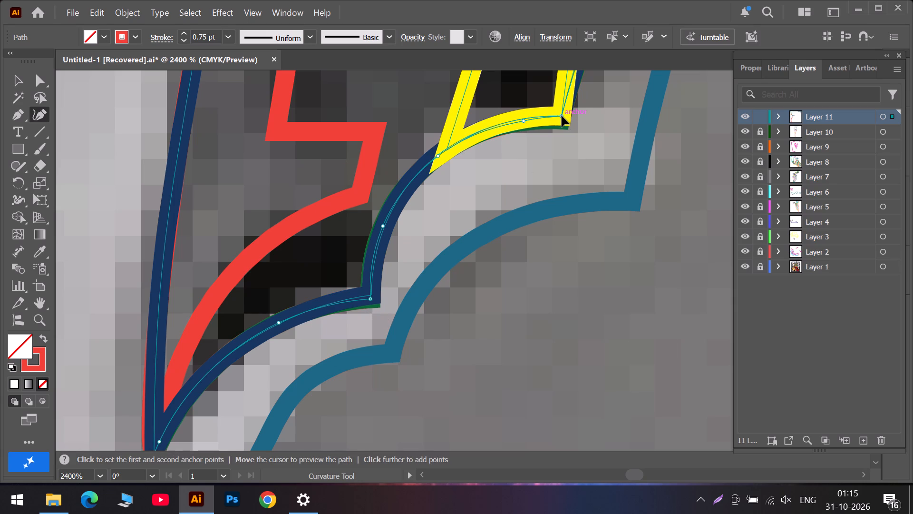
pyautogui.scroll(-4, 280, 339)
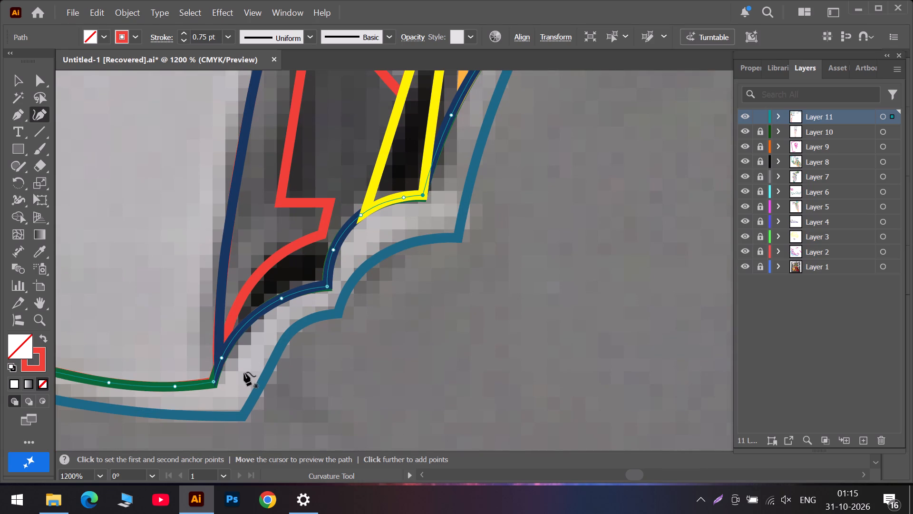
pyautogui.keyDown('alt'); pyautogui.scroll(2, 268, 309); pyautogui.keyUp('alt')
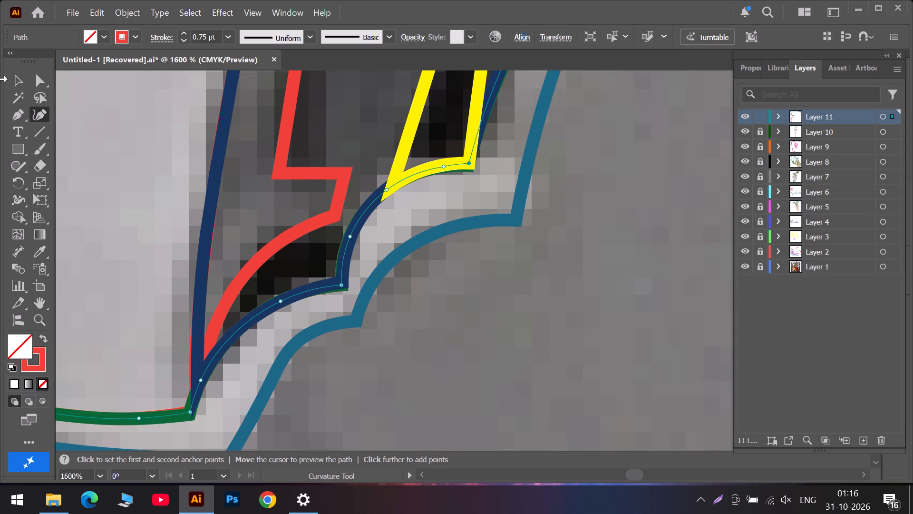
# Select the green wall outline and move its notch corner anchor up slightly onto the navy window outline.
pyautogui.click(13, 74)
pyautogui.keyDown('alt'); pyautogui.scroll(-5, 213, 205); pyautogui.keyUp('alt')
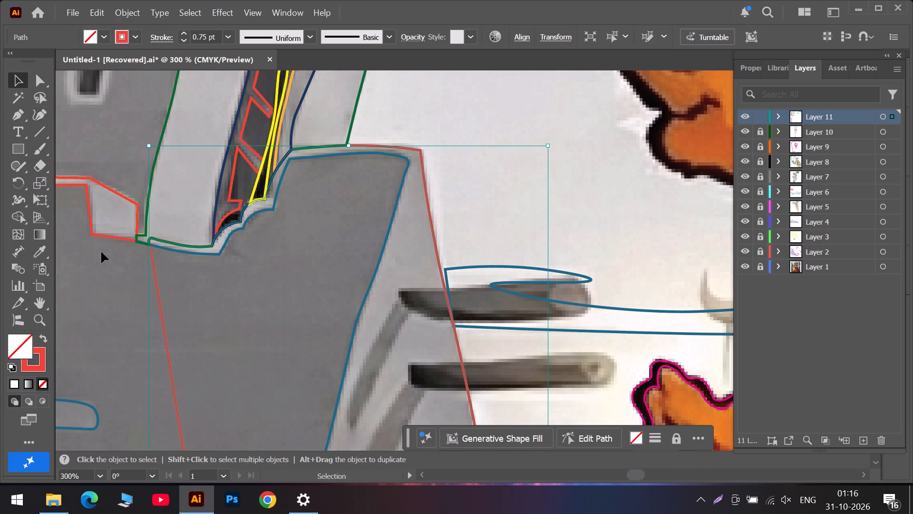
pyautogui.click(153, 171)
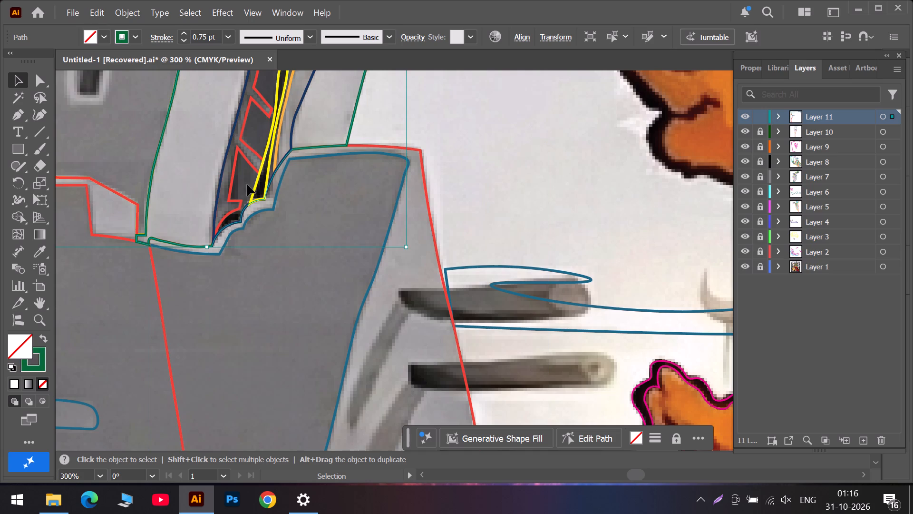
pyautogui.keyDown('alt'); pyautogui.scroll(4, 274, 189); pyautogui.keyUp('alt')
pyautogui.keyDown('alt'); pyautogui.scroll(3, 116, 342); pyautogui.keyUp('alt')
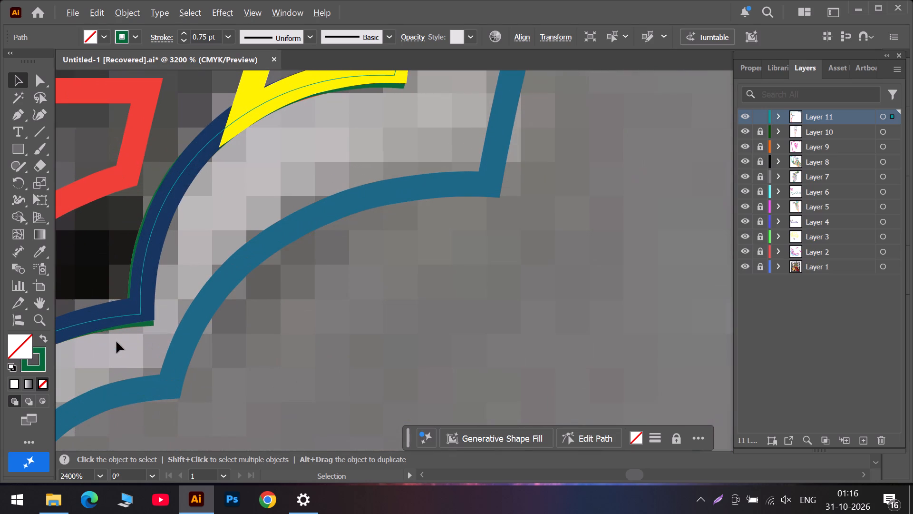
pyautogui.click(39, 112)
pyautogui.click(141, 314)
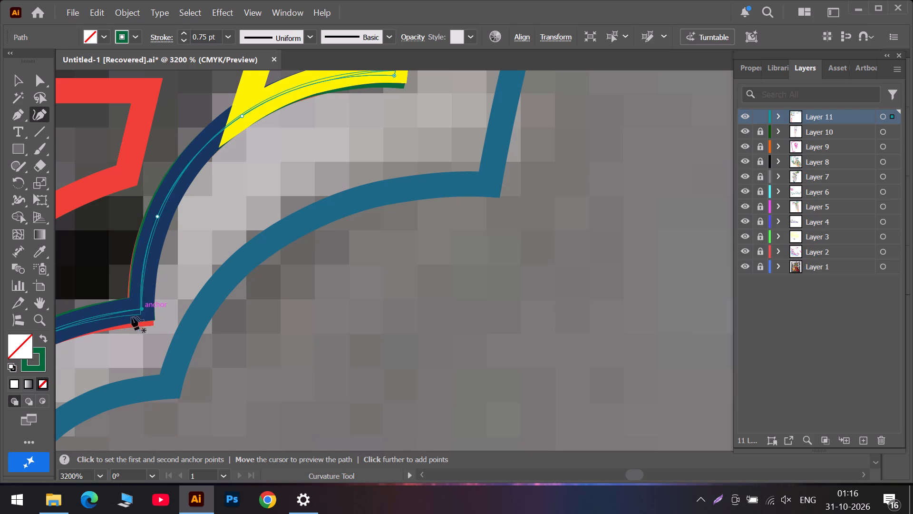
# Add two anchors to the green wall outline along the lowest scallop and shift them onto the navy window outline.
pyautogui.click(595, 473)
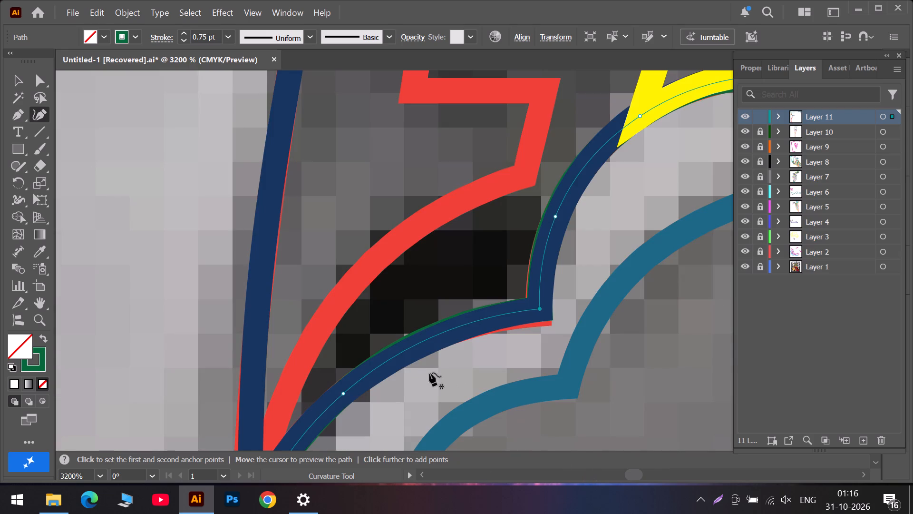
pyautogui.moveTo(412, 347); pyautogui.dragTo(407, 351)
pyautogui.scroll(-6, 398, 353)
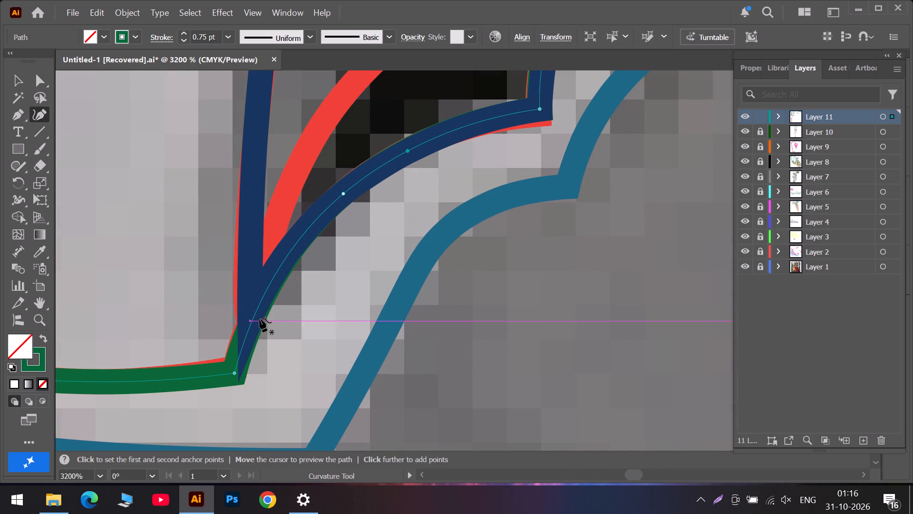
pyautogui.moveTo(262, 300); pyautogui.dragTo(257, 302)
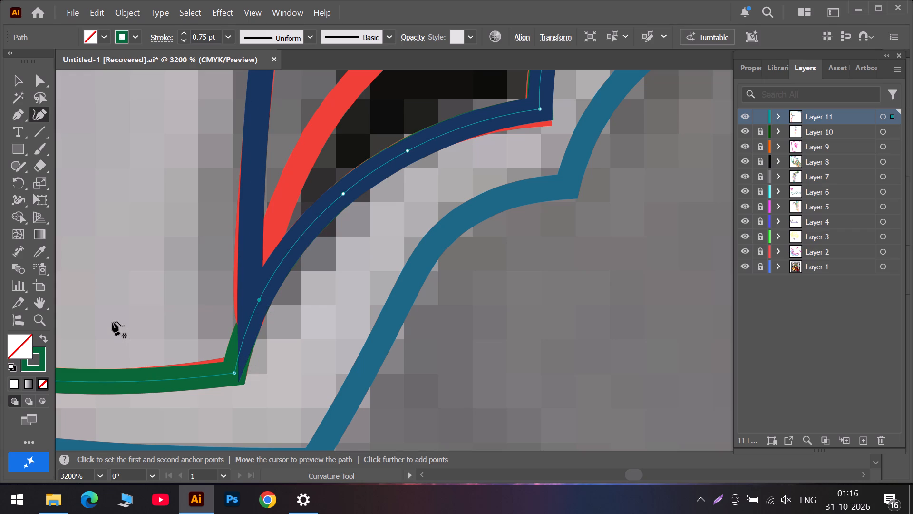
# Select the red inner window outline and lower its bottom tip anchor slightly within the navy outline's lower corner.
pyautogui.click(13, 80)
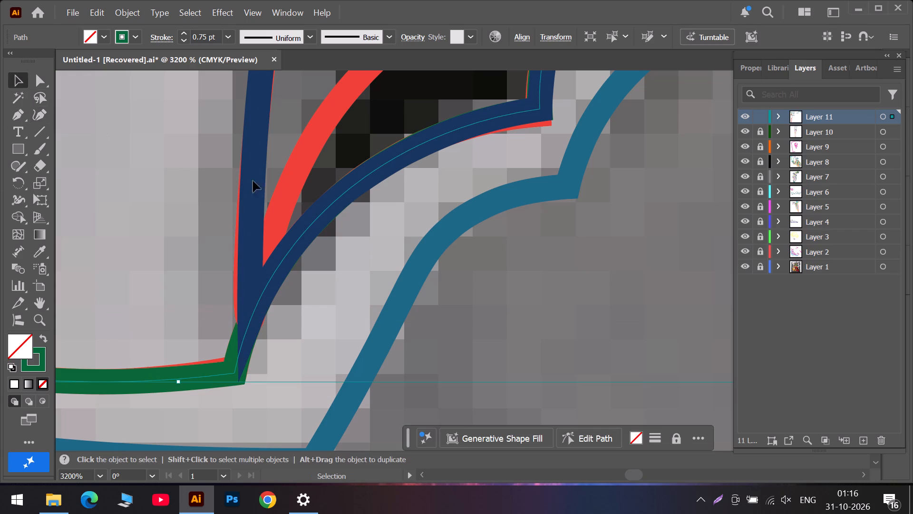
pyautogui.click(300, 167)
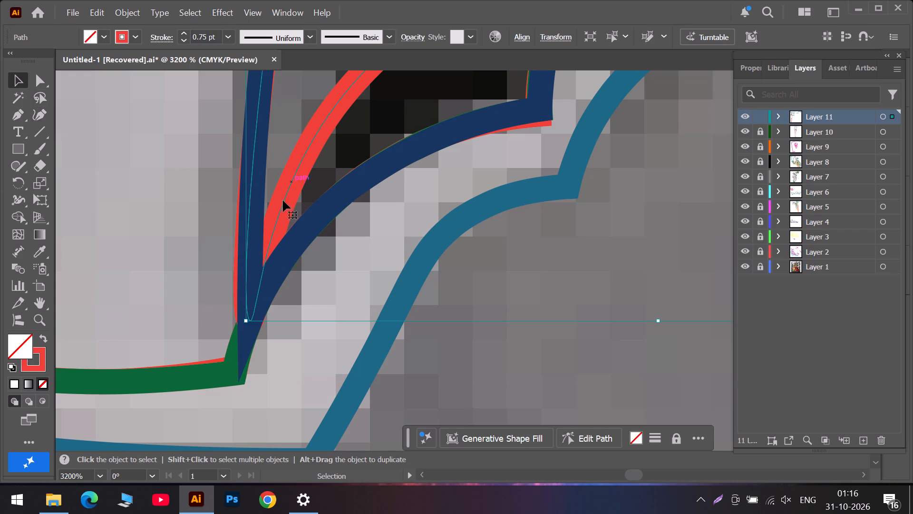
pyautogui.click(38, 112)
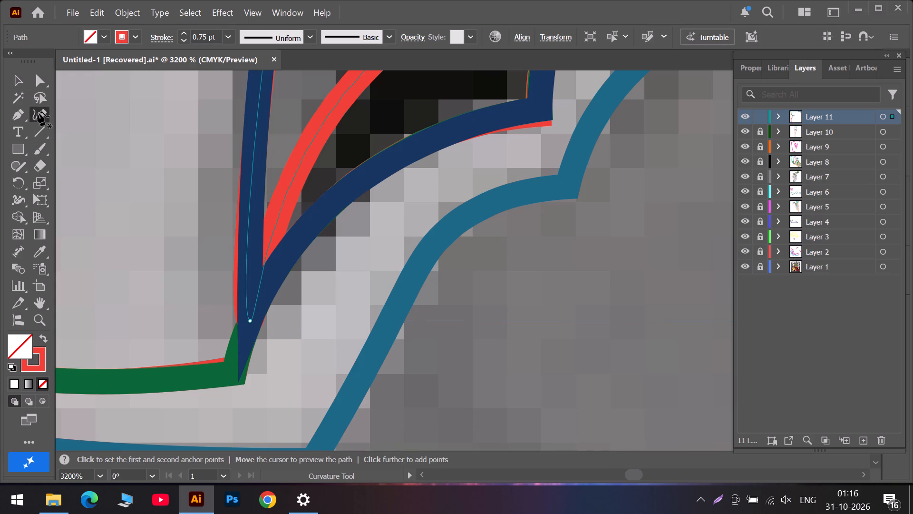
pyautogui.click(250, 319)
pyautogui.doubleClick(250, 320)
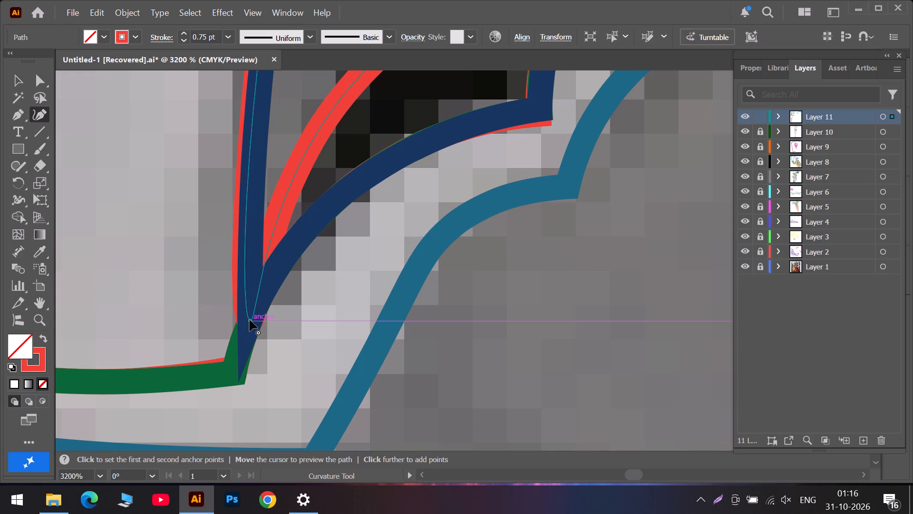
pyautogui.moveTo(250, 320); pyautogui.dragTo(251, 326)
# Add three anchors along the lower part of the red window outline's long outer edge and fit them onto the navy line.
pyautogui.scroll(5, 261, 263)
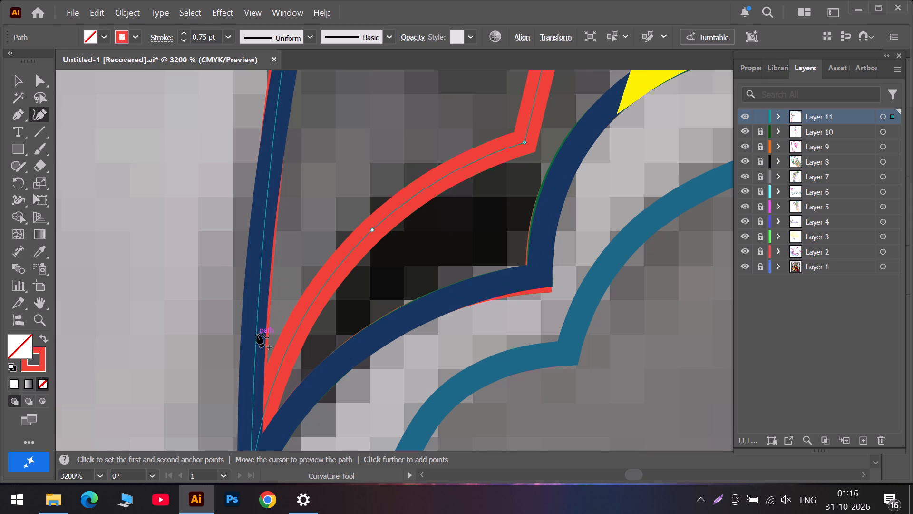
pyautogui.moveTo(257, 334); pyautogui.dragTo(256, 346)
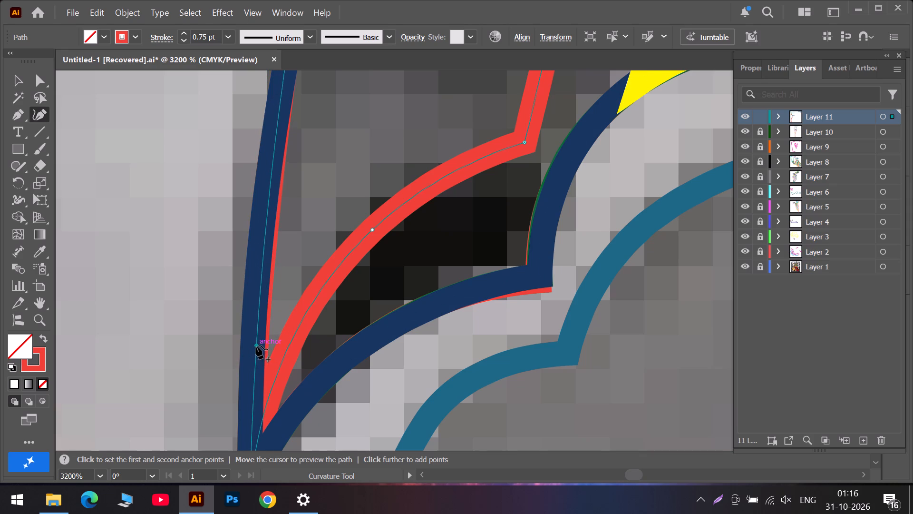
pyautogui.moveTo(256, 346); pyautogui.dragTo(254, 347)
pyautogui.scroll(5, 268, 210)
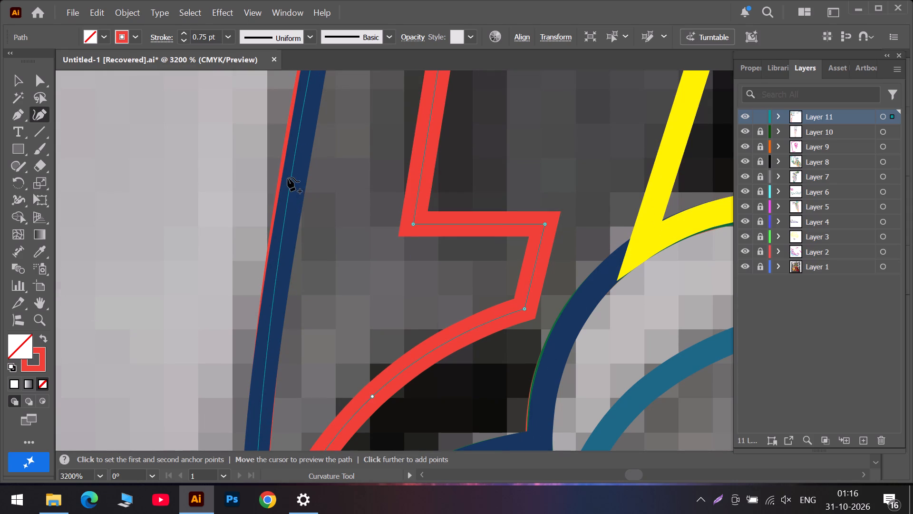
pyautogui.keyDown('alt'); pyautogui.scroll(-1, 295, 167); pyautogui.keyUp('alt')
pyautogui.scroll(5, 294, 168)
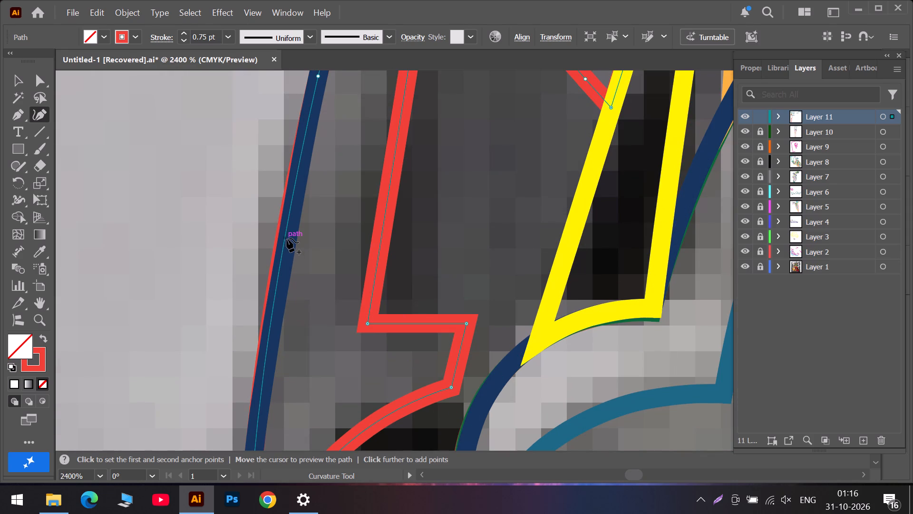
pyautogui.moveTo(284, 240); pyautogui.dragTo(286, 246)
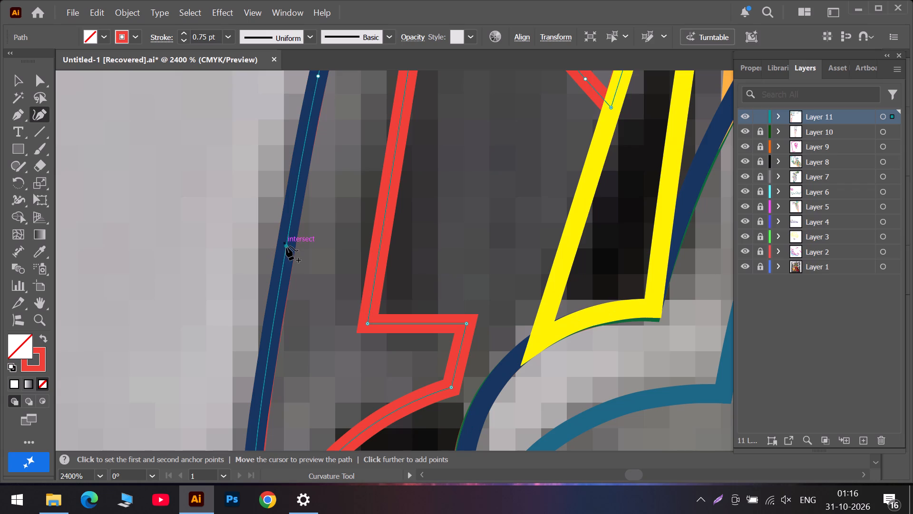
pyautogui.scroll(-6, 287, 255)
pyautogui.moveTo(255, 323); pyautogui.dragTo(255, 323)
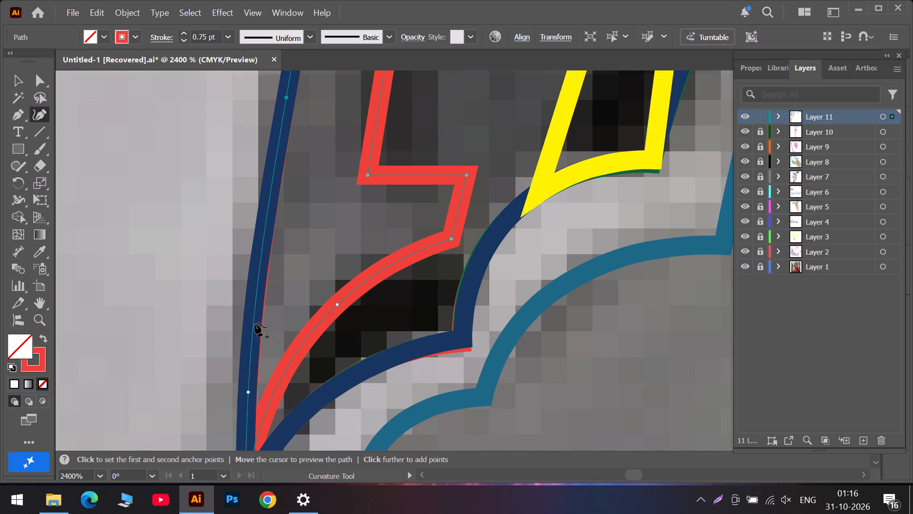
pyautogui.moveTo(255, 323); pyautogui.dragTo(254, 316)
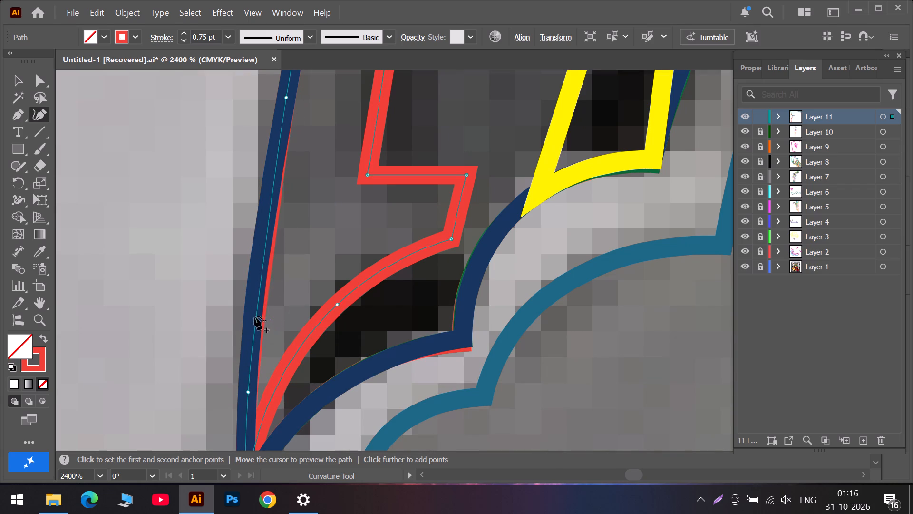
pyautogui.moveTo(254, 316); pyautogui.dragTo(255, 308)
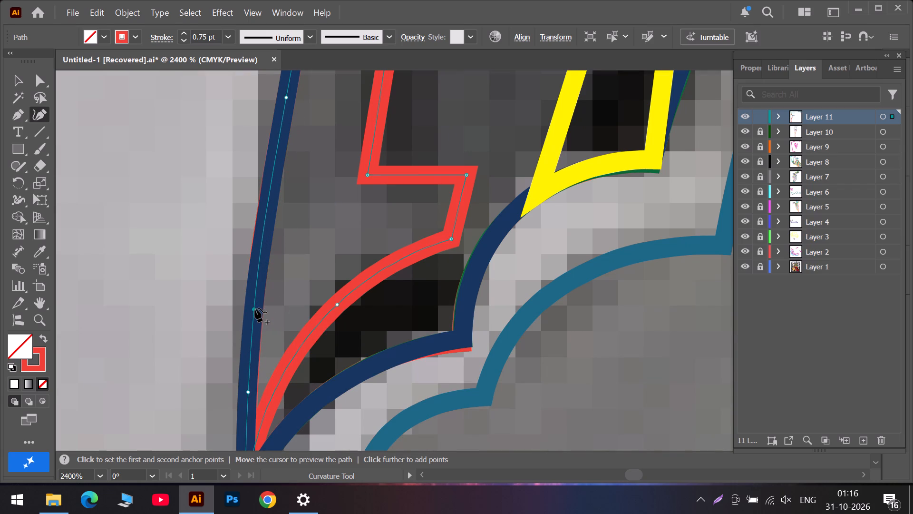
# Add two anchors midway up the red window outline's long outer edge and align them with the navy line.
pyautogui.scroll(-6, 254, 328)
pyautogui.scroll(6, 279, 267)
pyautogui.scroll(6, 275, 168)
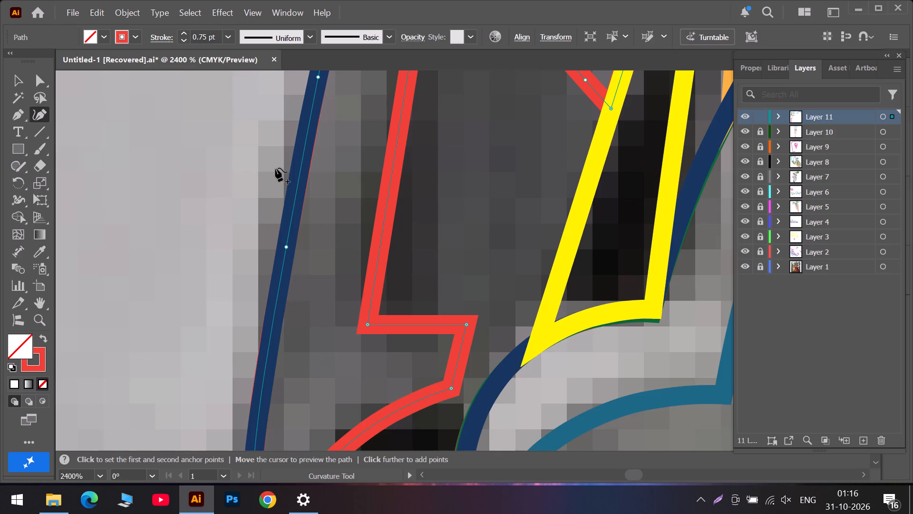
pyautogui.scroll(6, 276, 168)
pyautogui.scroll(6, 410, 163)
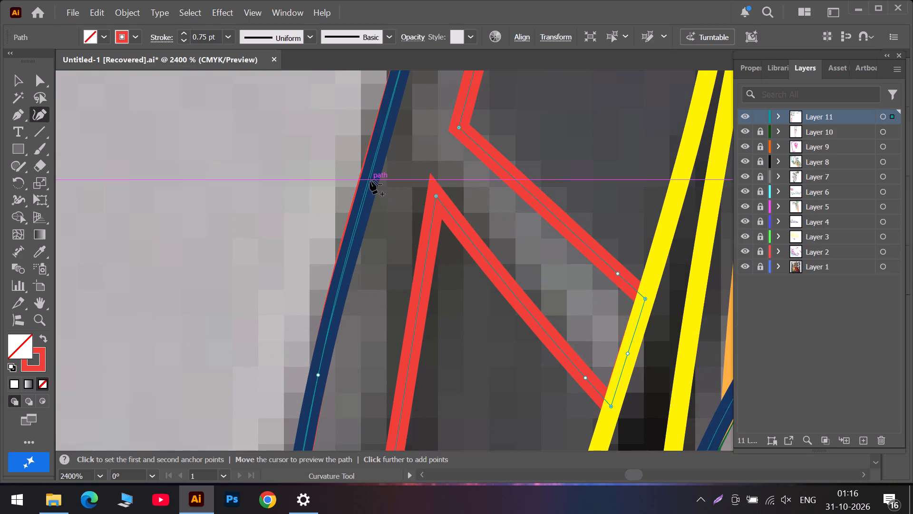
pyautogui.moveTo(368, 180); pyautogui.dragTo(367, 186)
pyautogui.scroll(5, 367, 186)
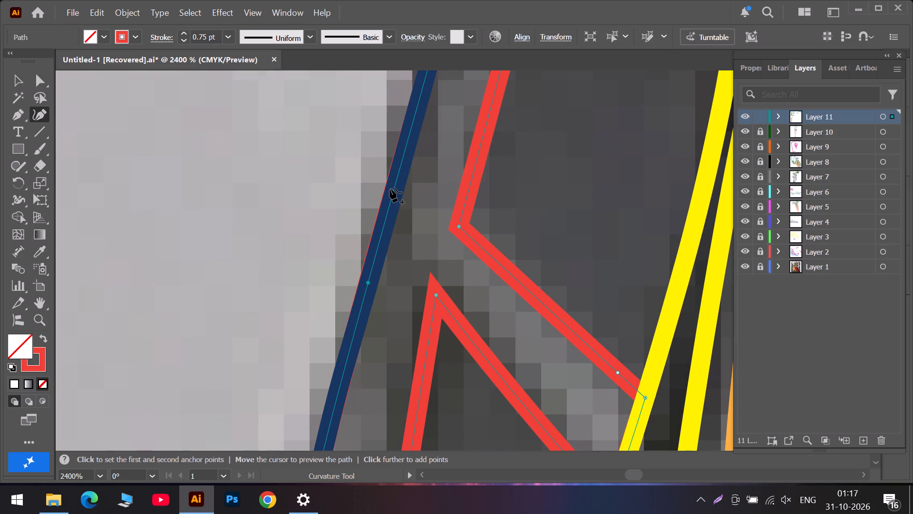
pyautogui.moveTo(392, 195); pyautogui.dragTo(393, 198)
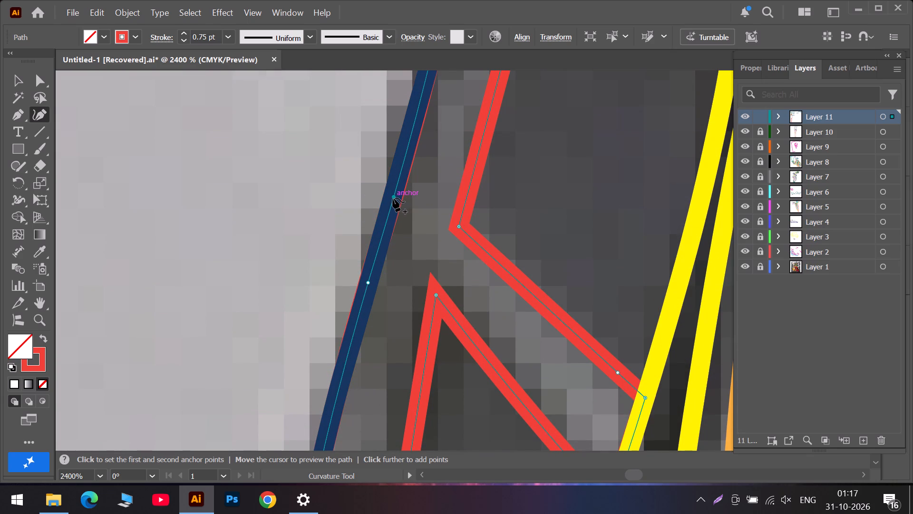
pyautogui.moveTo(393, 198); pyautogui.dragTo(396, 194)
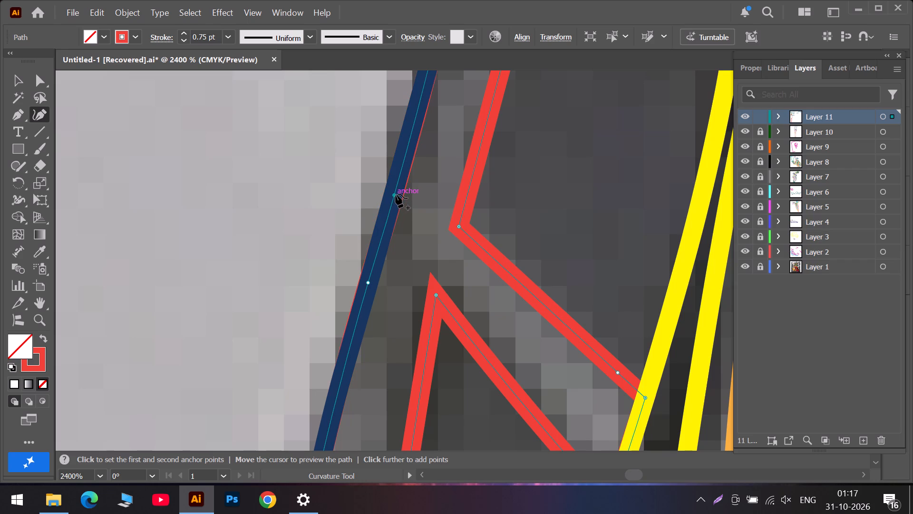
pyautogui.moveTo(396, 194); pyautogui.dragTo(391, 199)
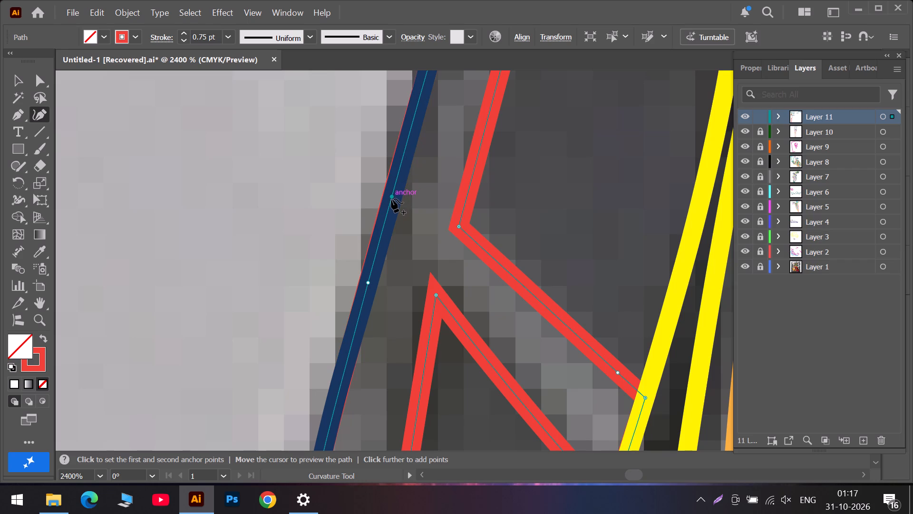
pyautogui.moveTo(391, 199); pyautogui.dragTo(391, 202)
# Add an anchor near the top of the red window outline's outer edge and adjust the anchor above it to follow the navy line.
pyautogui.scroll(12, 392, 199)
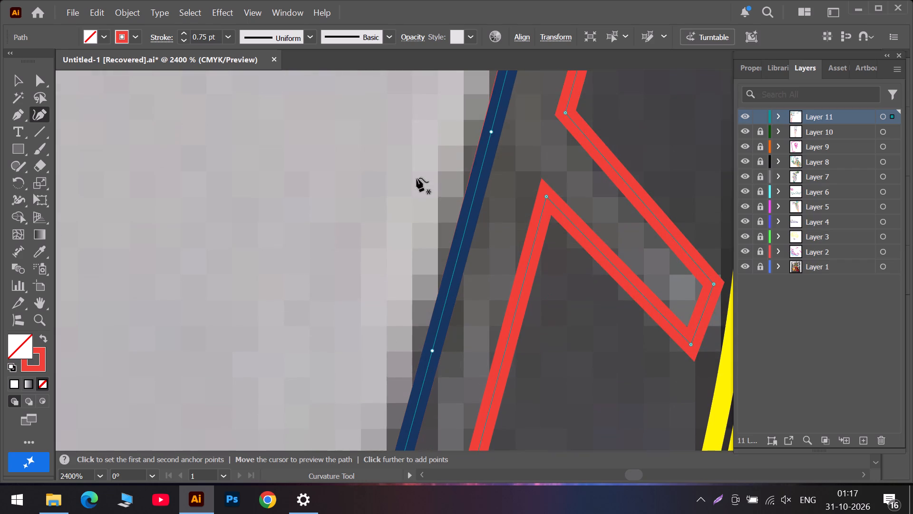
pyautogui.scroll(11, 490, 201)
pyautogui.scroll(3, 564, 191)
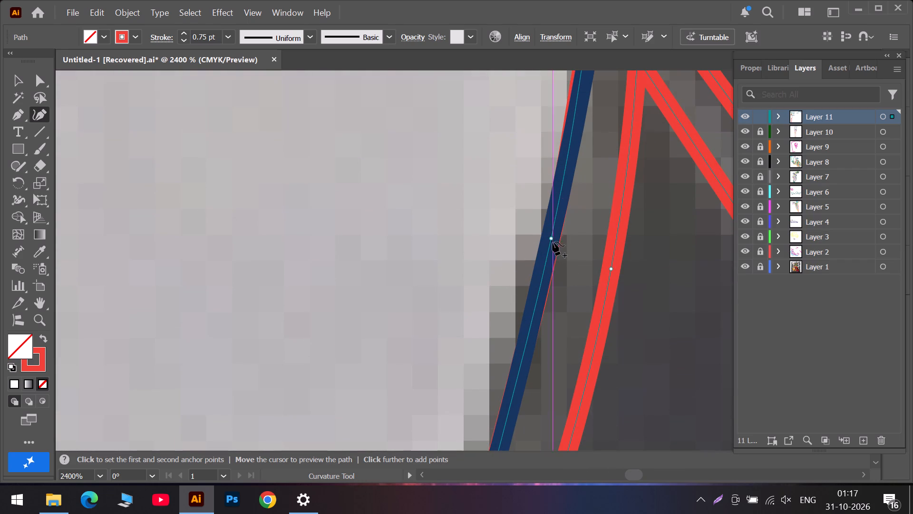
pyautogui.scroll(5, 552, 186)
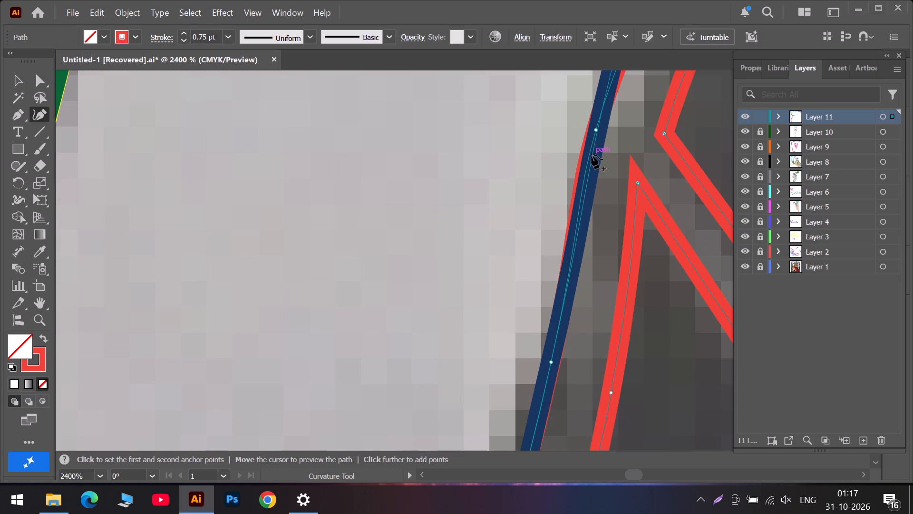
pyautogui.moveTo(589, 160); pyautogui.dragTo(585, 182)
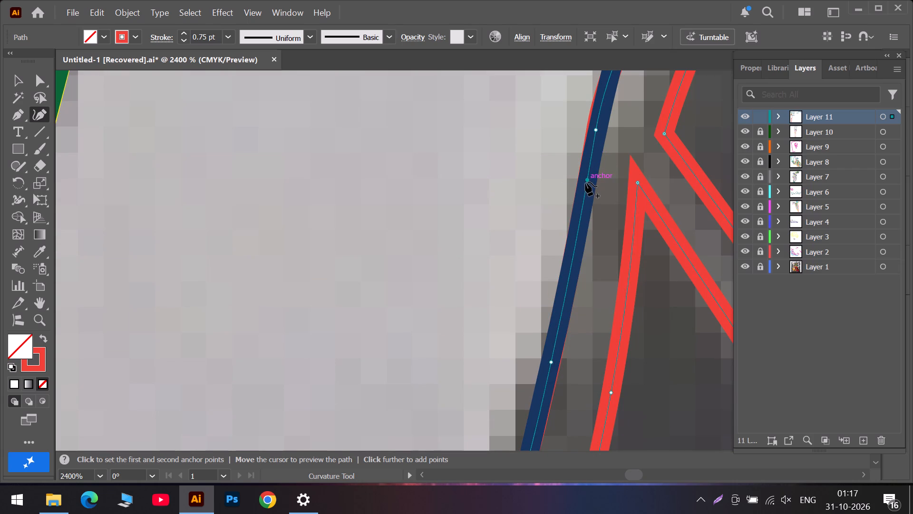
pyautogui.moveTo(585, 182); pyautogui.dragTo(585, 186)
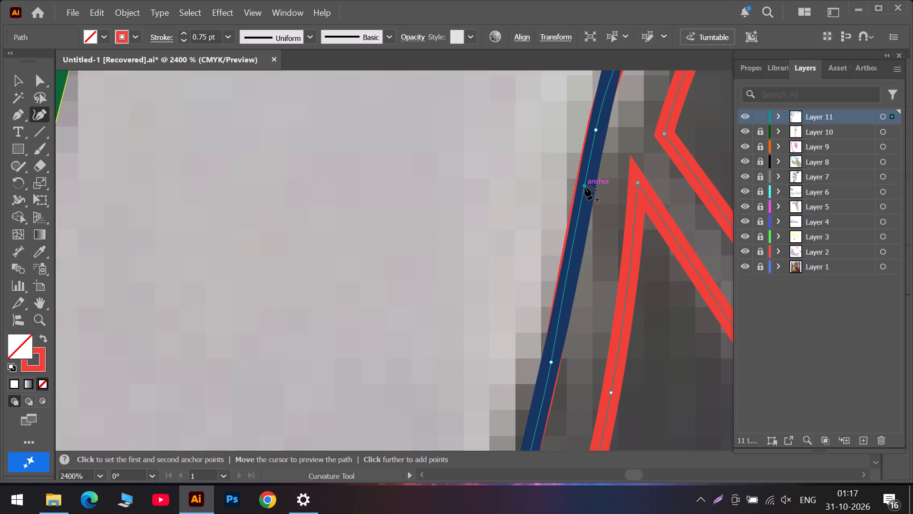
pyautogui.moveTo(585, 186); pyautogui.dragTo(588, 183)
pyautogui.scroll(6, 587, 177)
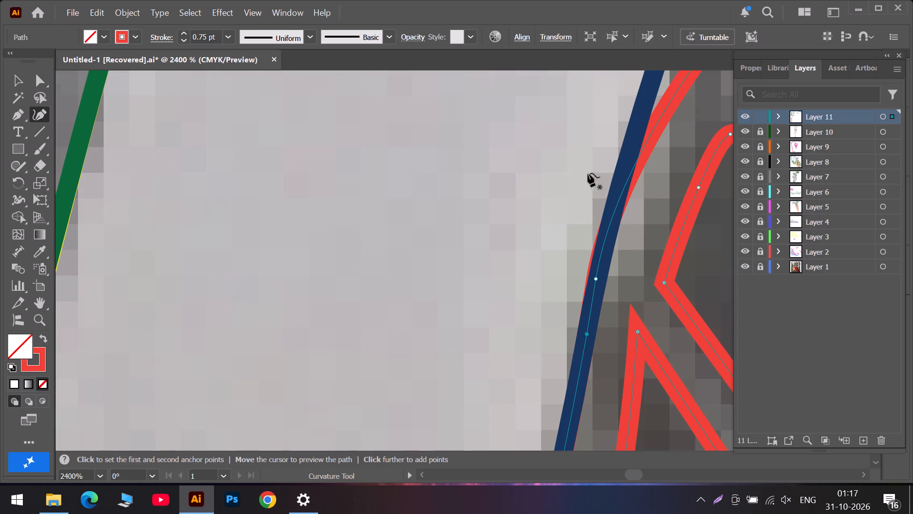
pyautogui.moveTo(597, 277); pyautogui.dragTo(597, 281)
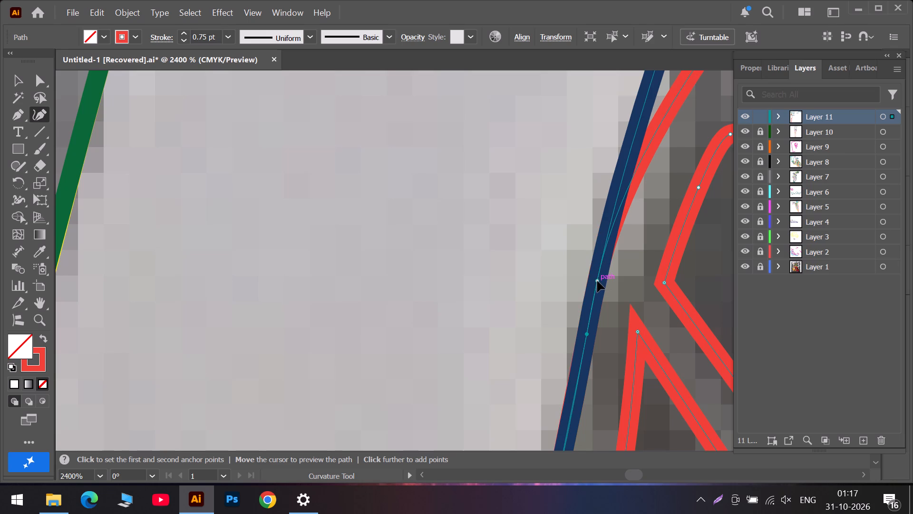
pyautogui.moveTo(597, 281); pyautogui.dragTo(598, 282)
# Select the large red outline below the window and nudge its anchor at the first scallop's corner onto the navy corner.
pyautogui.keyDown('alt'); pyautogui.scroll(-4, 599, 279); pyautogui.keyUp('alt')
pyautogui.scroll(-6, 619, 320)
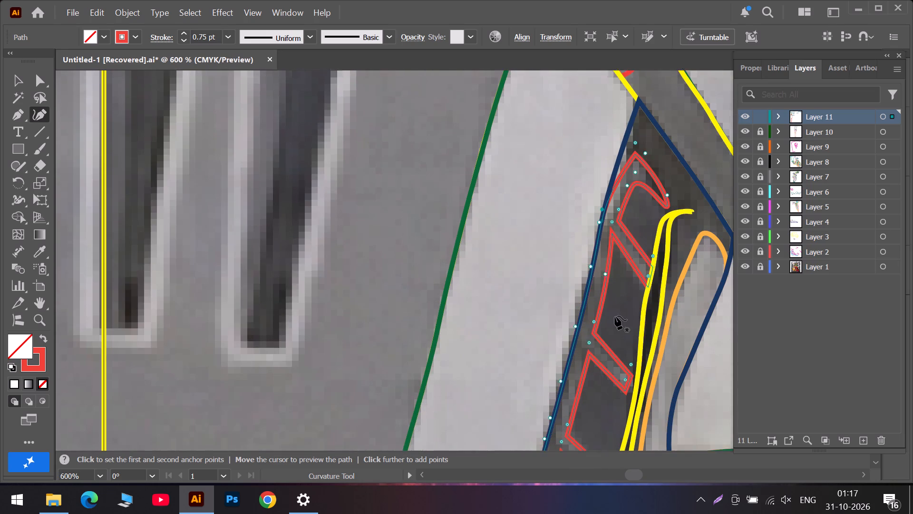
pyautogui.scroll(-6, 602, 321)
pyautogui.scroll(-13, 535, 357)
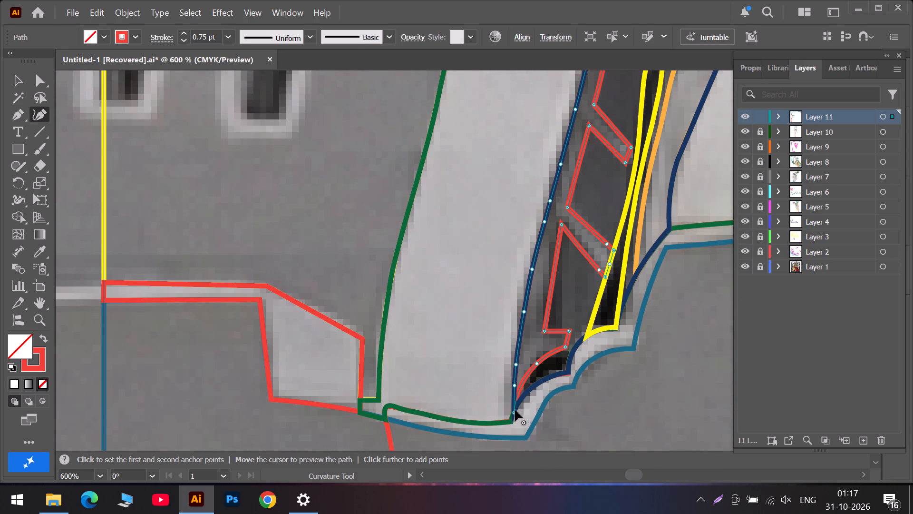
pyautogui.scroll(4, 580, 378)
pyautogui.keyDown('alt'); pyautogui.scroll(1, 556, 377); pyautogui.keyUp('alt')
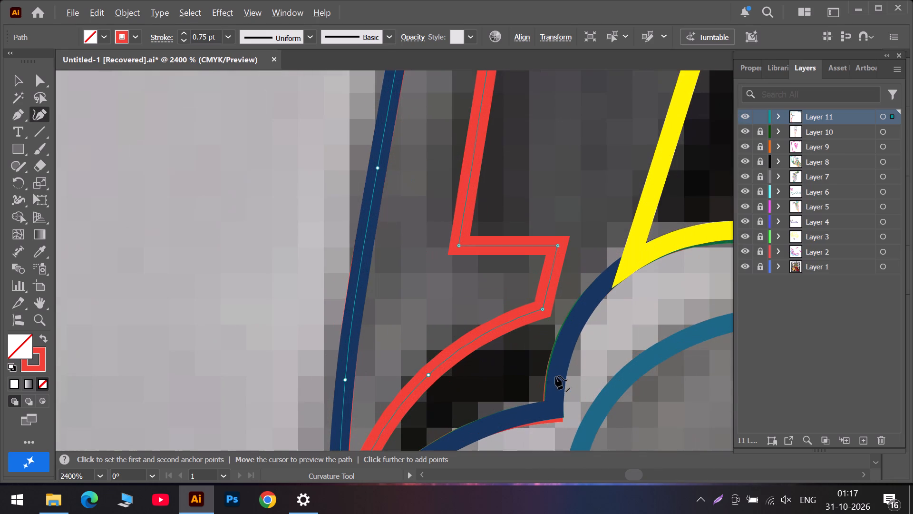
pyautogui.scroll(-6, 554, 376)
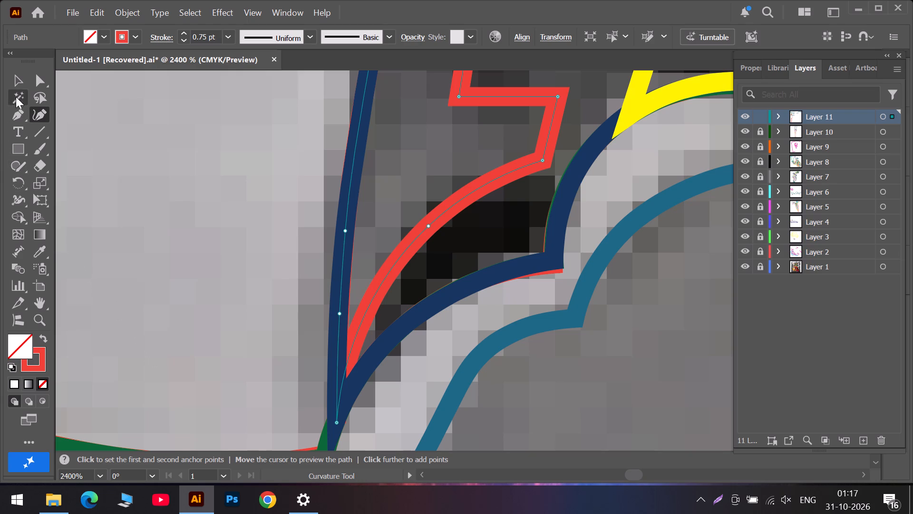
pyautogui.click(19, 87)
pyautogui.scroll(-6, 196, 384)
pyautogui.keyDown('alt'); pyautogui.scroll(-3, 262, 348); pyautogui.keyUp('alt')
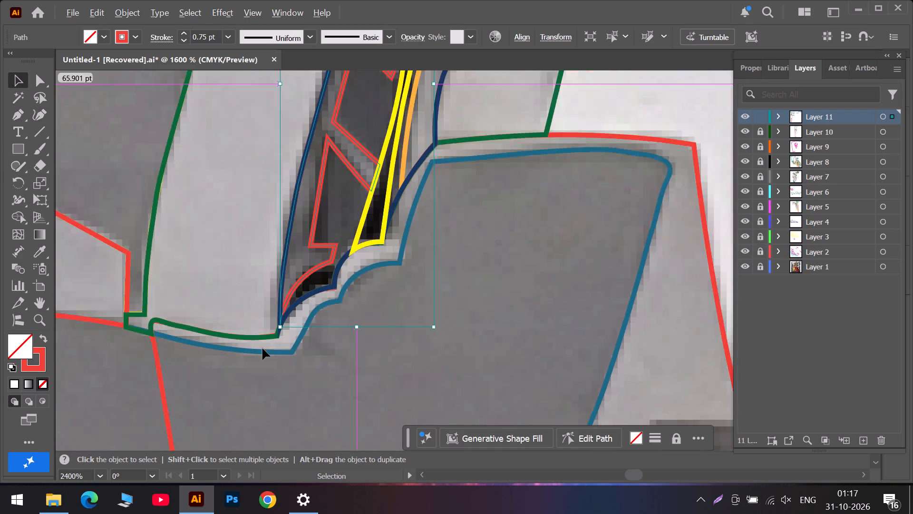
pyautogui.keyDown('alt'); pyautogui.scroll(-1, 262, 348); pyautogui.keyUp('alt')
pyautogui.click(195, 372)
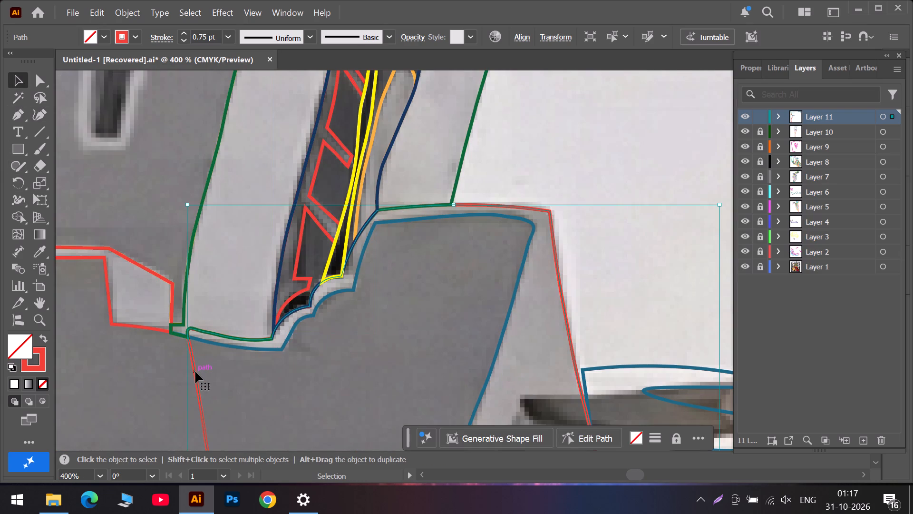
pyautogui.keyDown('alt'); pyautogui.scroll(5, 315, 321); pyautogui.keyUp('alt')
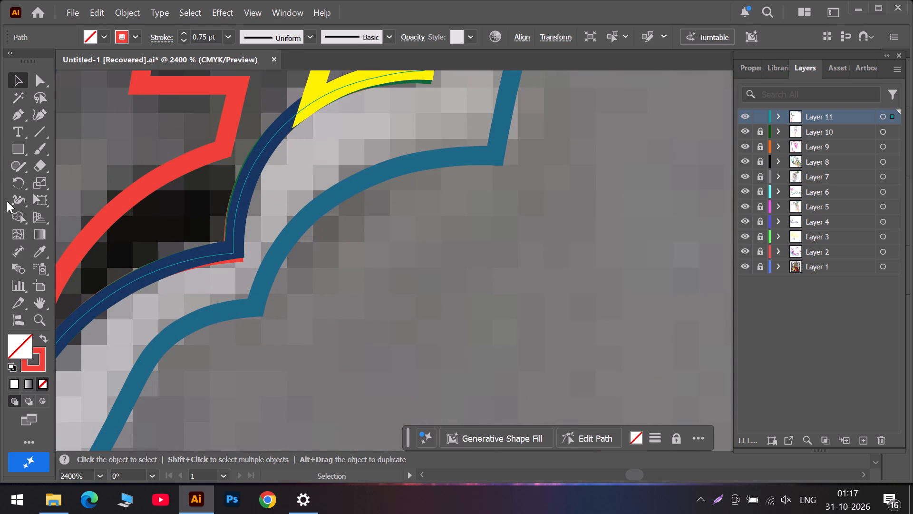
pyautogui.click(40, 116)
pyautogui.click(235, 253)
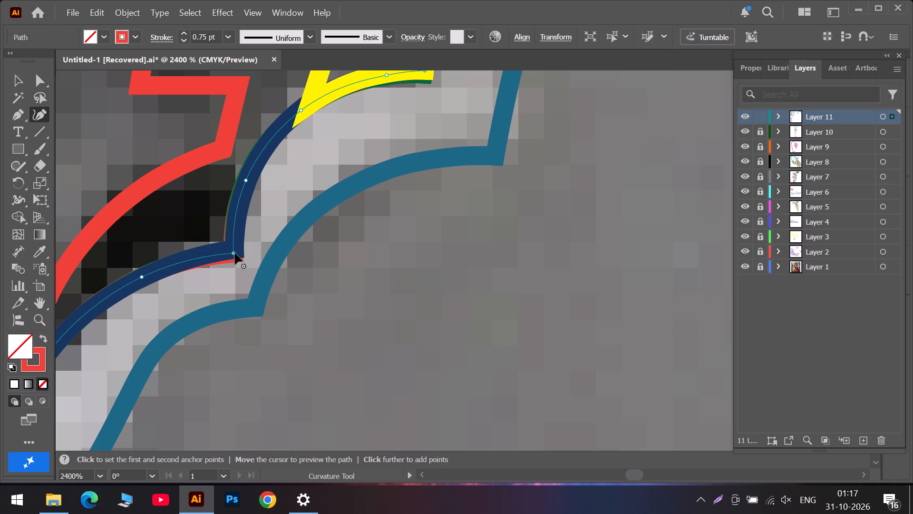
# Lower the red outline's anchor slightly at the window's bottom tip so it sits in the green outline's corner.
pyautogui.keyDown('alt'); pyautogui.scroll(-1, 230, 265); pyautogui.keyUp('alt')
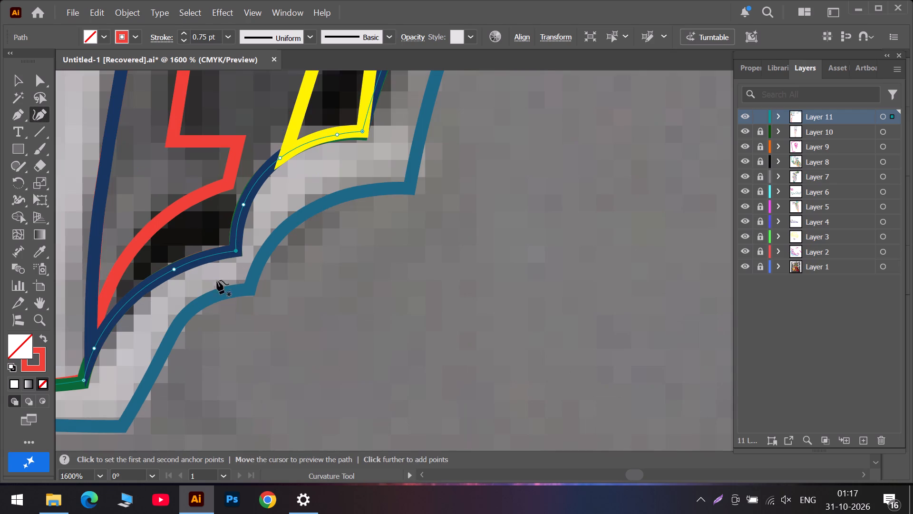
pyautogui.keyDown('alt'); pyautogui.scroll(-2, 143, 332); pyautogui.keyUp('alt')
pyautogui.keyDown('alt'); pyautogui.scroll(3, 98, 372); pyautogui.keyUp('alt')
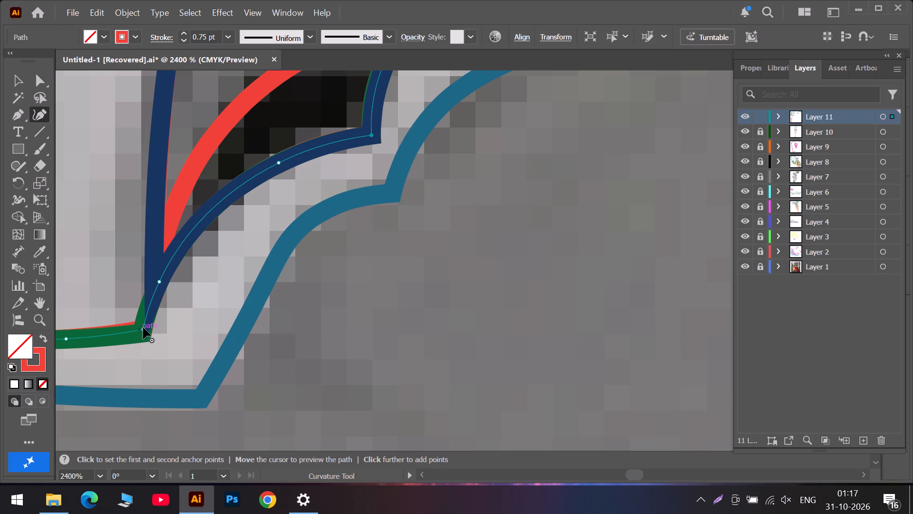
pyautogui.moveTo(143, 327); pyautogui.dragTo(142, 333)
# Add an anchor to the red outline just past the rounded bend at the ledge's far end and fit it to the green curve.
pyautogui.keyDown('alt'); pyautogui.scroll(-3, 152, 328); pyautogui.keyUp('alt')
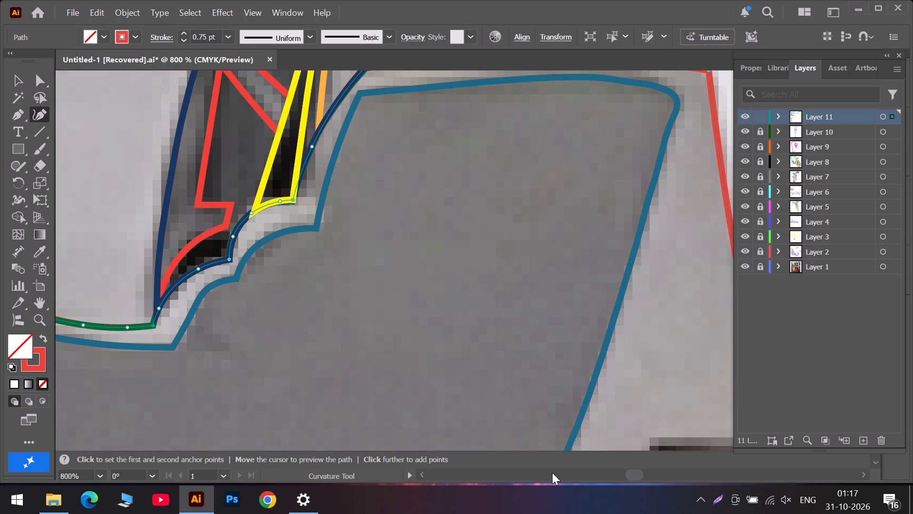
pyautogui.click(591, 476)
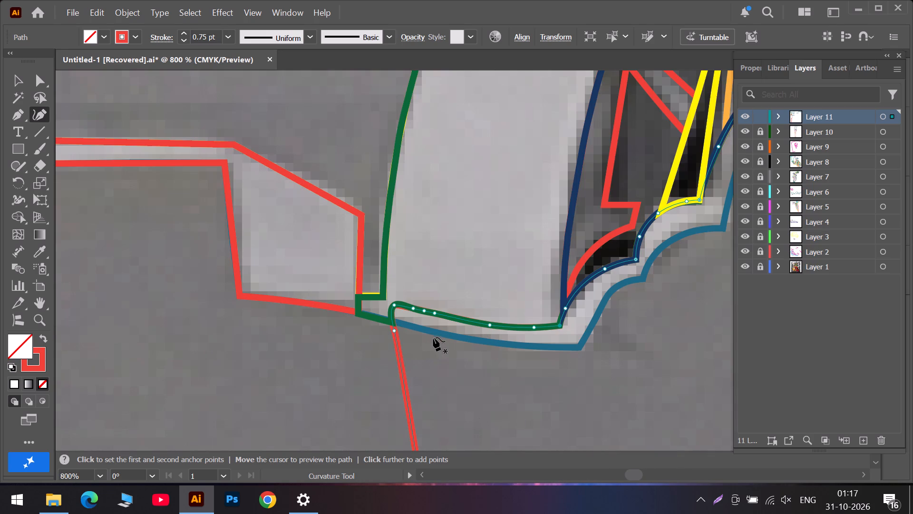
pyautogui.keyDown('alt'); pyautogui.scroll(4, 413, 331); pyautogui.keyUp('alt')
pyautogui.moveTo(398, 223); pyautogui.dragTo(376, 212)
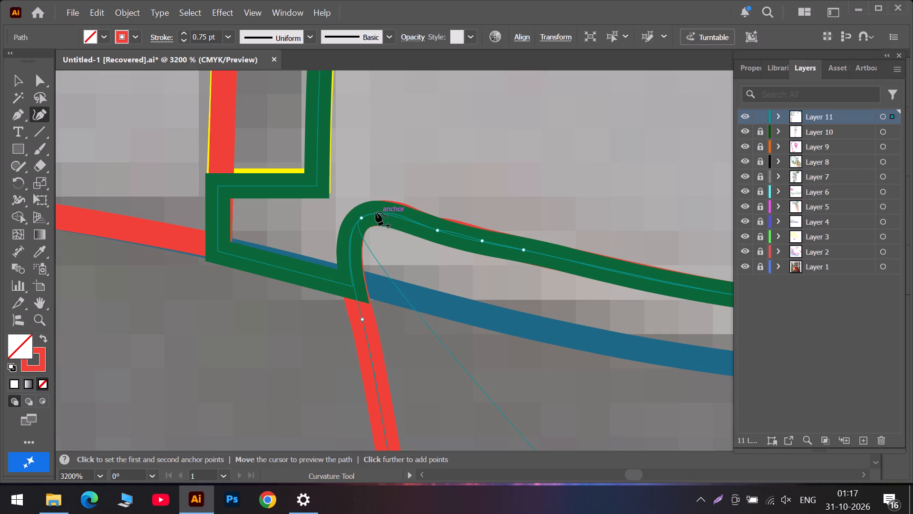
pyautogui.moveTo(376, 212); pyautogui.dragTo(372, 216)
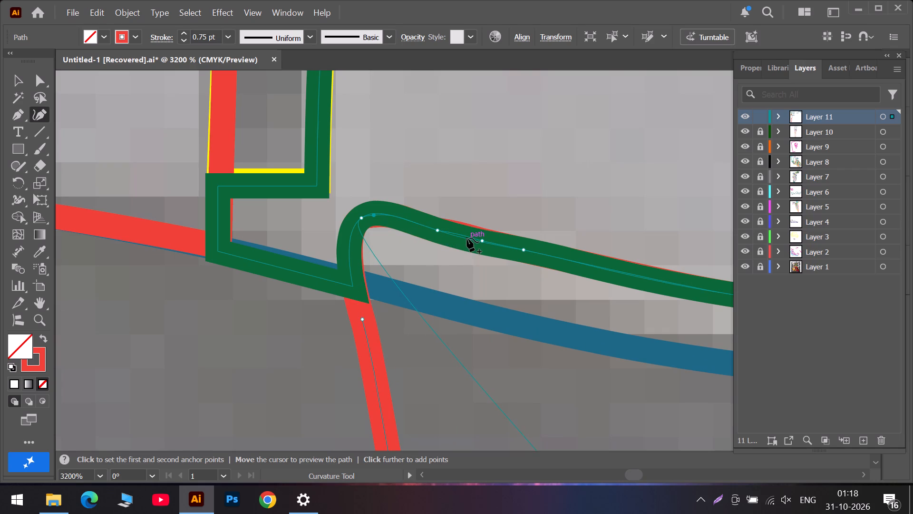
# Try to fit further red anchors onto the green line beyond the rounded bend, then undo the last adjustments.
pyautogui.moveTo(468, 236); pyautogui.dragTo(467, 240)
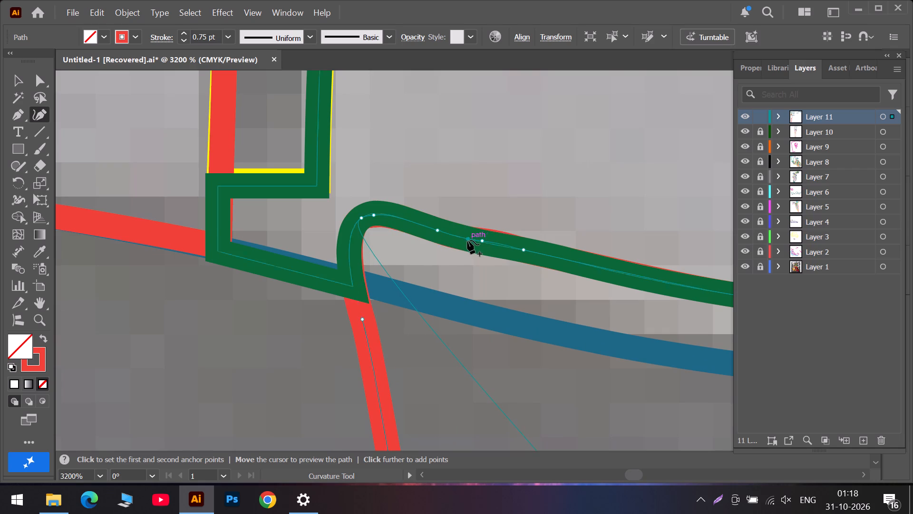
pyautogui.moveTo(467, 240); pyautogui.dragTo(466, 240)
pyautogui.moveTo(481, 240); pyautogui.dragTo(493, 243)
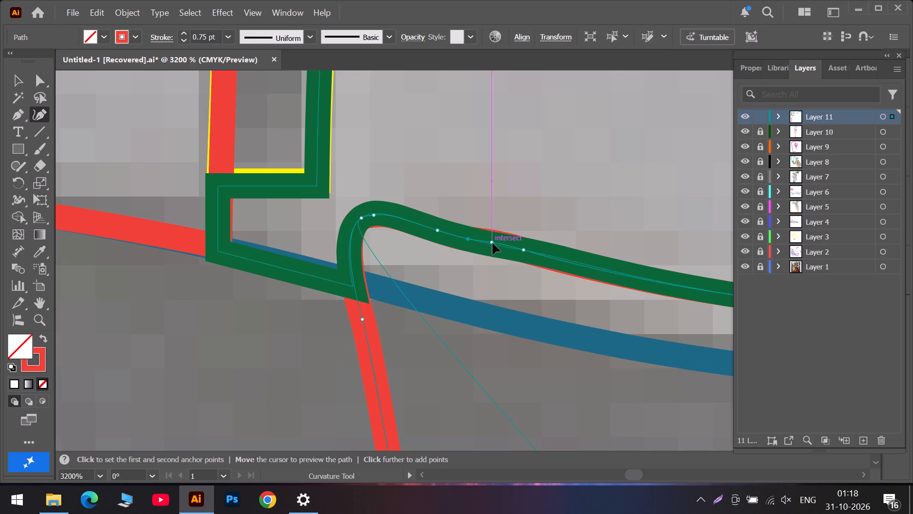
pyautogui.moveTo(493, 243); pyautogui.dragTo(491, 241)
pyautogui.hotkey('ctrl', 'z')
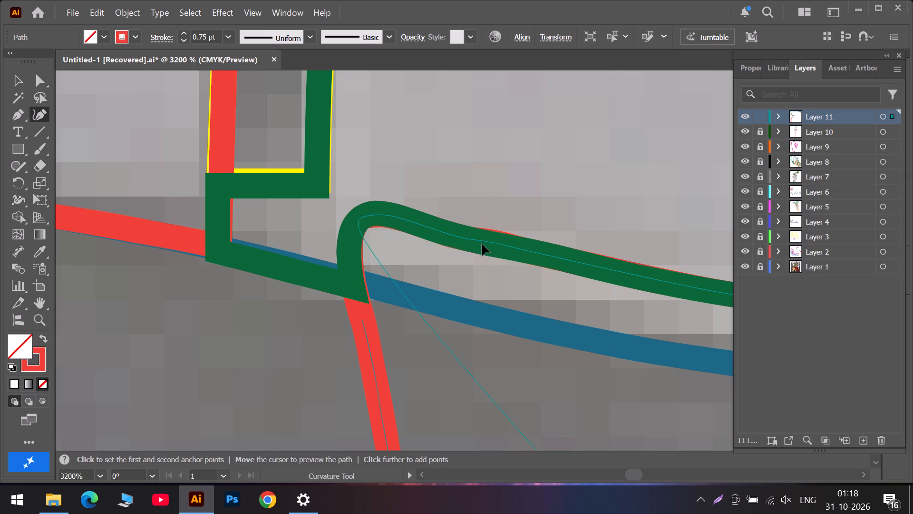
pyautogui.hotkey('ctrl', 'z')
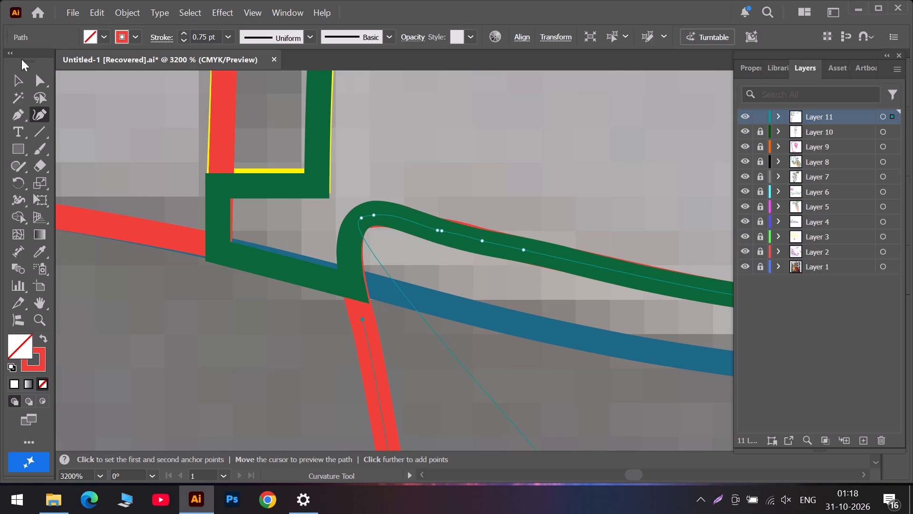
# Shift the red outline's anchor just below the rounded bend slightly outward, and undo the extra change at the bend's top.
pyautogui.click(13, 79)
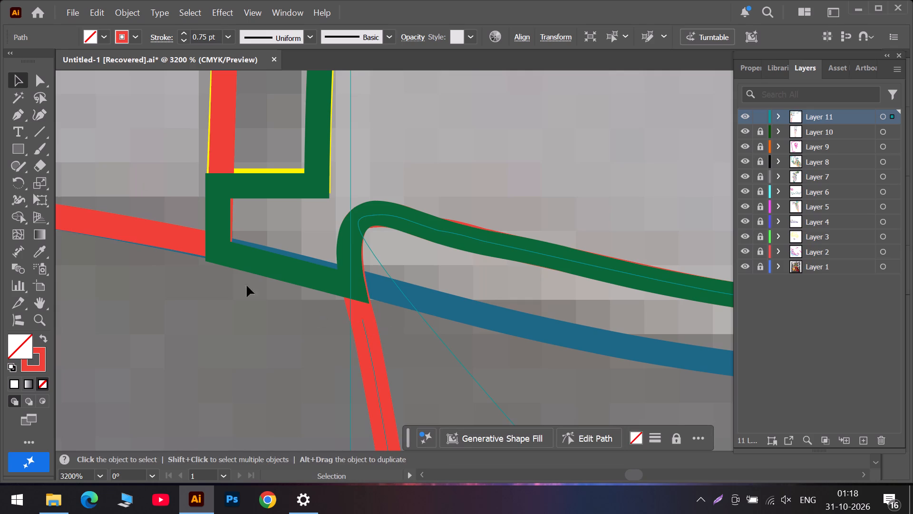
pyautogui.click(37, 116)
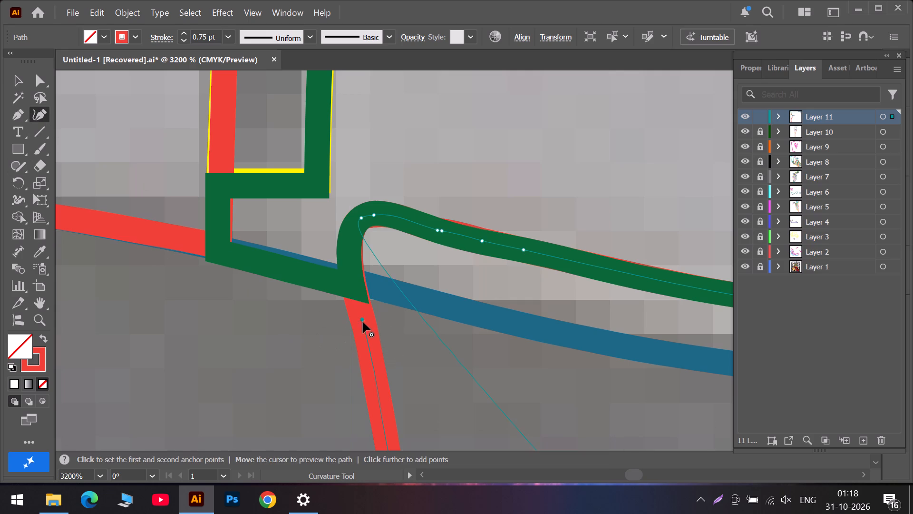
pyautogui.click(360, 319)
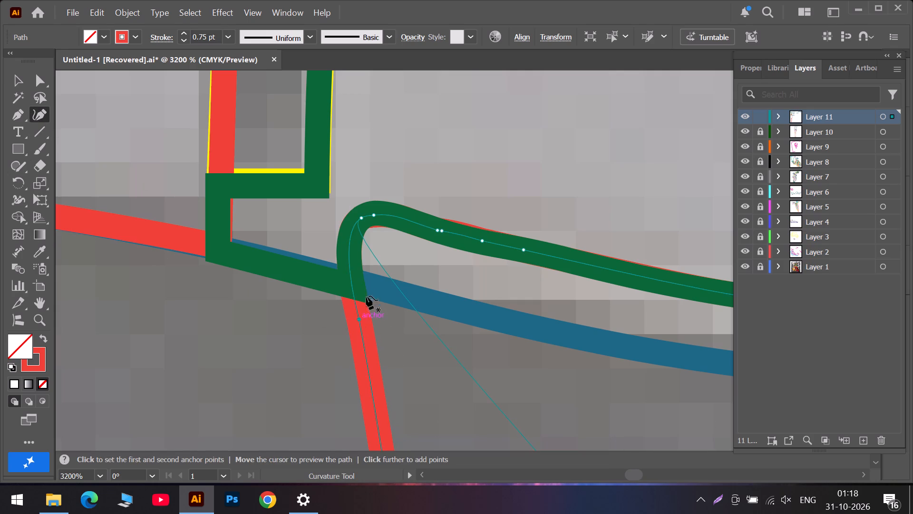
pyautogui.click(374, 214)
pyautogui.hotkey('ctrl', 'z')
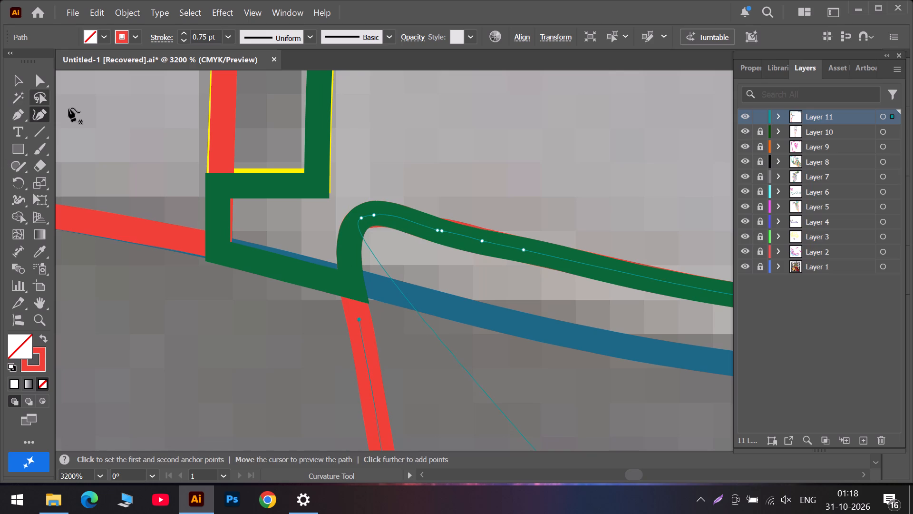
# Select the neighbouring red panel outline and move its bottom corner anchor down onto the green outline's stepped corner.
pyautogui.click(16, 85)
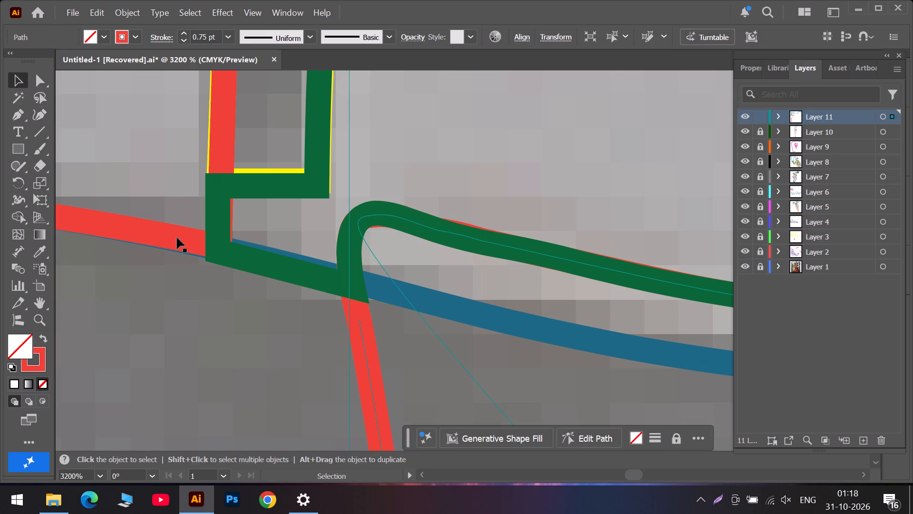
pyautogui.click(177, 238)
pyautogui.click(36, 117)
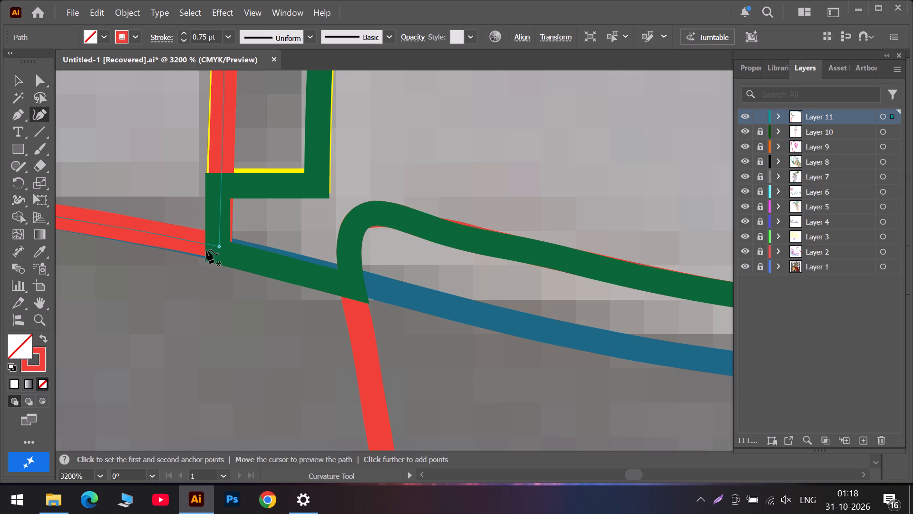
pyautogui.click(217, 247)
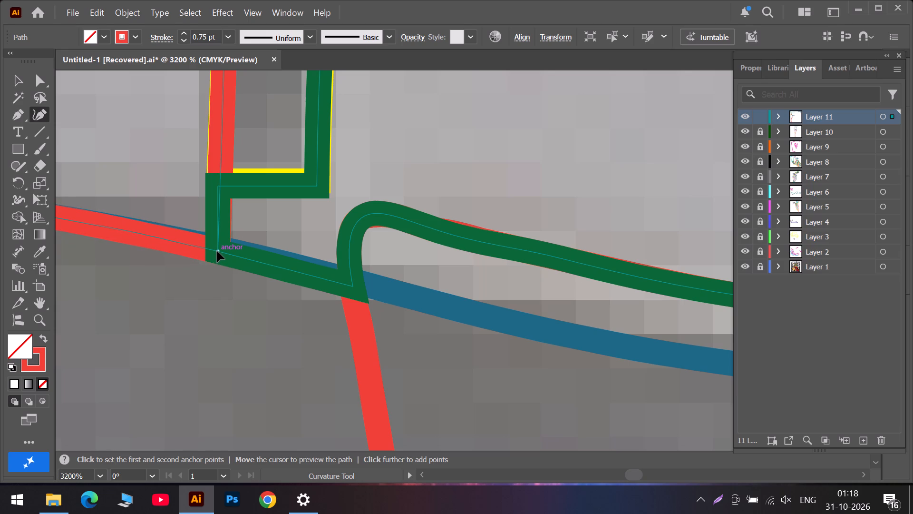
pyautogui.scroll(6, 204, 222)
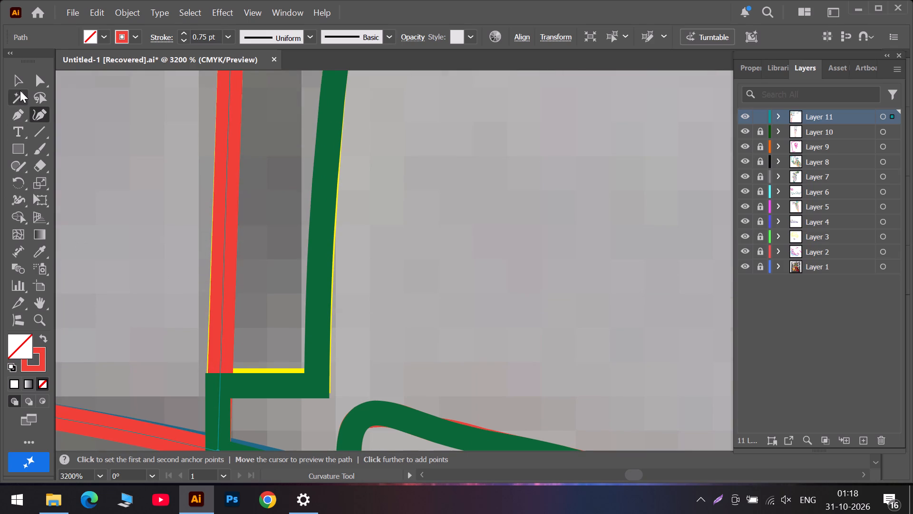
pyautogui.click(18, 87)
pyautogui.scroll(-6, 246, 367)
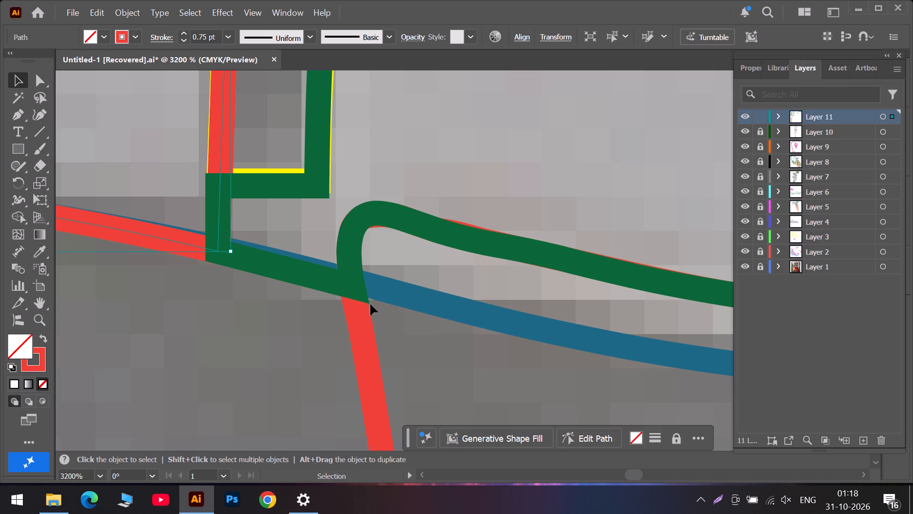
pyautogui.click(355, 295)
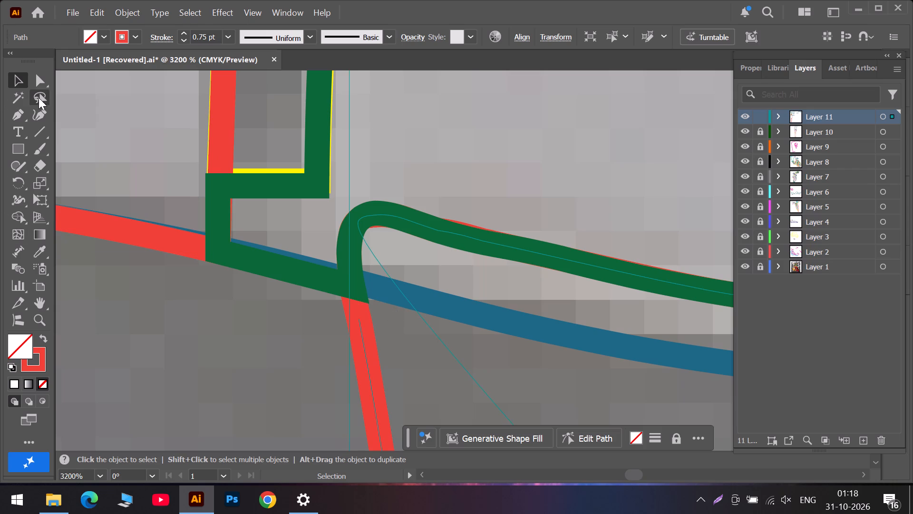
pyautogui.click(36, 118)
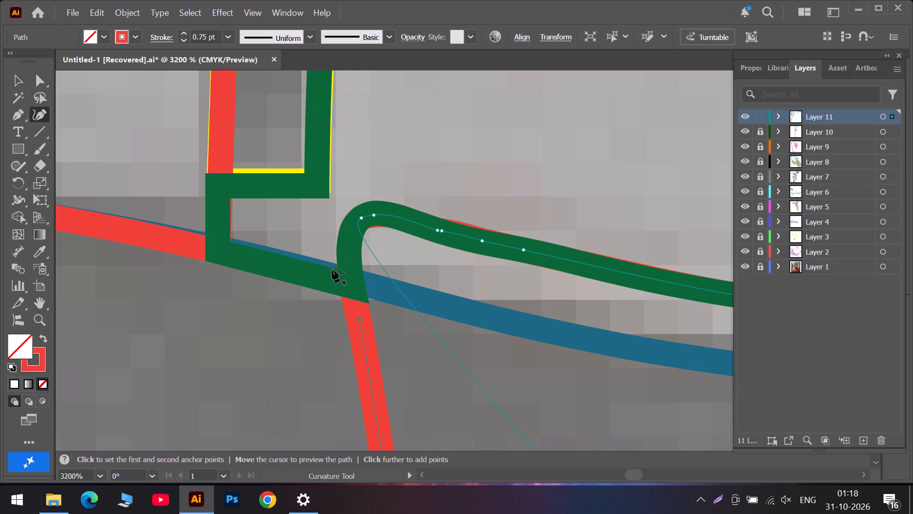
# Select the green outline, raise its anchor where the bend meets the lower edge, and nudge its bottom stepped corner anchor inward.
pyautogui.click(18, 82)
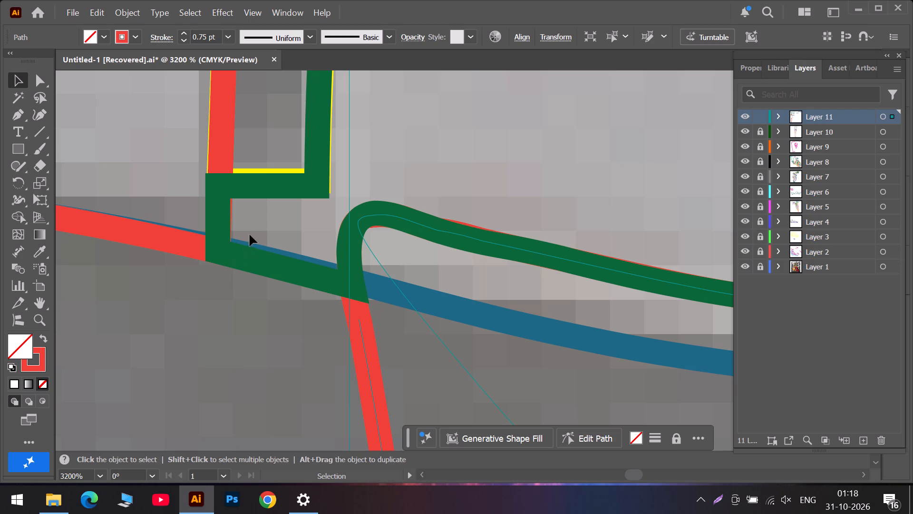
pyautogui.click(256, 262)
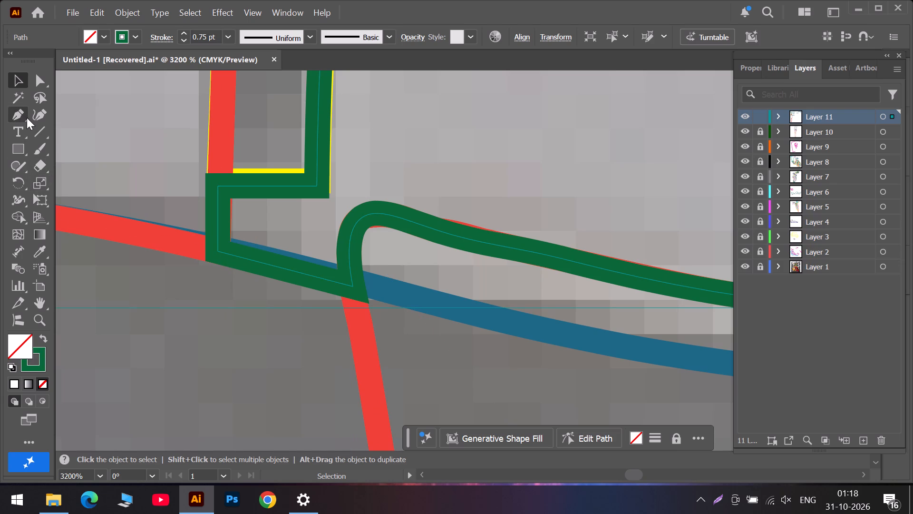
pyautogui.click(29, 119)
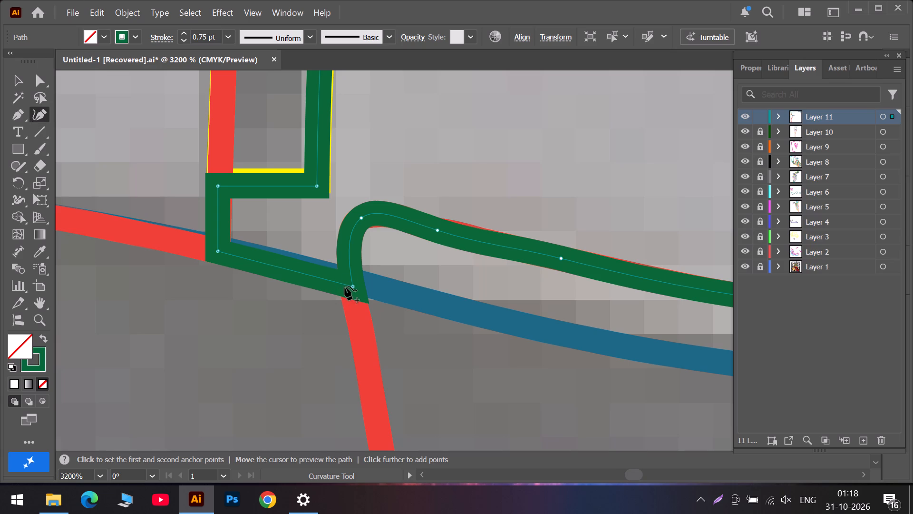
pyautogui.moveTo(353, 286); pyautogui.dragTo(352, 280)
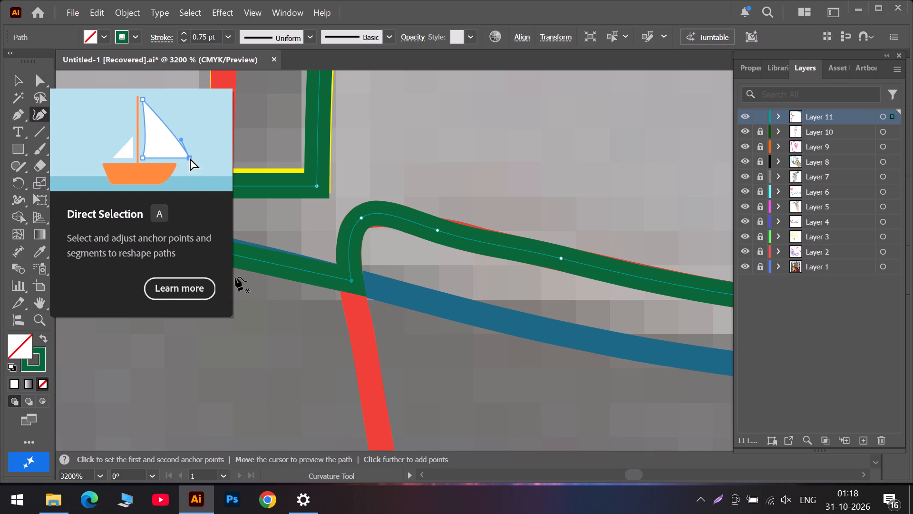
pyautogui.scroll(3, 235, 277)
pyautogui.click(219, 351)
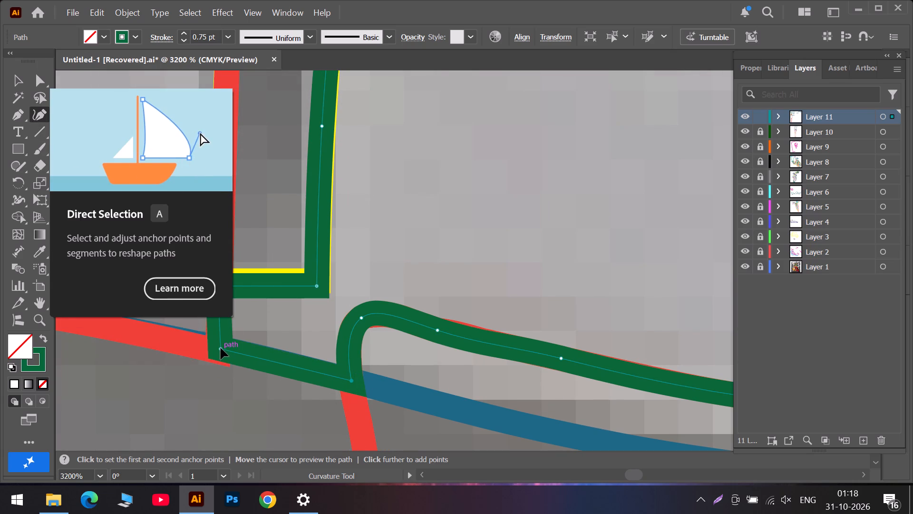
# Select the red panel outline, move its bottom corner anchor onto the green stepped corner, and add an aligning anchor on the side edge above.
pyautogui.click(16, 77)
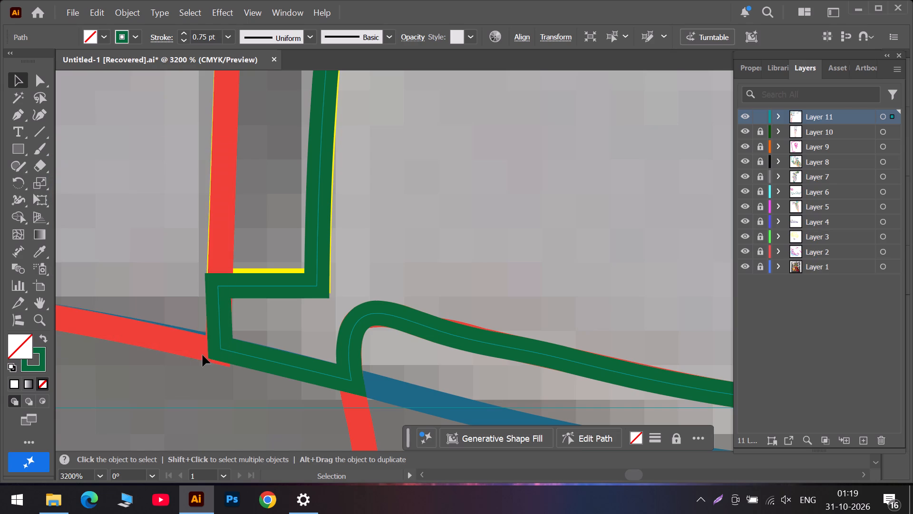
pyautogui.click(185, 344)
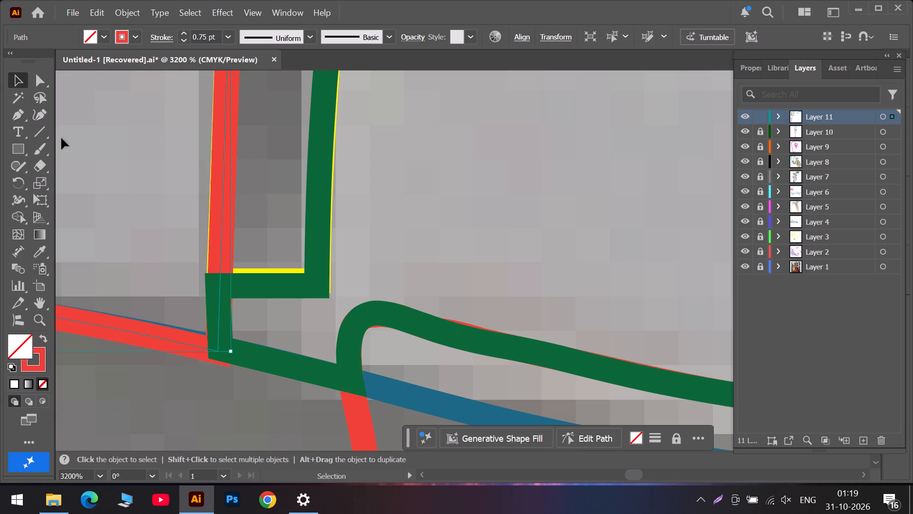
pyautogui.click(40, 116)
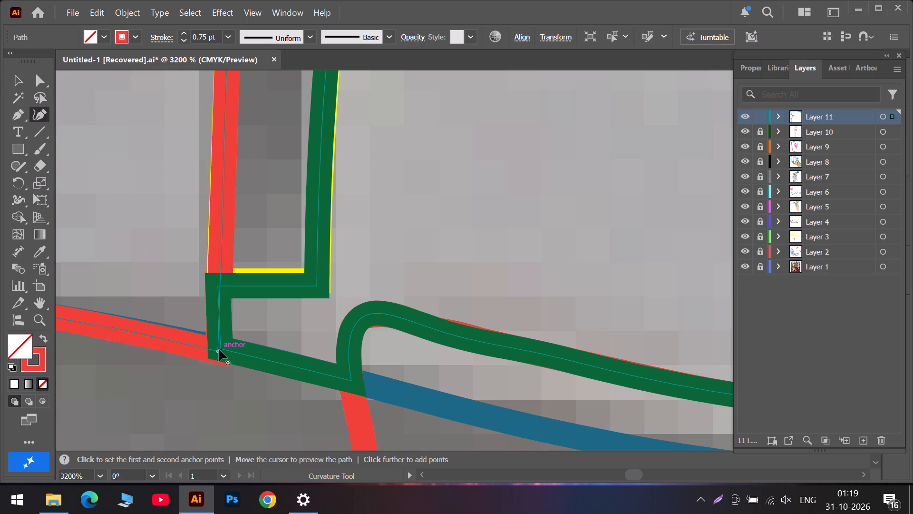
pyautogui.click(219, 352)
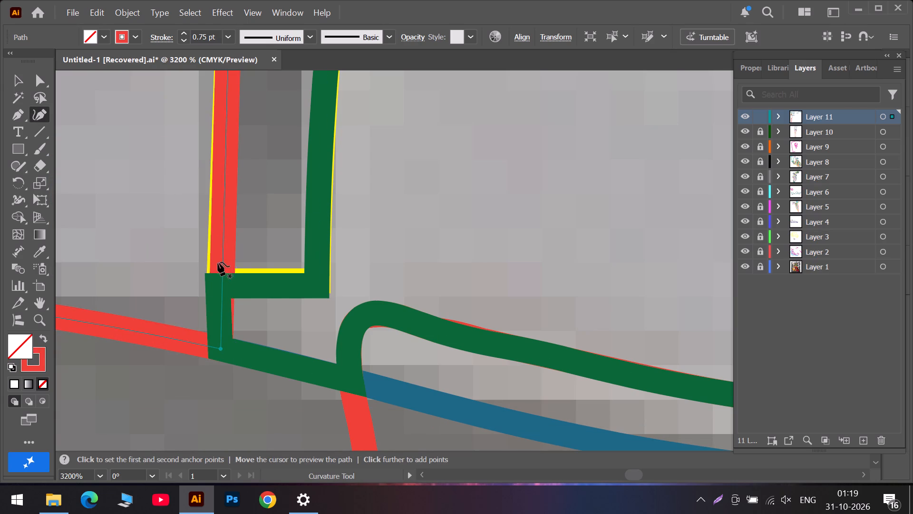
pyautogui.moveTo(222, 264); pyautogui.dragTo(219, 267)
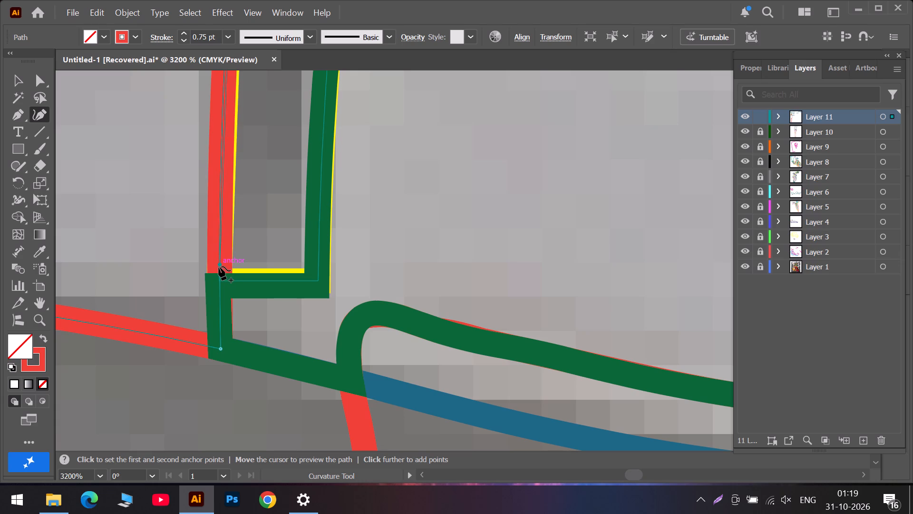
pyautogui.moveTo(219, 267); pyautogui.dragTo(218, 269)
# Select the yellow outline of the narrow strip and move its two bottom corner anchors onto the centre of the green step.
pyautogui.scroll(5, 210, 249)
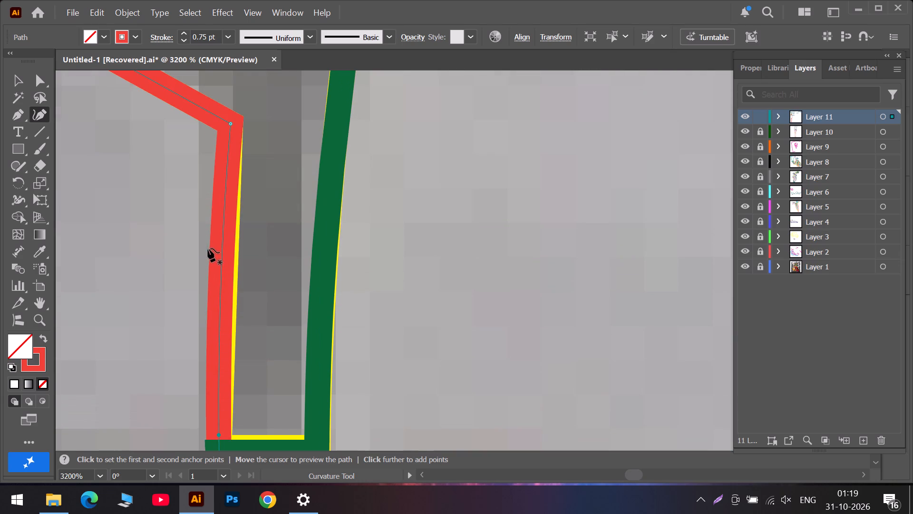
pyautogui.click(14, 80)
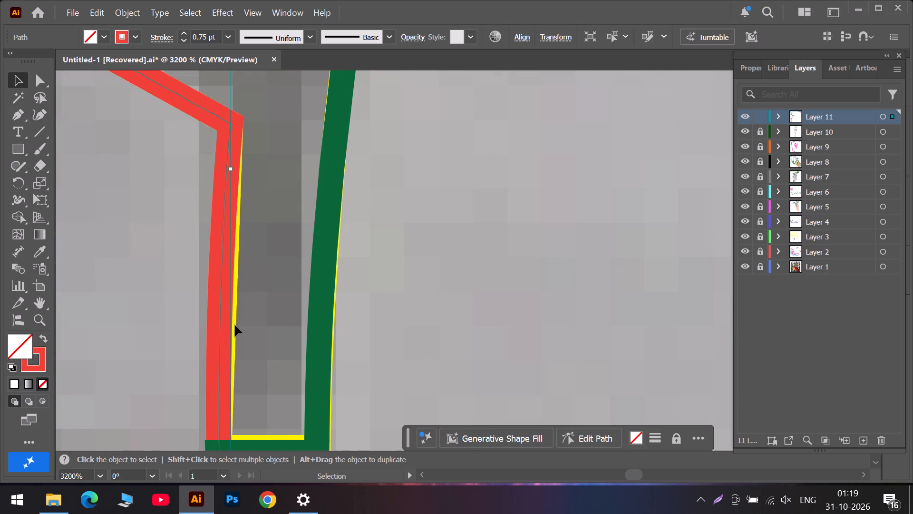
pyautogui.keyDown('alt'); pyautogui.scroll(-4, 239, 346); pyautogui.keyUp('alt')
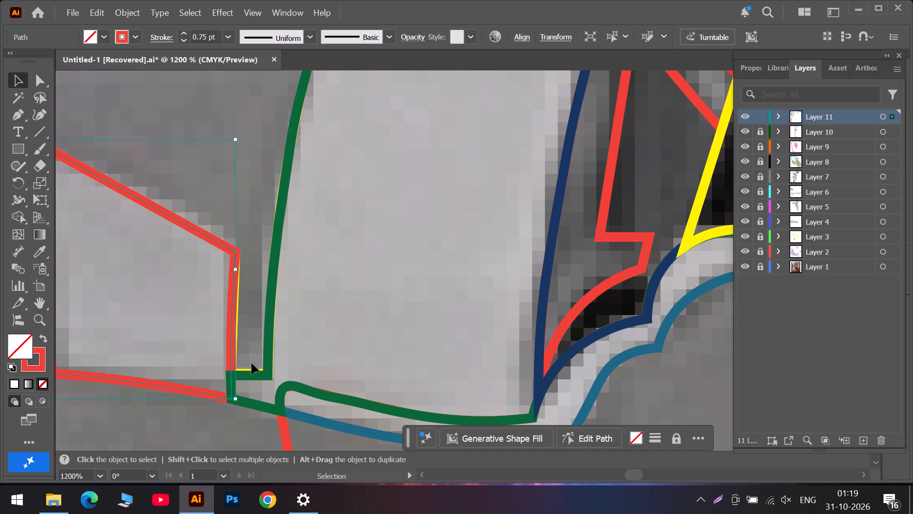
pyautogui.click(250, 373)
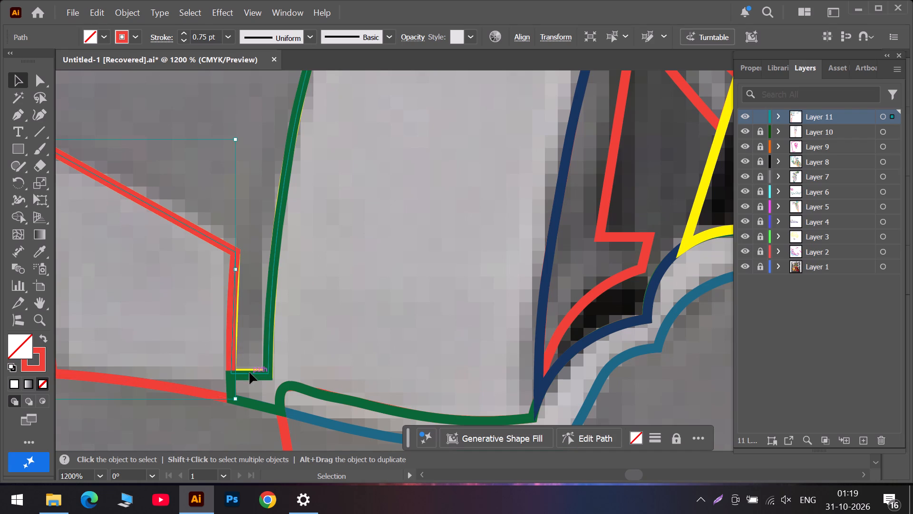
pyautogui.click(34, 113)
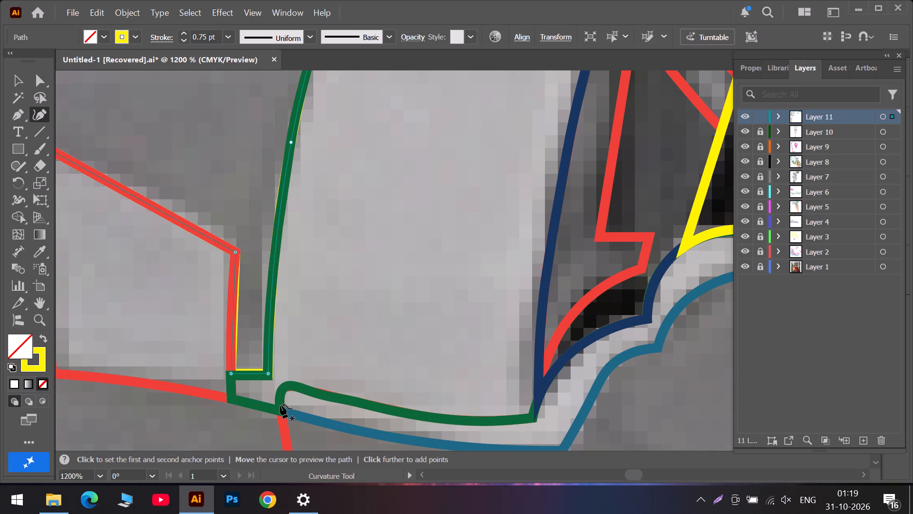
pyautogui.keyDown('alt'); pyautogui.scroll(3, 259, 389); pyautogui.keyUp('alt')
pyautogui.click(289, 363)
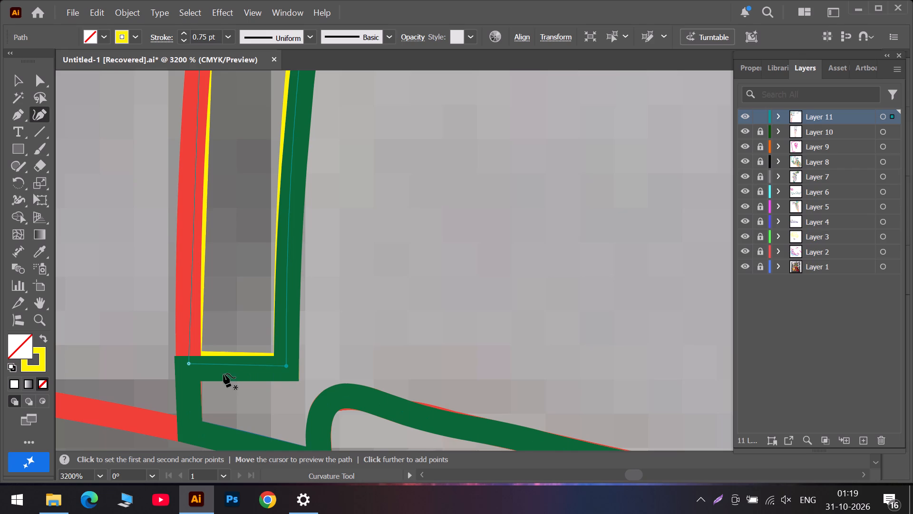
pyautogui.click(189, 366)
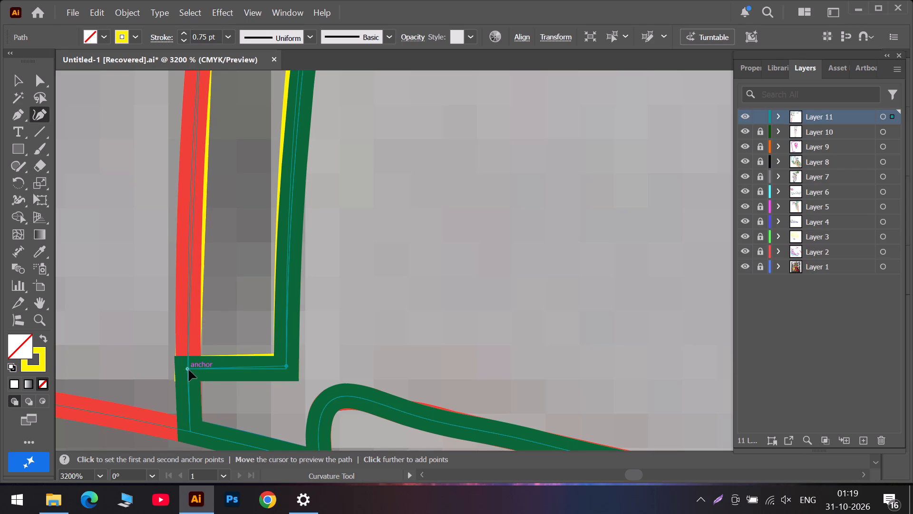
# Add an anchor on the yellow outline's edge beside the red panel and fit it onto the red line.
pyautogui.scroll(5, 185, 333)
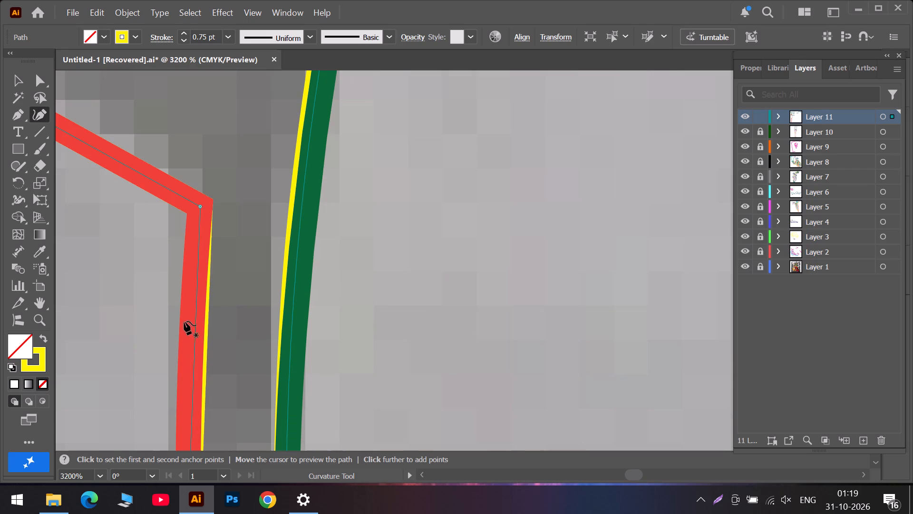
pyautogui.moveTo(193, 379); pyautogui.dragTo(190, 382)
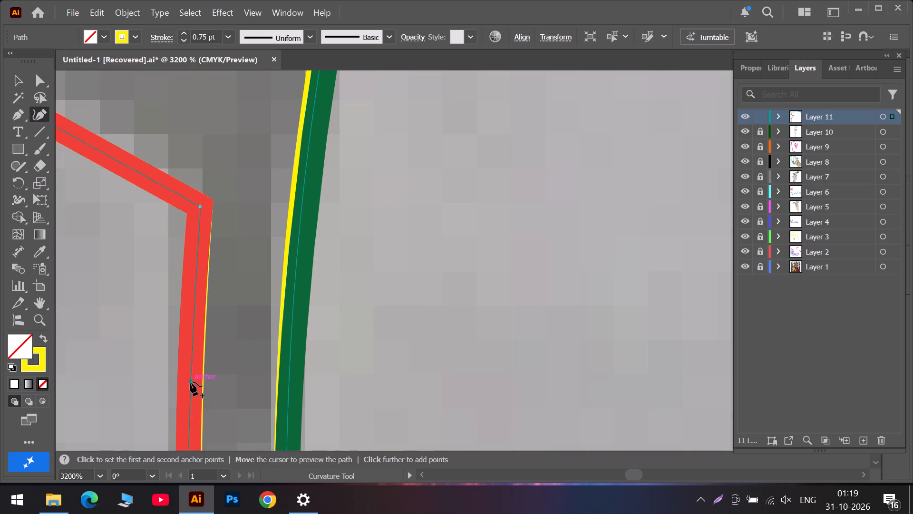
pyautogui.moveTo(190, 382); pyautogui.dragTo(189, 384)
pyautogui.scroll(-5, 194, 395)
pyautogui.scroll(5, 269, 337)
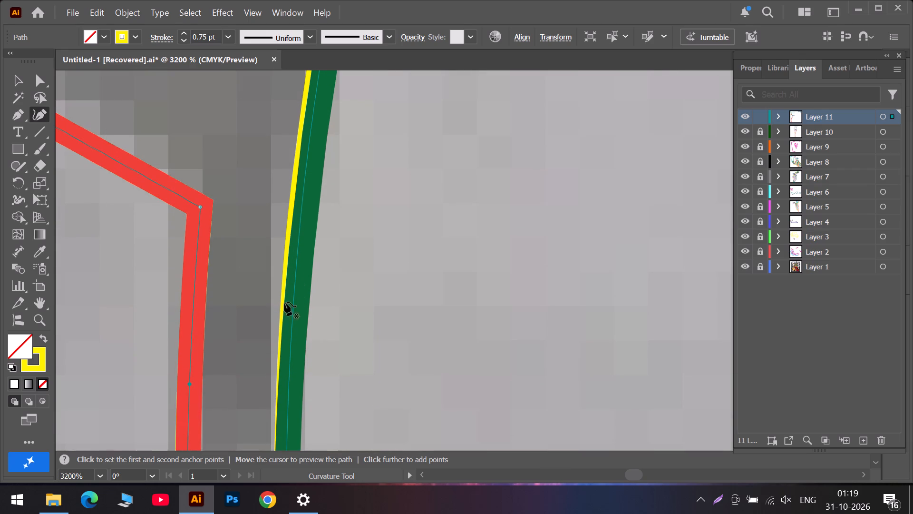
# Add two anchors on the lower part of the yellow outline's long curved edge and fit them beneath the green line.
pyautogui.moveTo(298, 245); pyautogui.dragTo(299, 248)
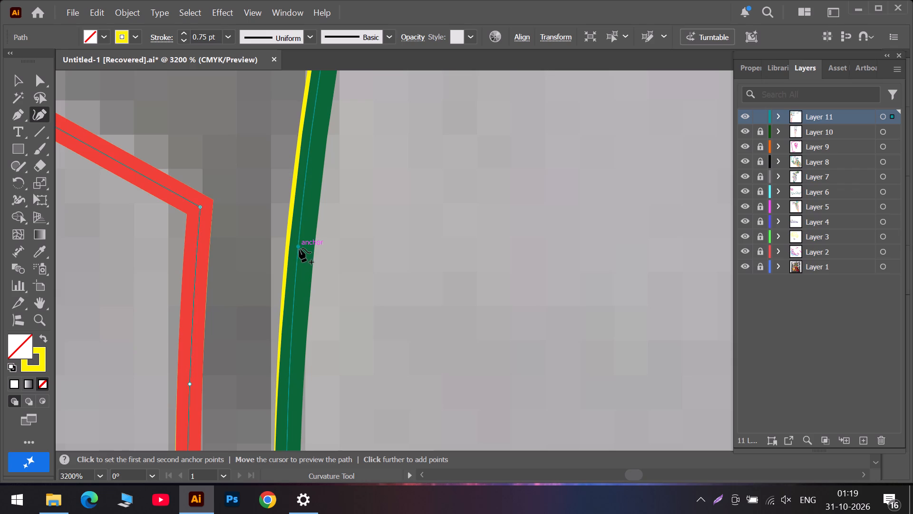
pyautogui.moveTo(299, 248); pyautogui.dragTo(302, 250)
pyautogui.scroll(10, 308, 320)
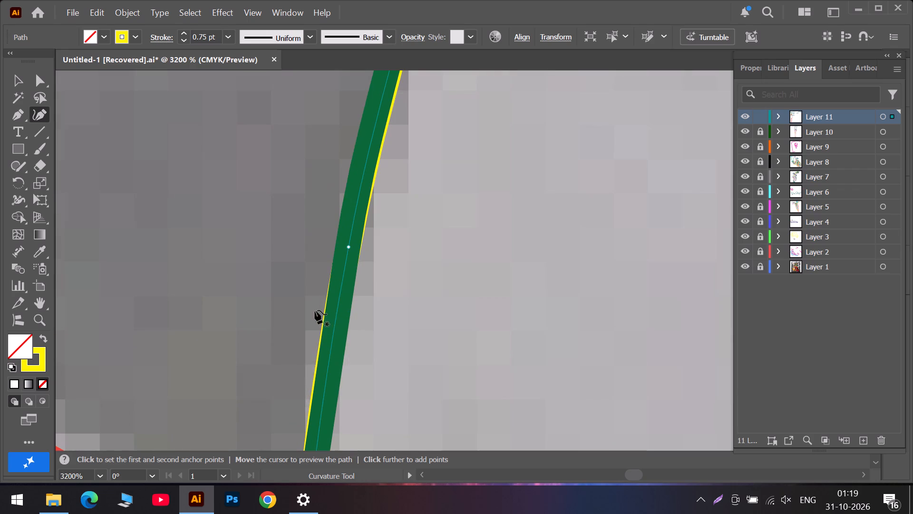
pyautogui.moveTo(325, 392); pyautogui.dragTo(326, 393)
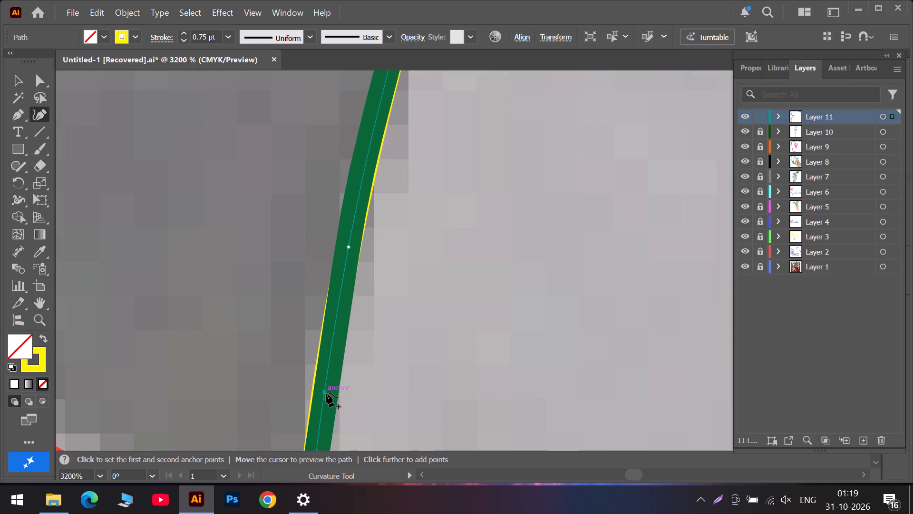
pyautogui.moveTo(326, 393); pyautogui.dragTo(323, 401)
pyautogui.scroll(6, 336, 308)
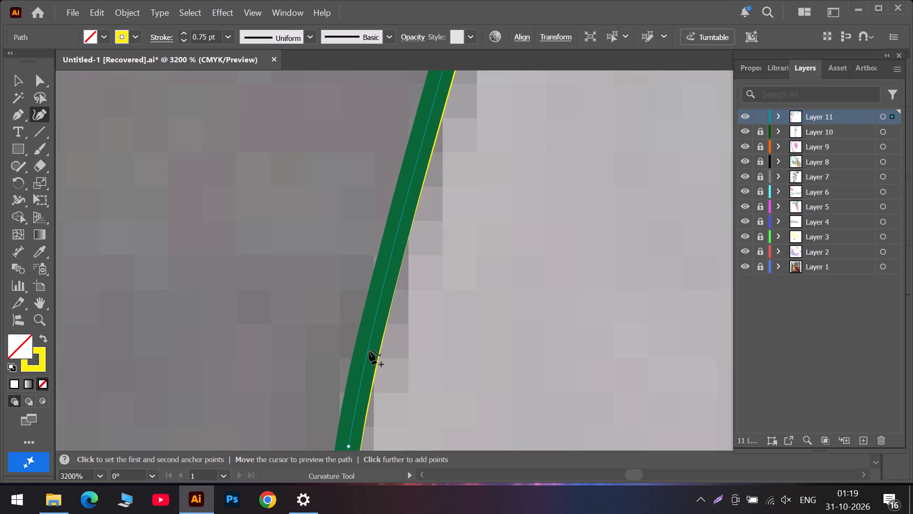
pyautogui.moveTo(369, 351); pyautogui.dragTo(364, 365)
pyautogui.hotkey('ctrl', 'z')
# Add an anchor midway along the yellow curved edge and shift the existing anchor above it to match the green line.
pyautogui.keyDown('alt'); pyautogui.scroll(-2, 364, 367); pyautogui.keyUp('alt')
pyautogui.scroll(8, 362, 307)
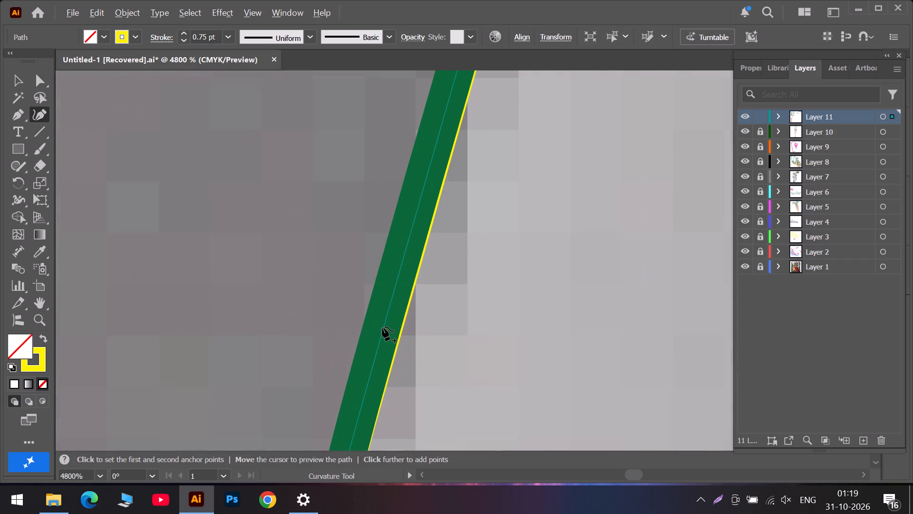
pyautogui.moveTo(392, 297); pyautogui.dragTo(387, 301)
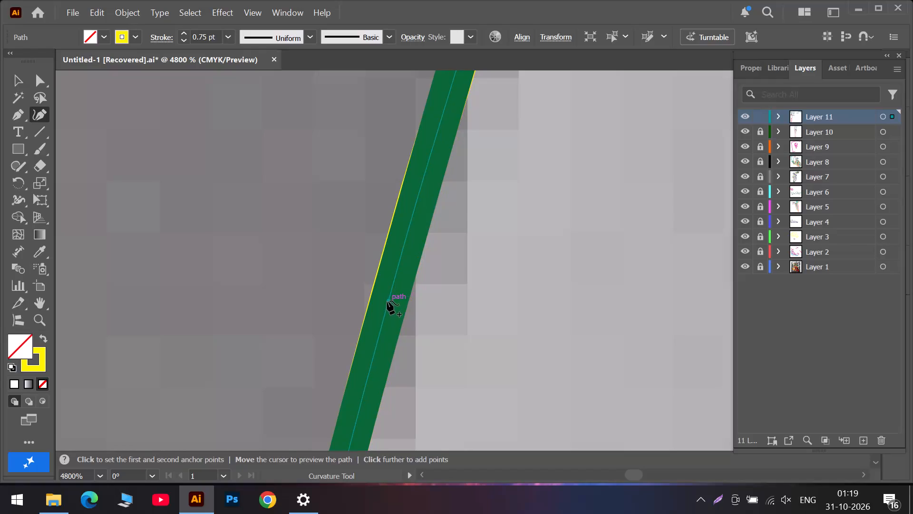
pyautogui.moveTo(387, 301); pyautogui.dragTo(387, 308)
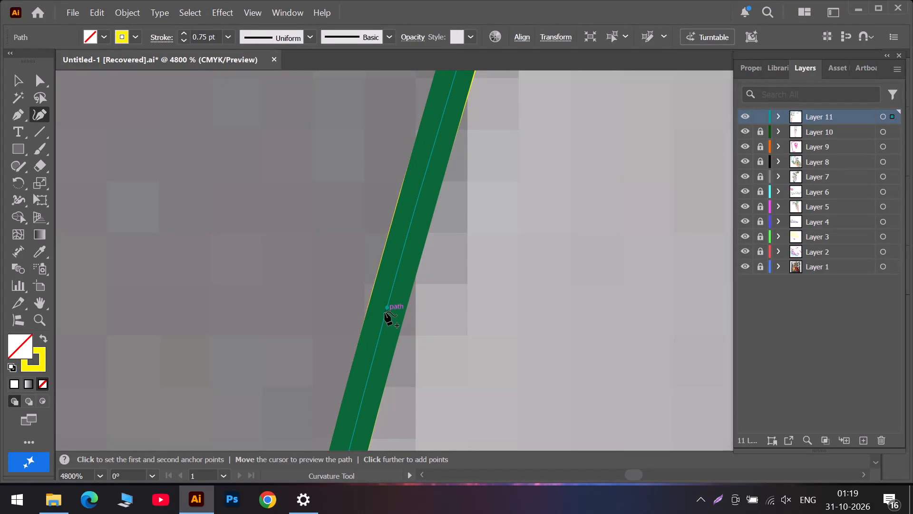
pyautogui.keyDown('alt'); pyautogui.scroll(-3, 380, 322); pyautogui.keyUp('alt')
pyautogui.scroll(10, 382, 325)
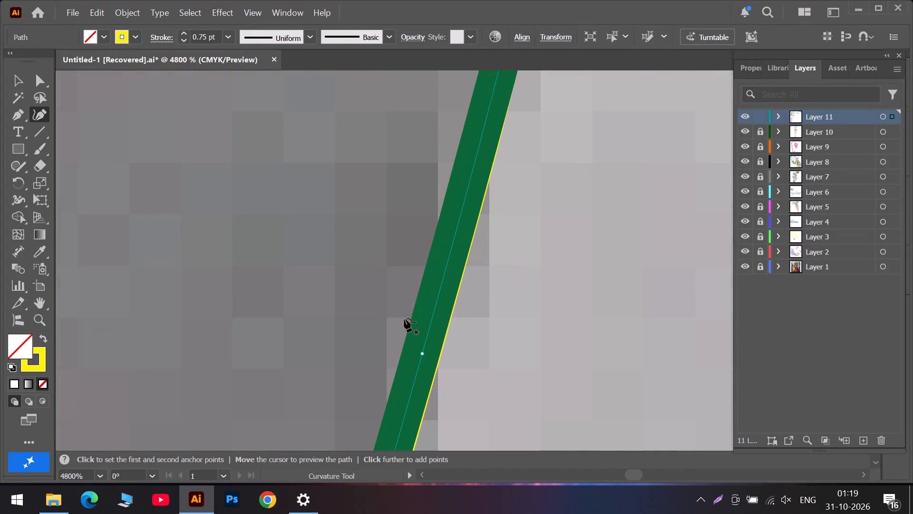
pyautogui.moveTo(423, 353); pyautogui.dragTo(418, 357)
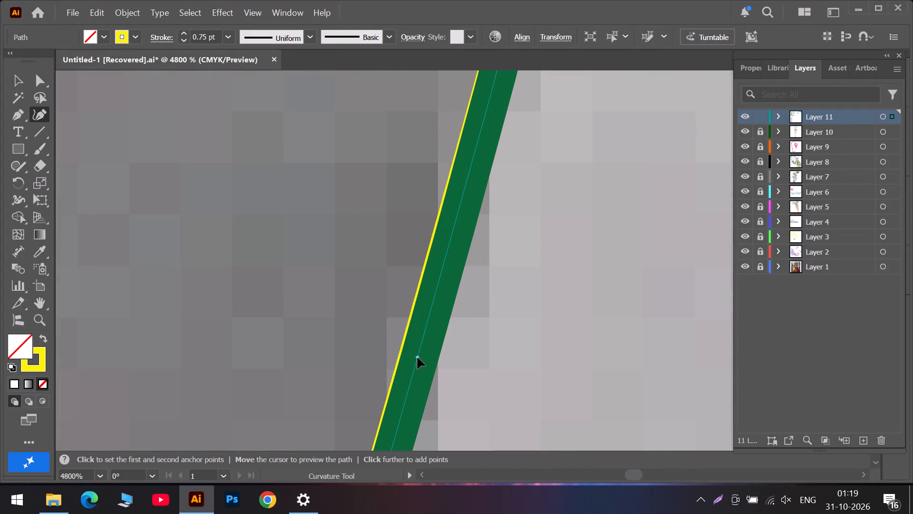
pyautogui.moveTo(418, 357); pyautogui.dragTo(418, 366)
# Farther up the yellow curved edge, move the existing anchor and add another above it, aligning both with the green line.
pyautogui.keyDown('alt'); pyautogui.scroll(-3, 417, 366); pyautogui.keyUp('alt')
pyautogui.scroll(6, 432, 329)
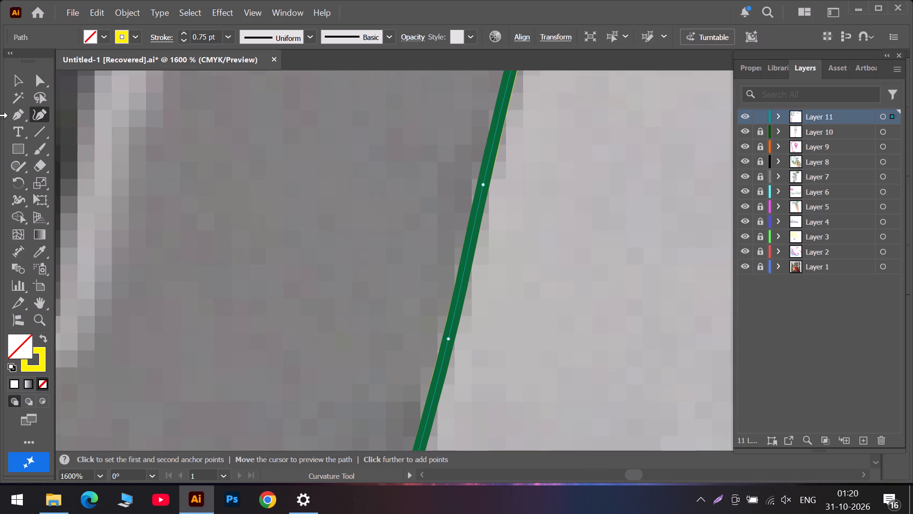
pyautogui.scroll(5, 368, 253)
pyautogui.scroll(10, 624, 360)
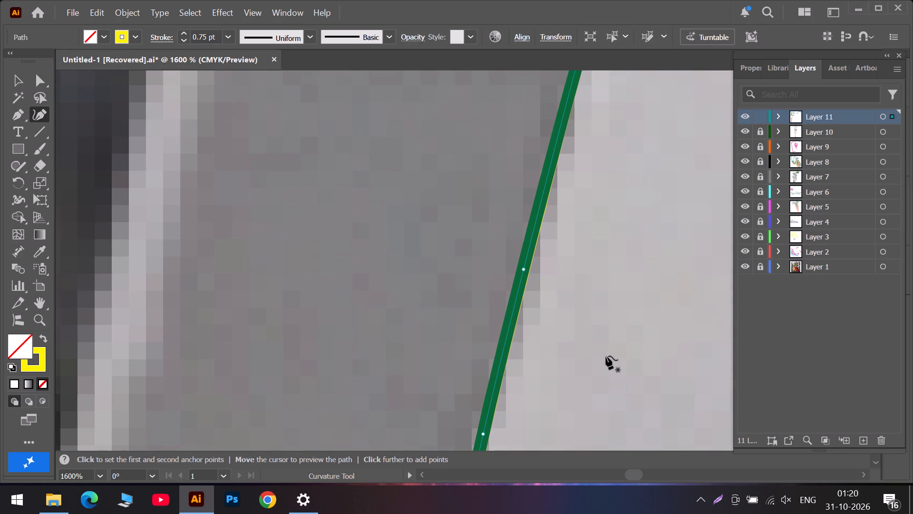
pyautogui.keyDown('alt'); pyautogui.scroll(1, 527, 275); pyautogui.keyUp('alt')
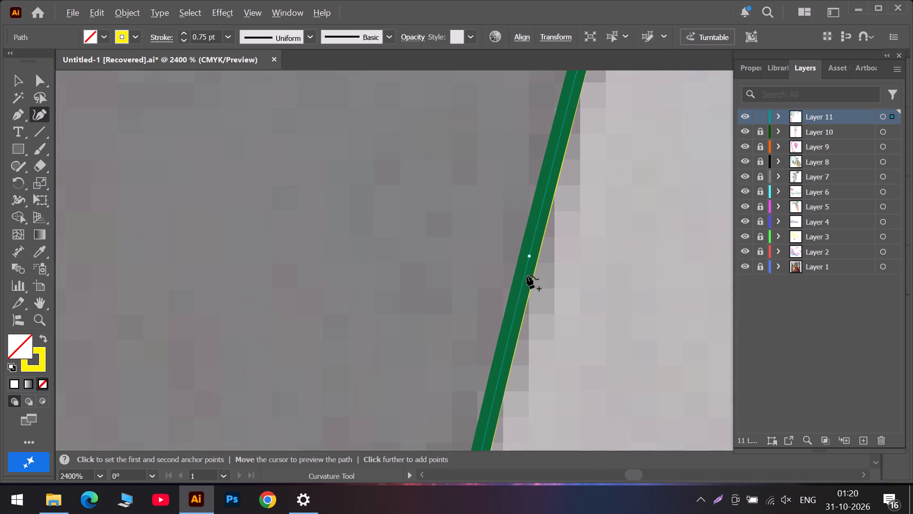
pyautogui.moveTo(529, 256); pyautogui.dragTo(524, 261)
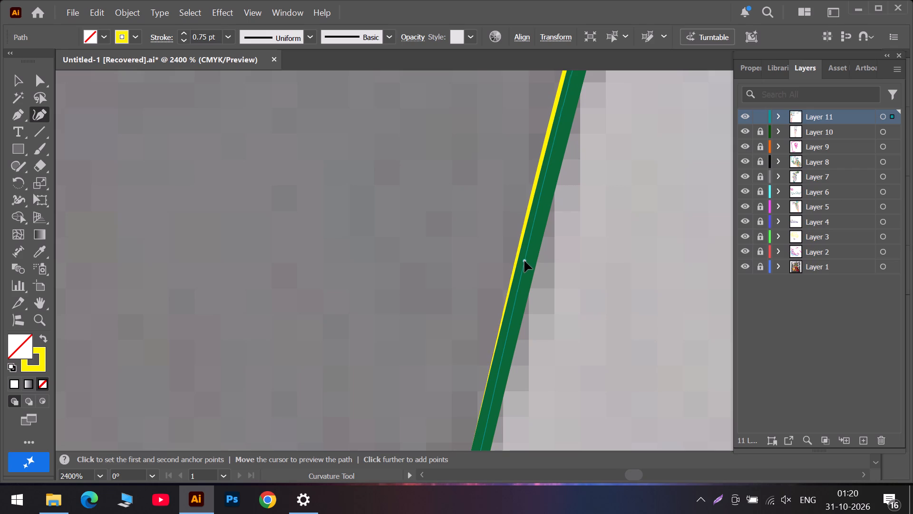
pyautogui.moveTo(524, 261); pyautogui.dragTo(527, 260)
pyautogui.scroll(6, 526, 271)
pyautogui.scroll(2, 581, 247)
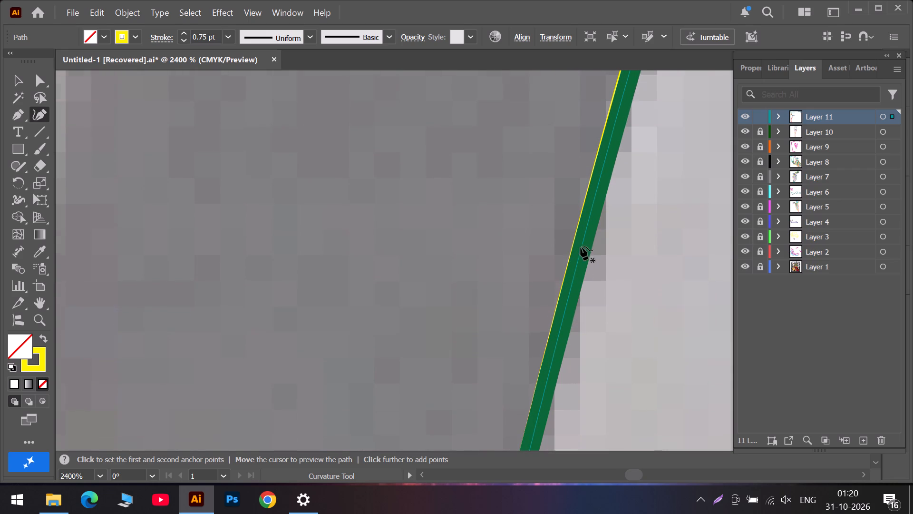
pyautogui.scroll(2, 581, 247)
pyautogui.moveTo(590, 269); pyautogui.dragTo(590, 275)
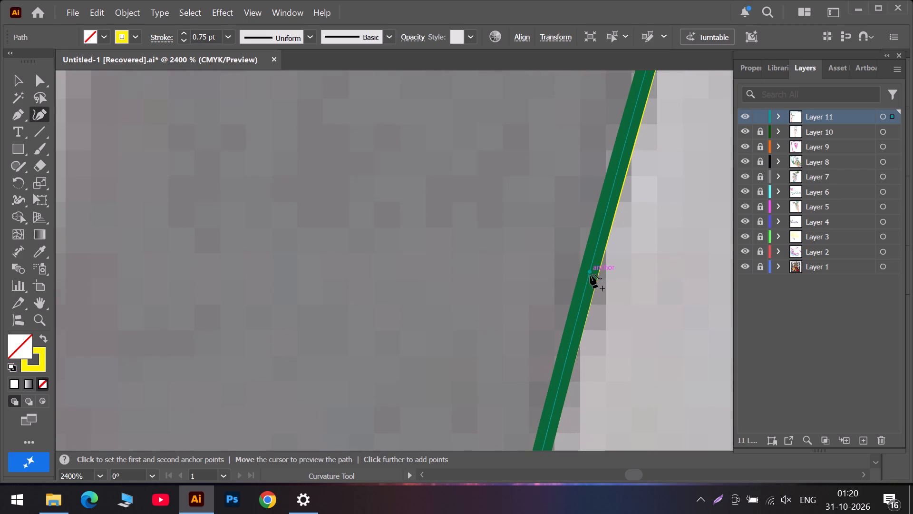
pyautogui.moveTo(590, 275); pyautogui.dragTo(587, 279)
# Nudge the yellow edge's next higher anchor slightly downward along the green line.
pyautogui.keyDown('alt'); pyautogui.scroll(-3, 583, 284); pyautogui.keyUp('alt')
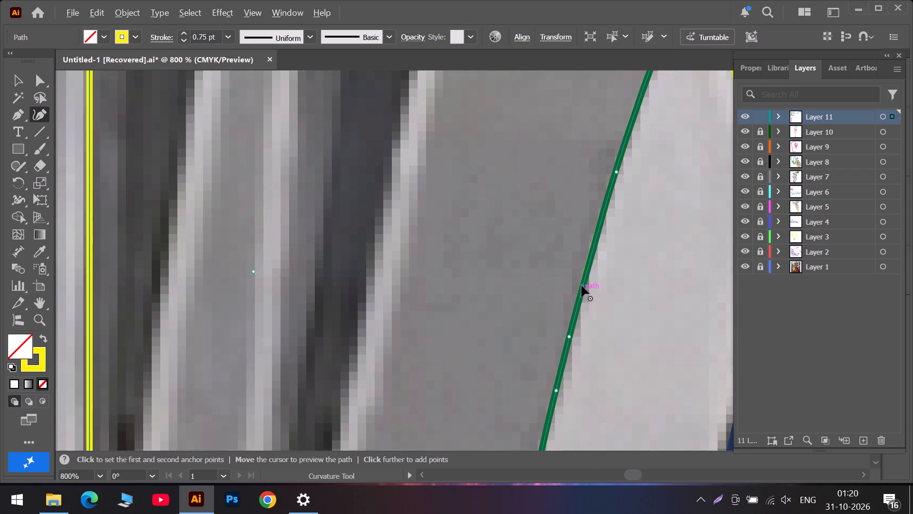
pyautogui.scroll(6, 582, 287)
pyautogui.scroll(5, 624, 251)
pyautogui.keyDown('alt'); pyautogui.scroll(5, 626, 253); pyautogui.keyUp('alt')
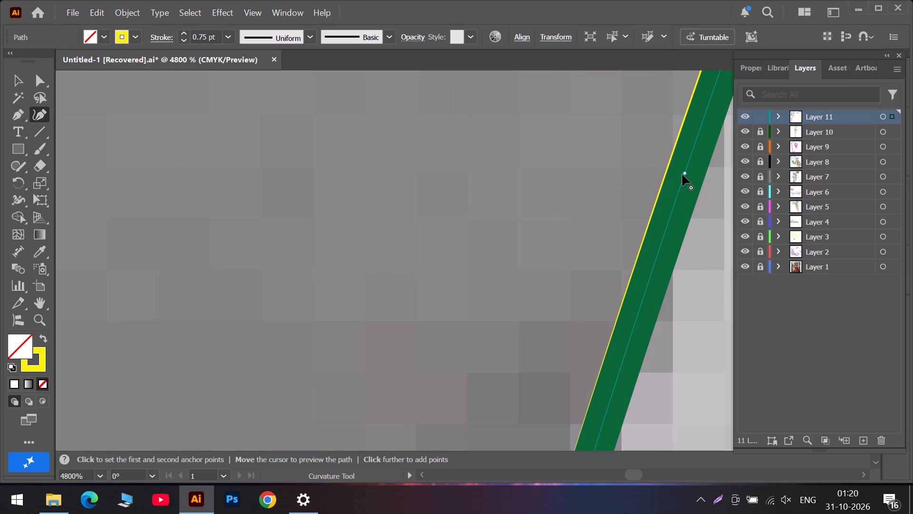
pyautogui.moveTo(686, 173); pyautogui.dragTo(683, 180)
pyautogui.moveTo(683, 180); pyautogui.dragTo(683, 180)
# Set the yellow outline's stroke weight to 0.5 pt.
pyautogui.click(184, 42)
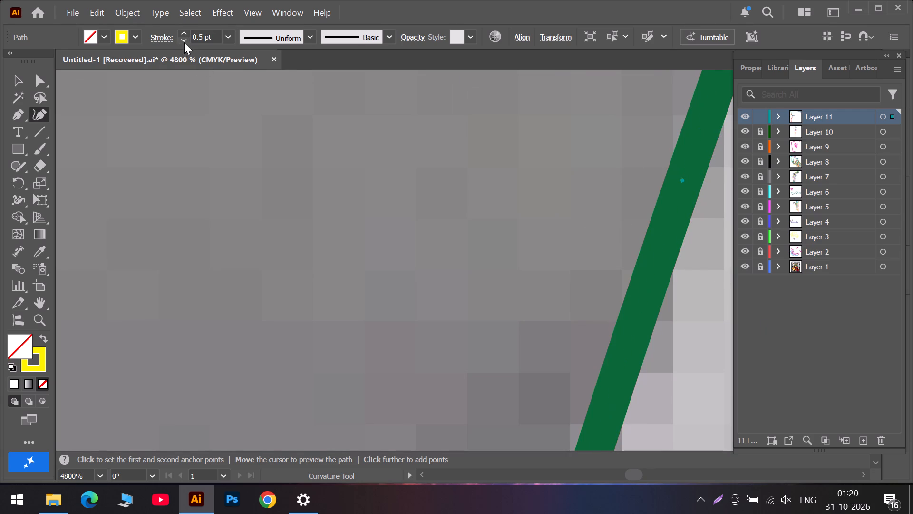
pyautogui.click(16, 82)
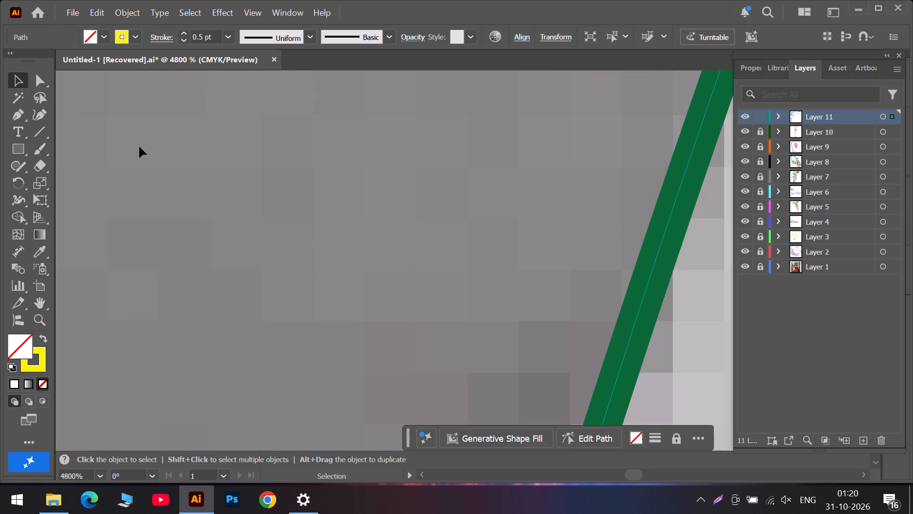
# Examine the traced outlines of the leaning tower and its small window against the reference illustration.
pyautogui.keyDown('alt'); pyautogui.scroll(-5, 139, 147); pyautogui.keyUp('alt')
pyautogui.keyDown('alt'); pyautogui.scroll(-2, 84, 149); pyautogui.keyUp('alt')
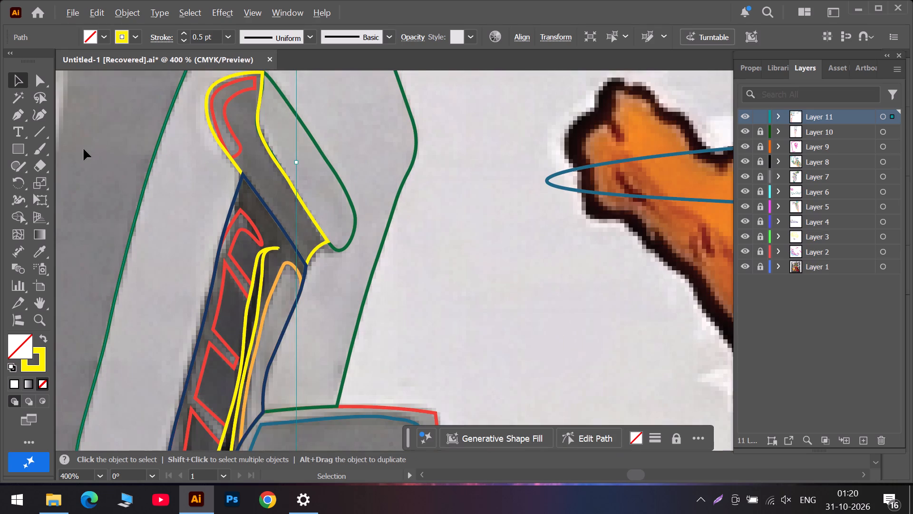
pyautogui.scroll(14, 81, 150)
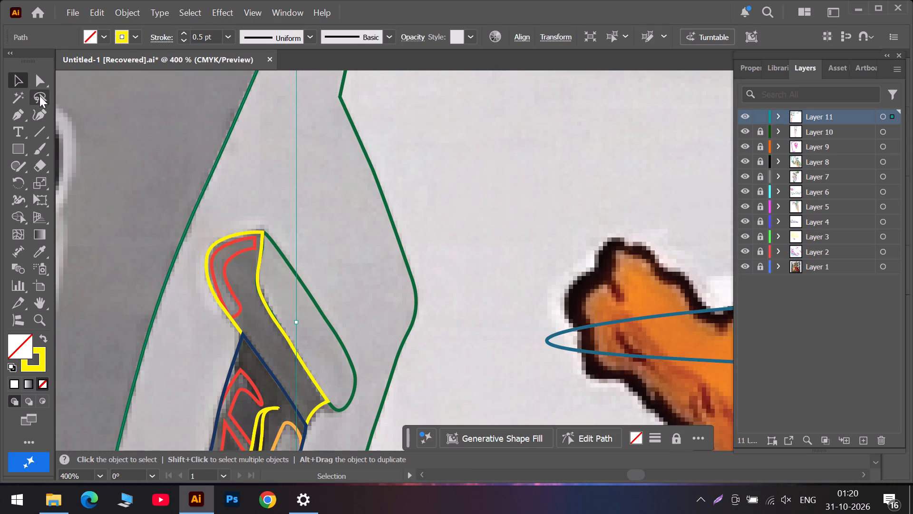
pyautogui.keyDown('alt'); pyautogui.scroll(-4, 80, 172); pyautogui.keyUp('alt')
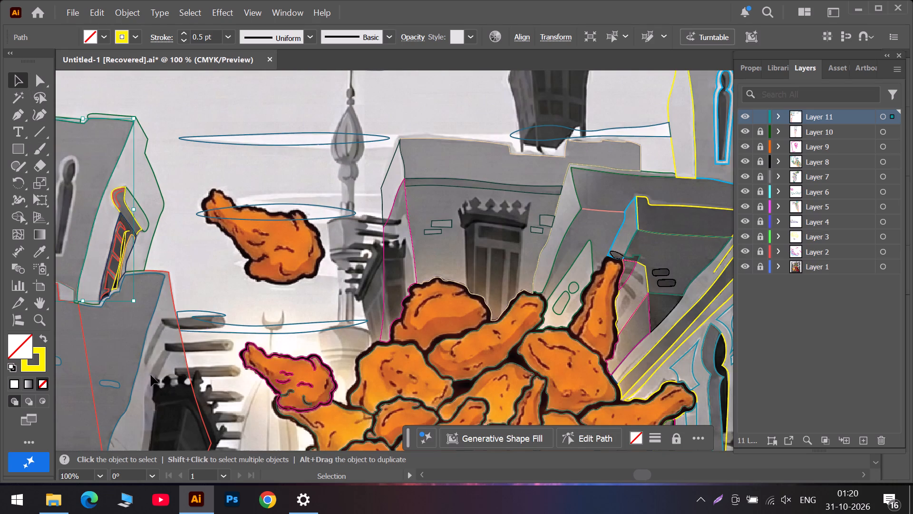
pyautogui.click(576, 476)
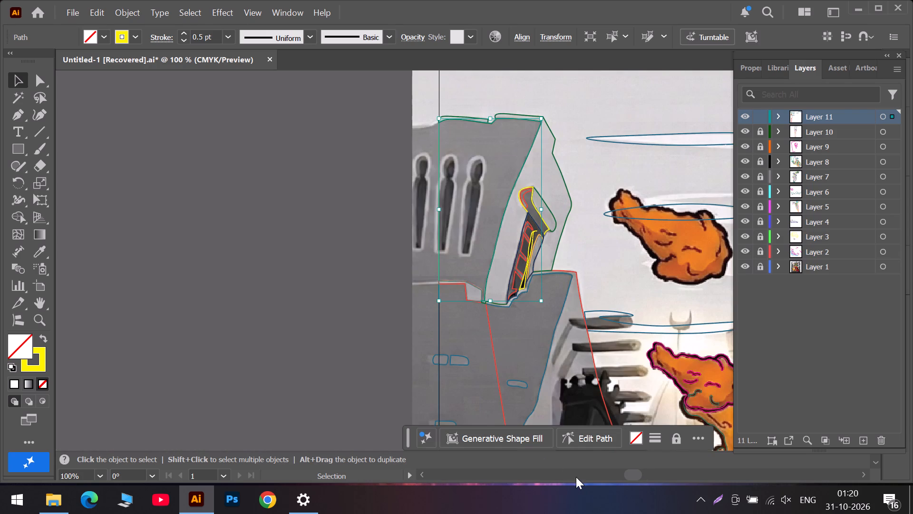
pyautogui.scroll(-7, 482, 333)
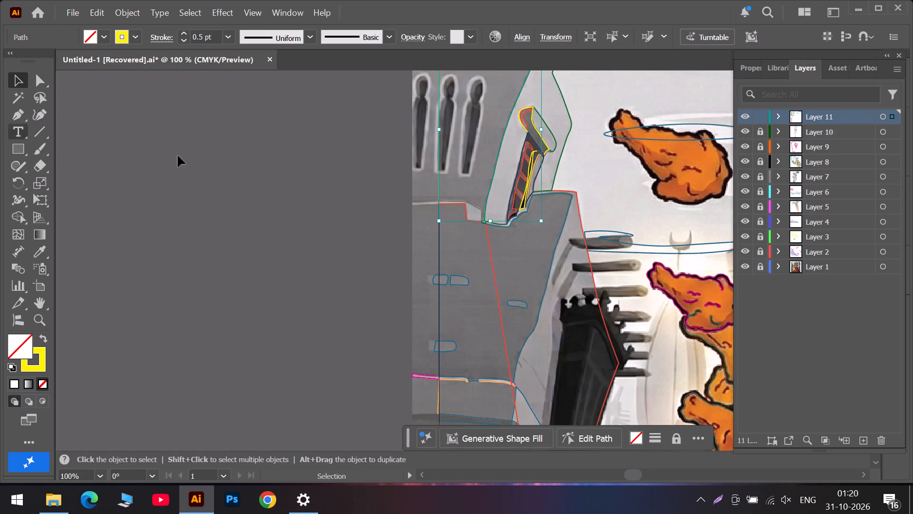
# Unlock Layer 1, which holds the reference image, and lock Layer 11.
pyautogui.click(760, 264)
pyautogui.click(763, 118)
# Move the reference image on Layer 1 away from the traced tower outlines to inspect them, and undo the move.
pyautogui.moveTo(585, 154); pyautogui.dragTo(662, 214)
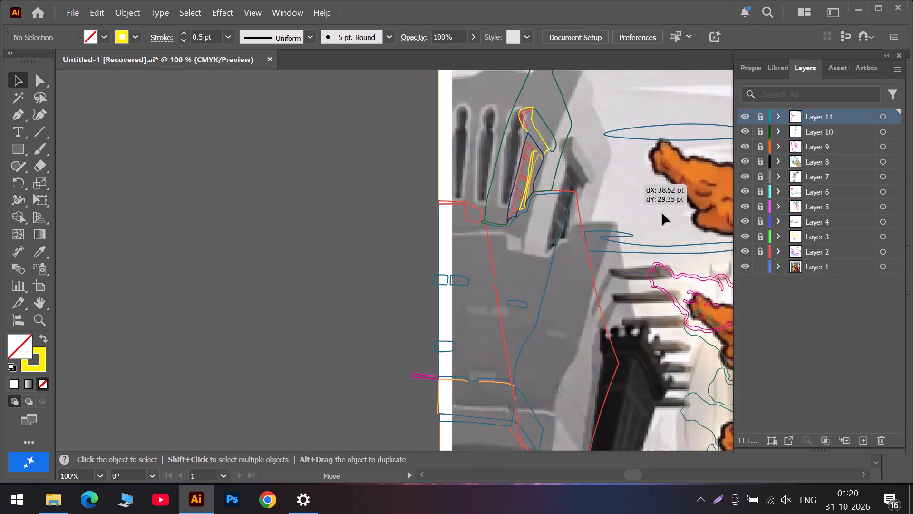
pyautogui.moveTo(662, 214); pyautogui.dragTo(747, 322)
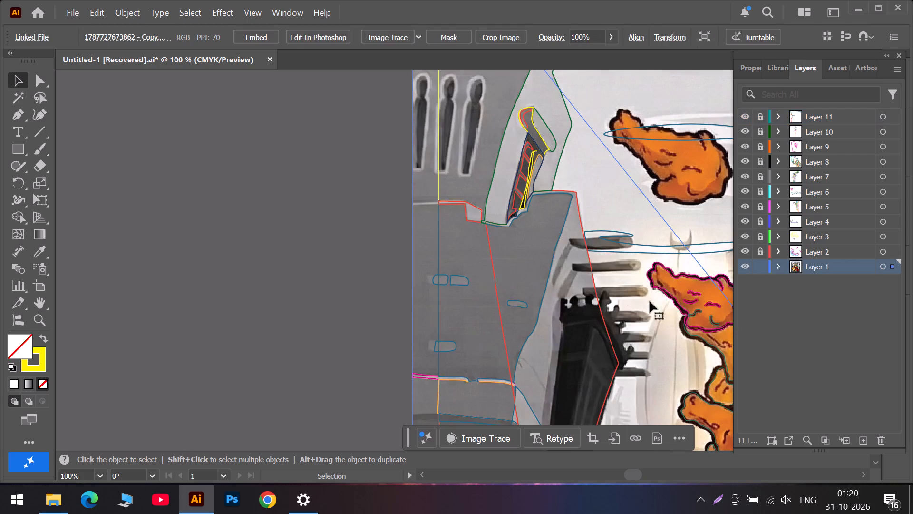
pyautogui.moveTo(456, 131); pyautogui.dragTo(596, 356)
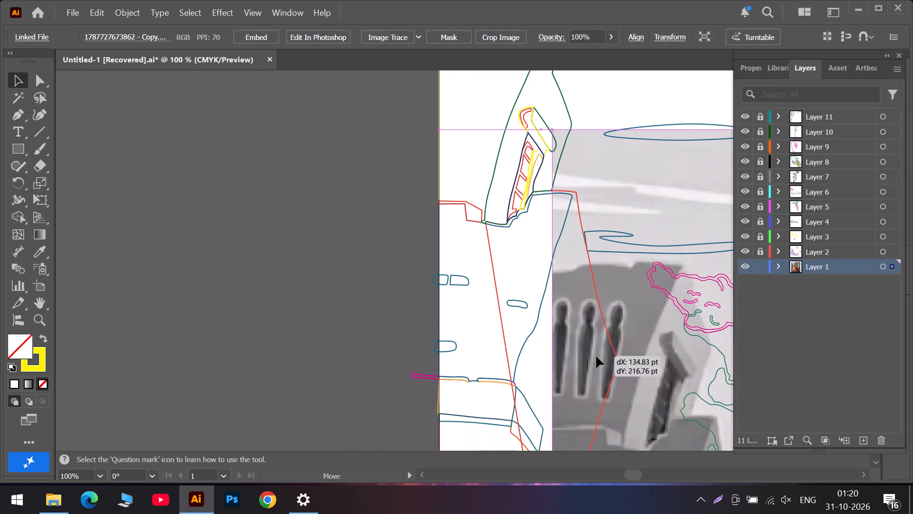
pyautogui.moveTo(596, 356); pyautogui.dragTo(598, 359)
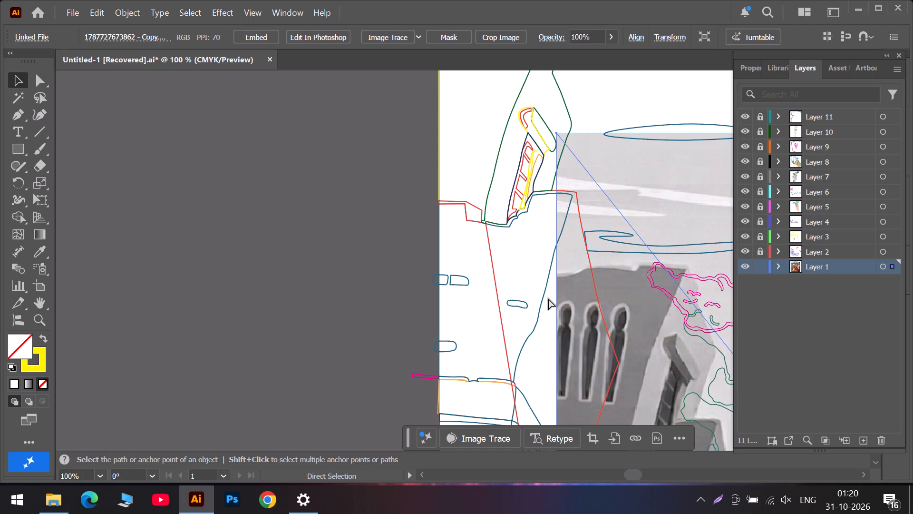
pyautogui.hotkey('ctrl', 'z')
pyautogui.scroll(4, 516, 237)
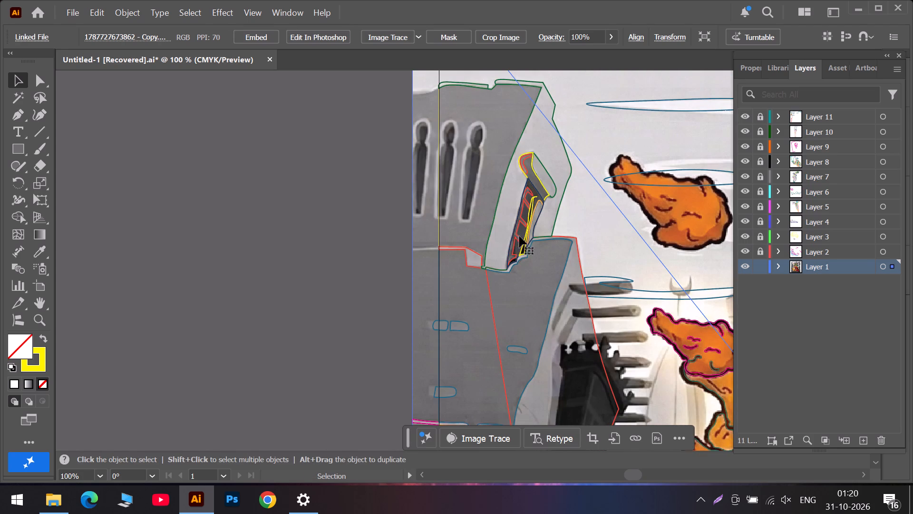
# Lock Layer 1 with the reference image again.
pyautogui.click(760, 269)
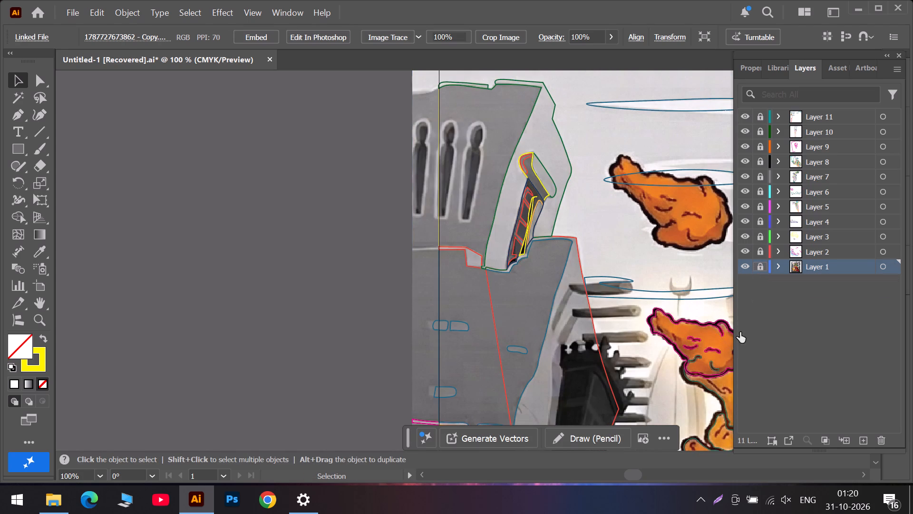
# Show the hidden background apps in the Windows system tray.
pyautogui.click(699, 506)
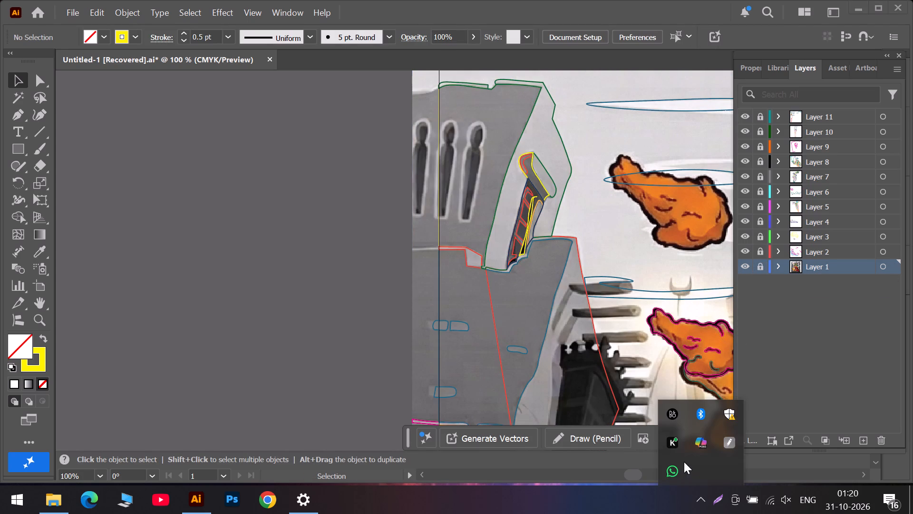